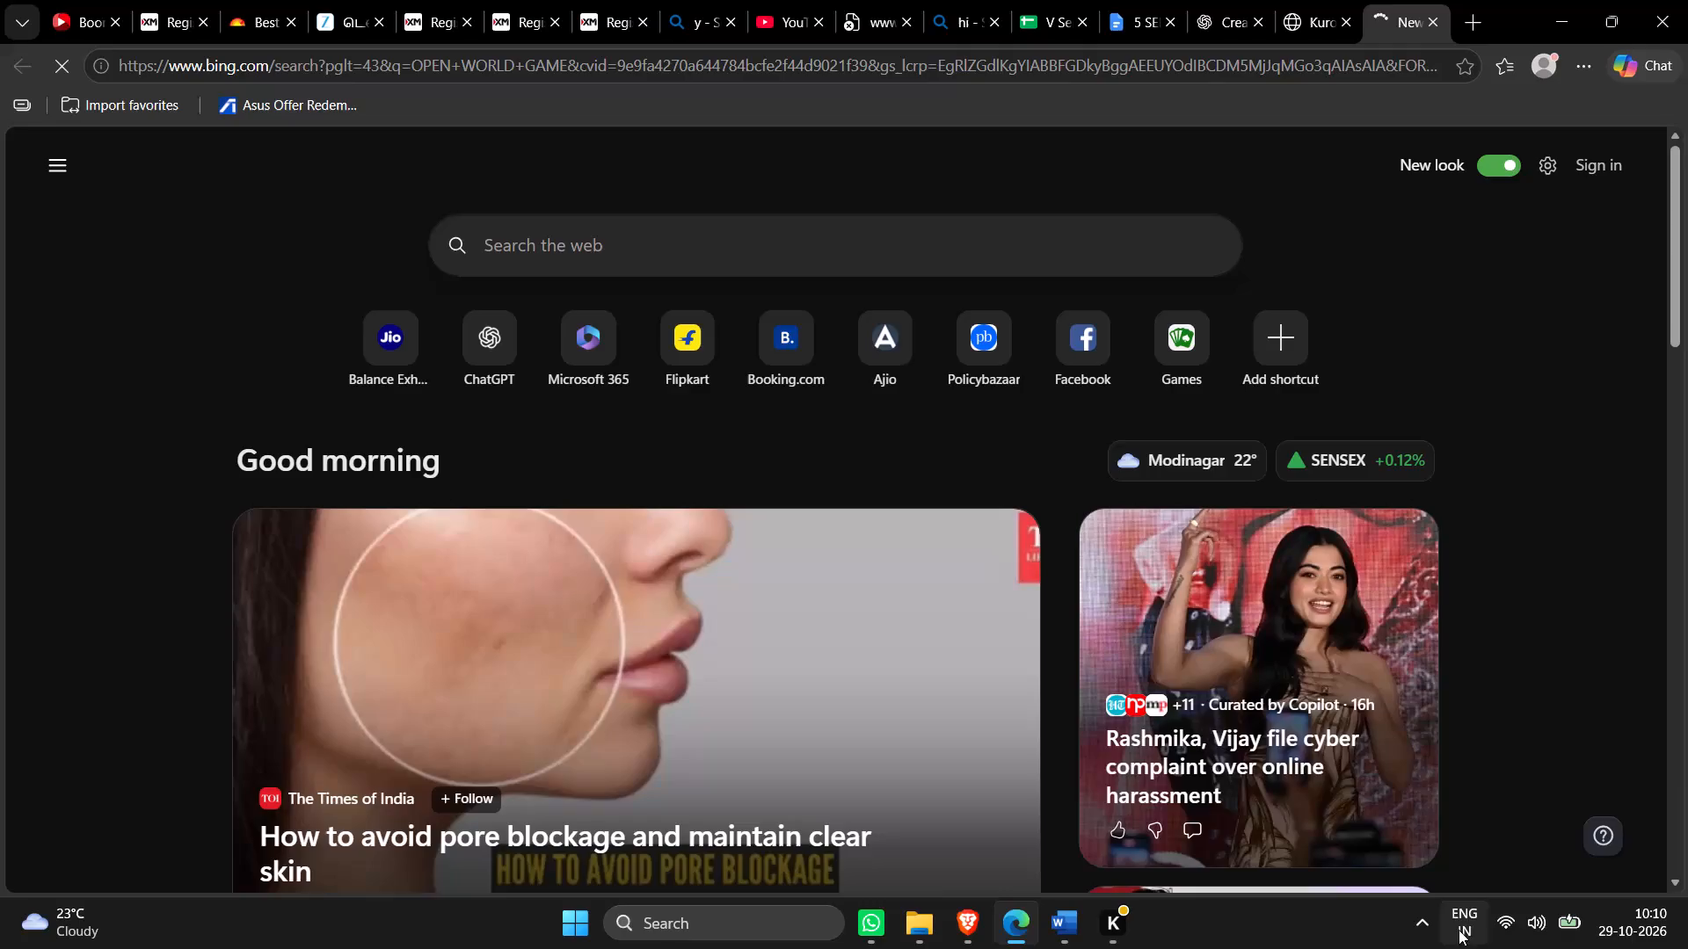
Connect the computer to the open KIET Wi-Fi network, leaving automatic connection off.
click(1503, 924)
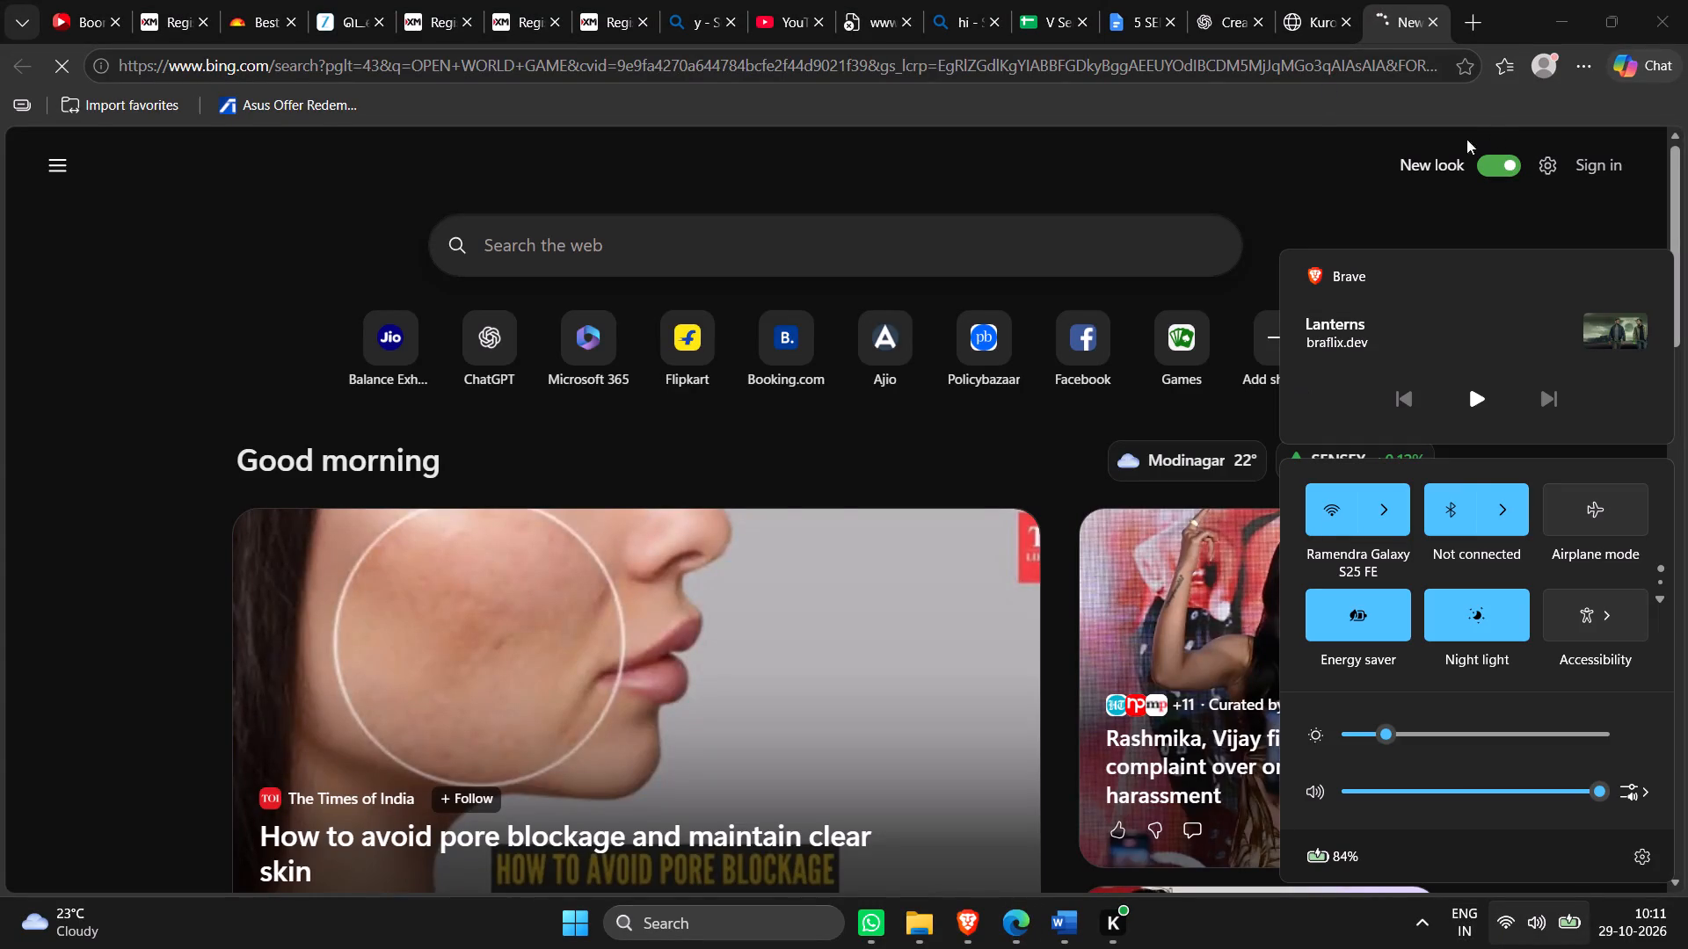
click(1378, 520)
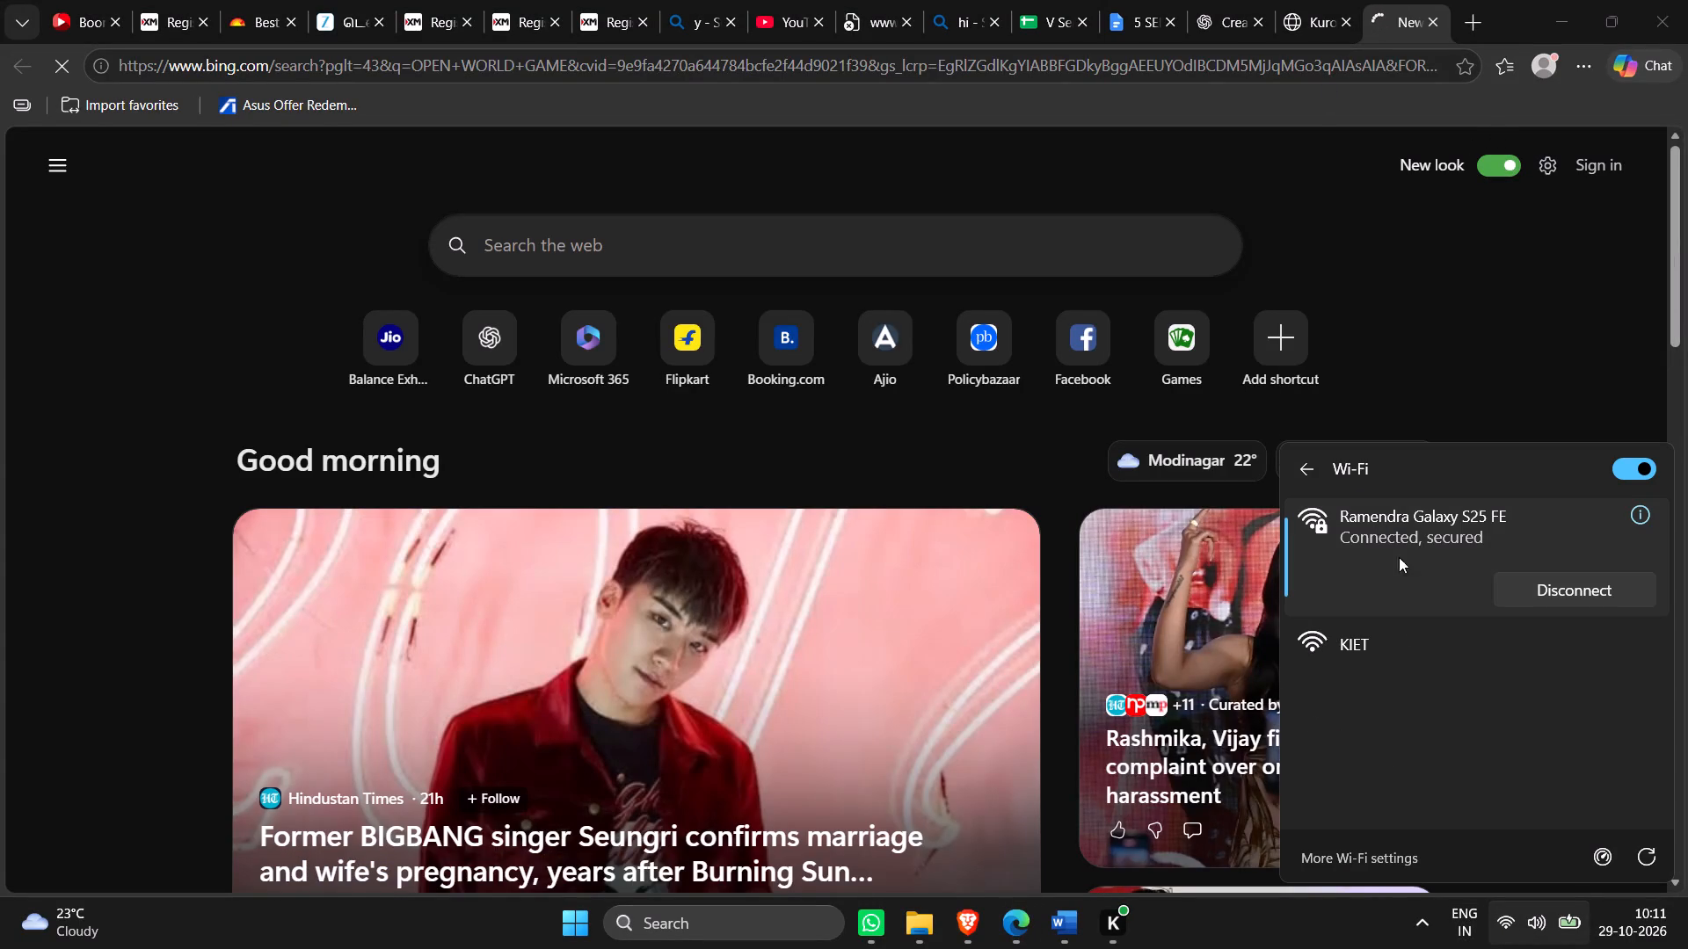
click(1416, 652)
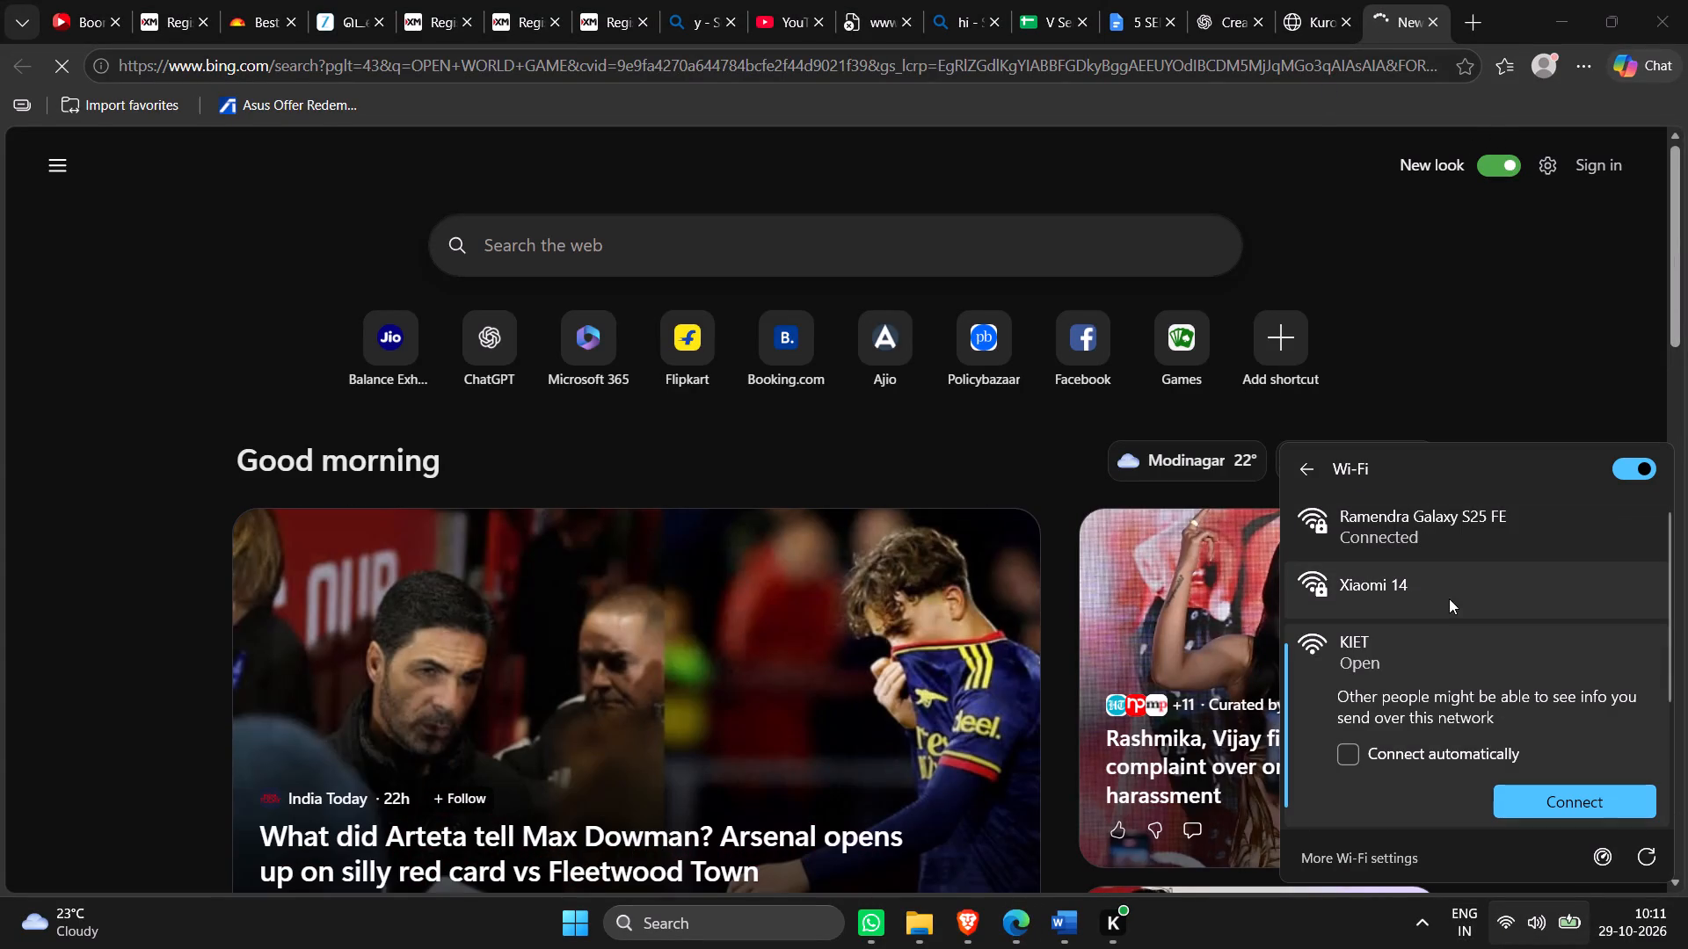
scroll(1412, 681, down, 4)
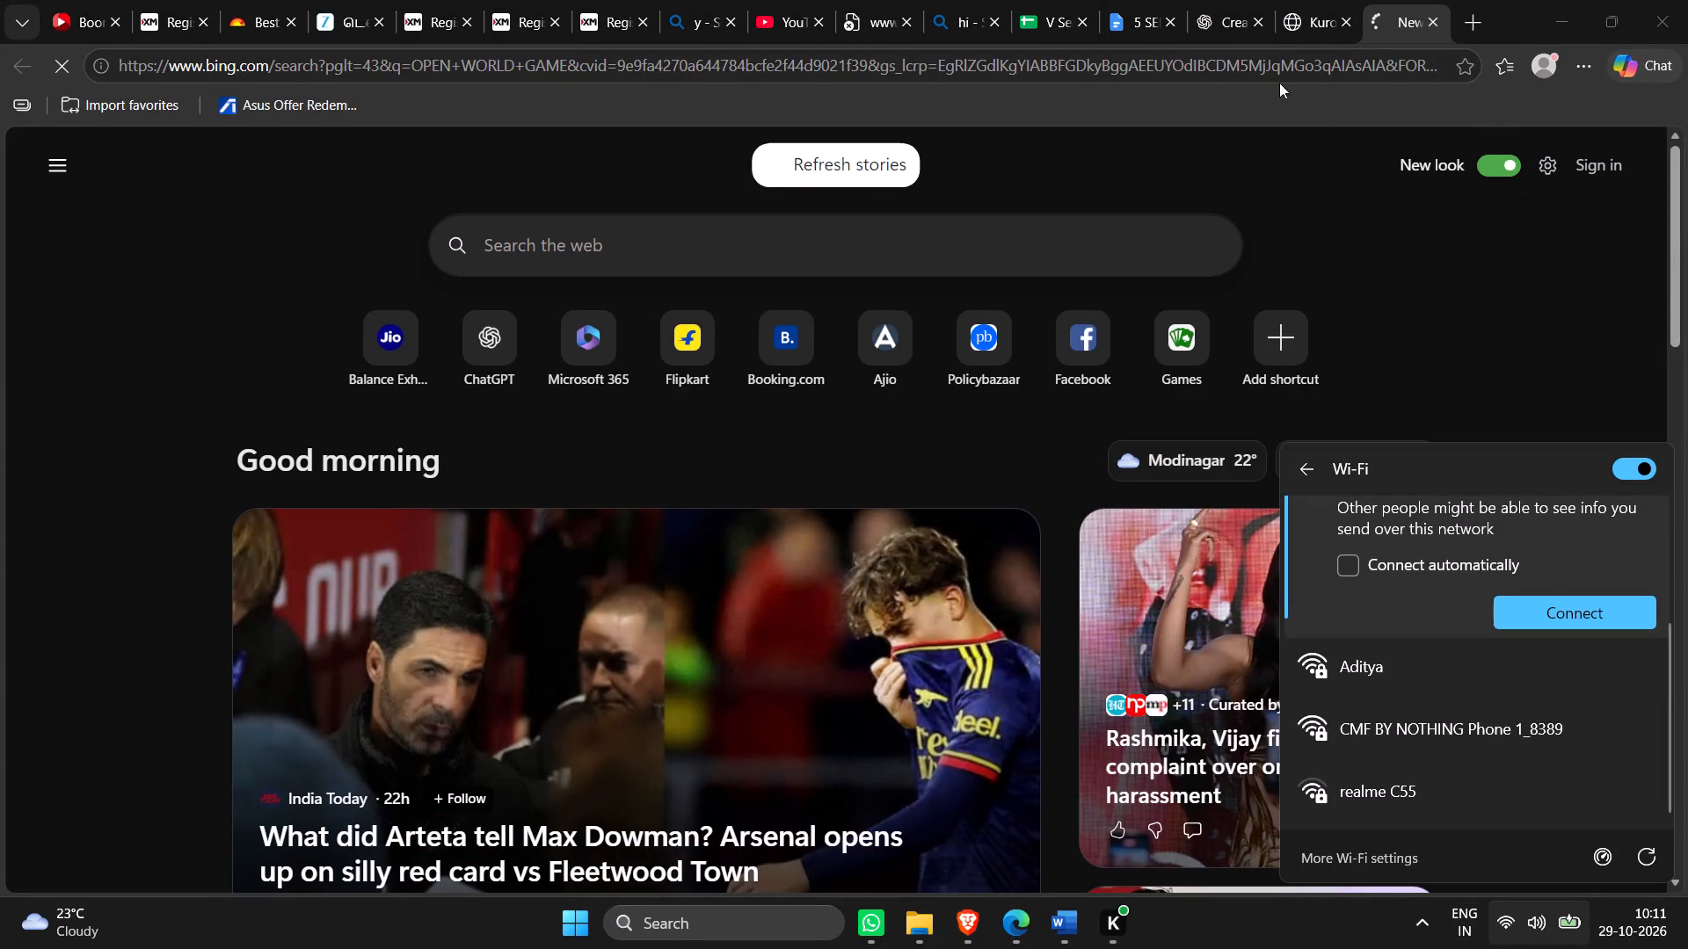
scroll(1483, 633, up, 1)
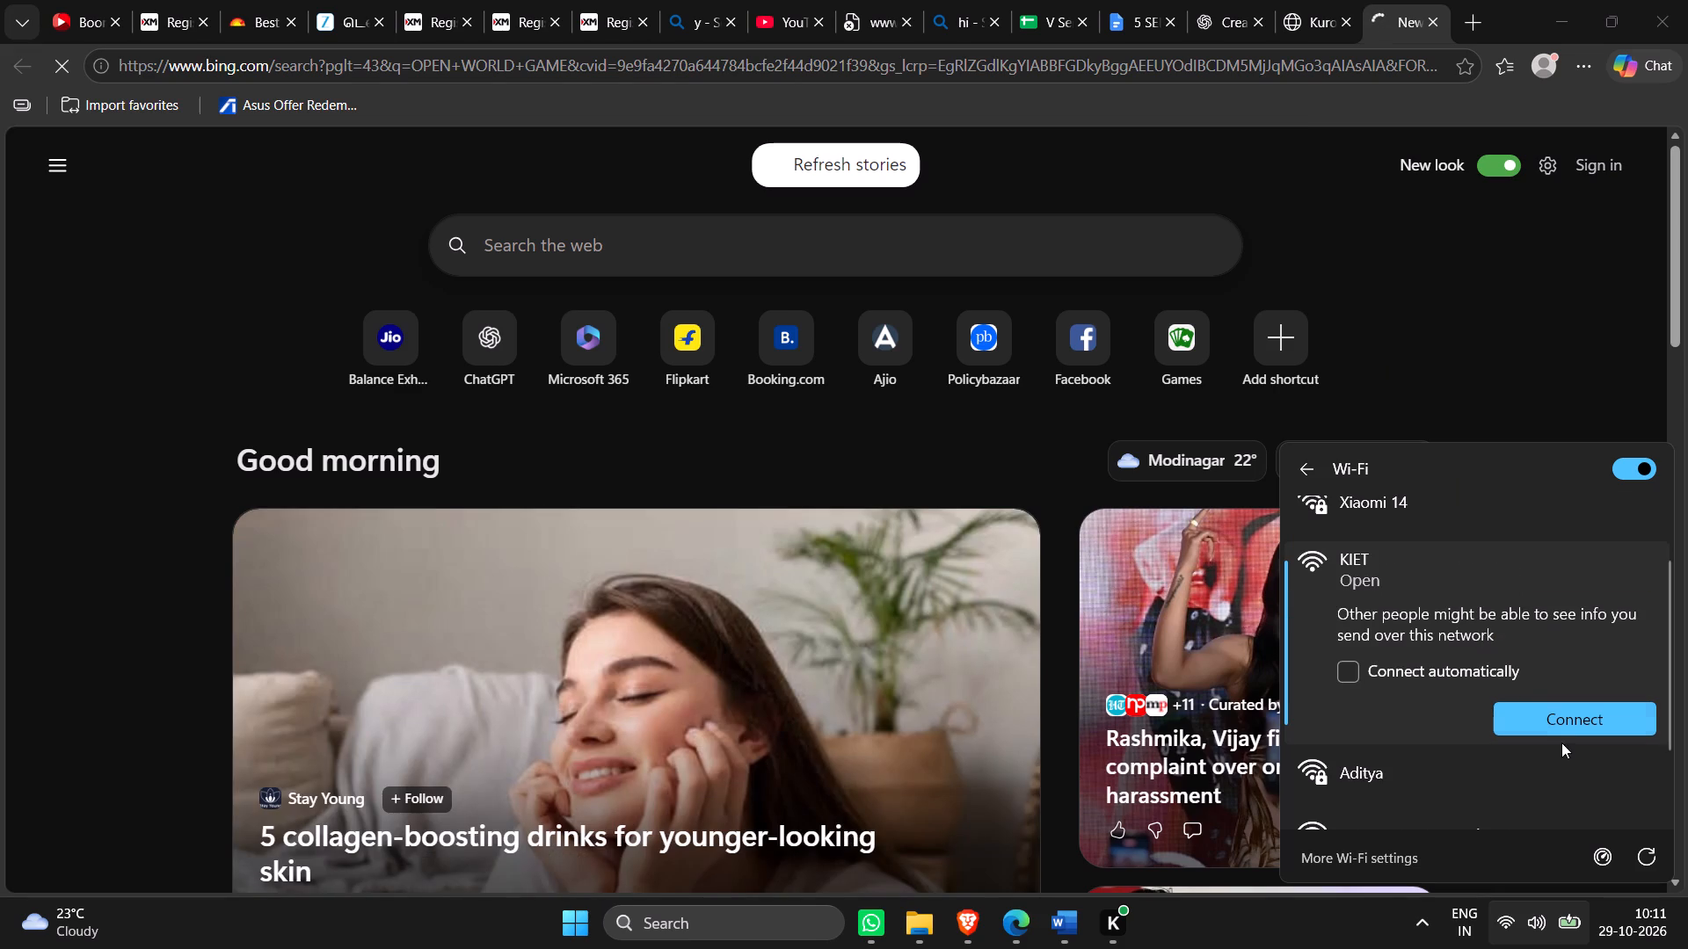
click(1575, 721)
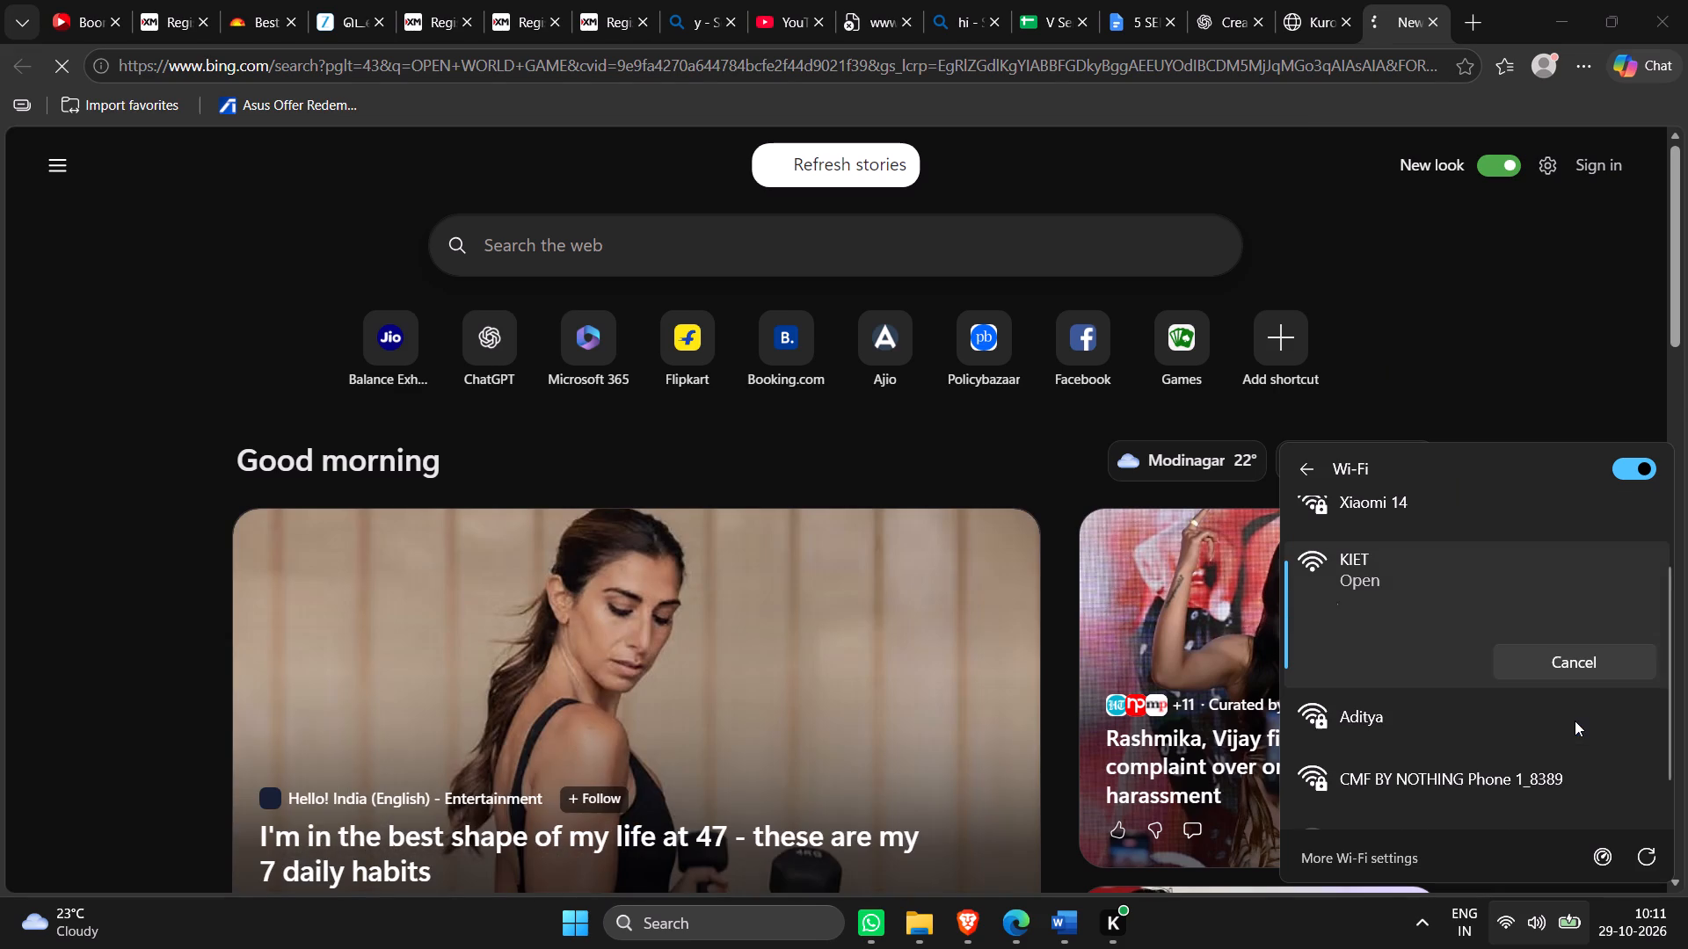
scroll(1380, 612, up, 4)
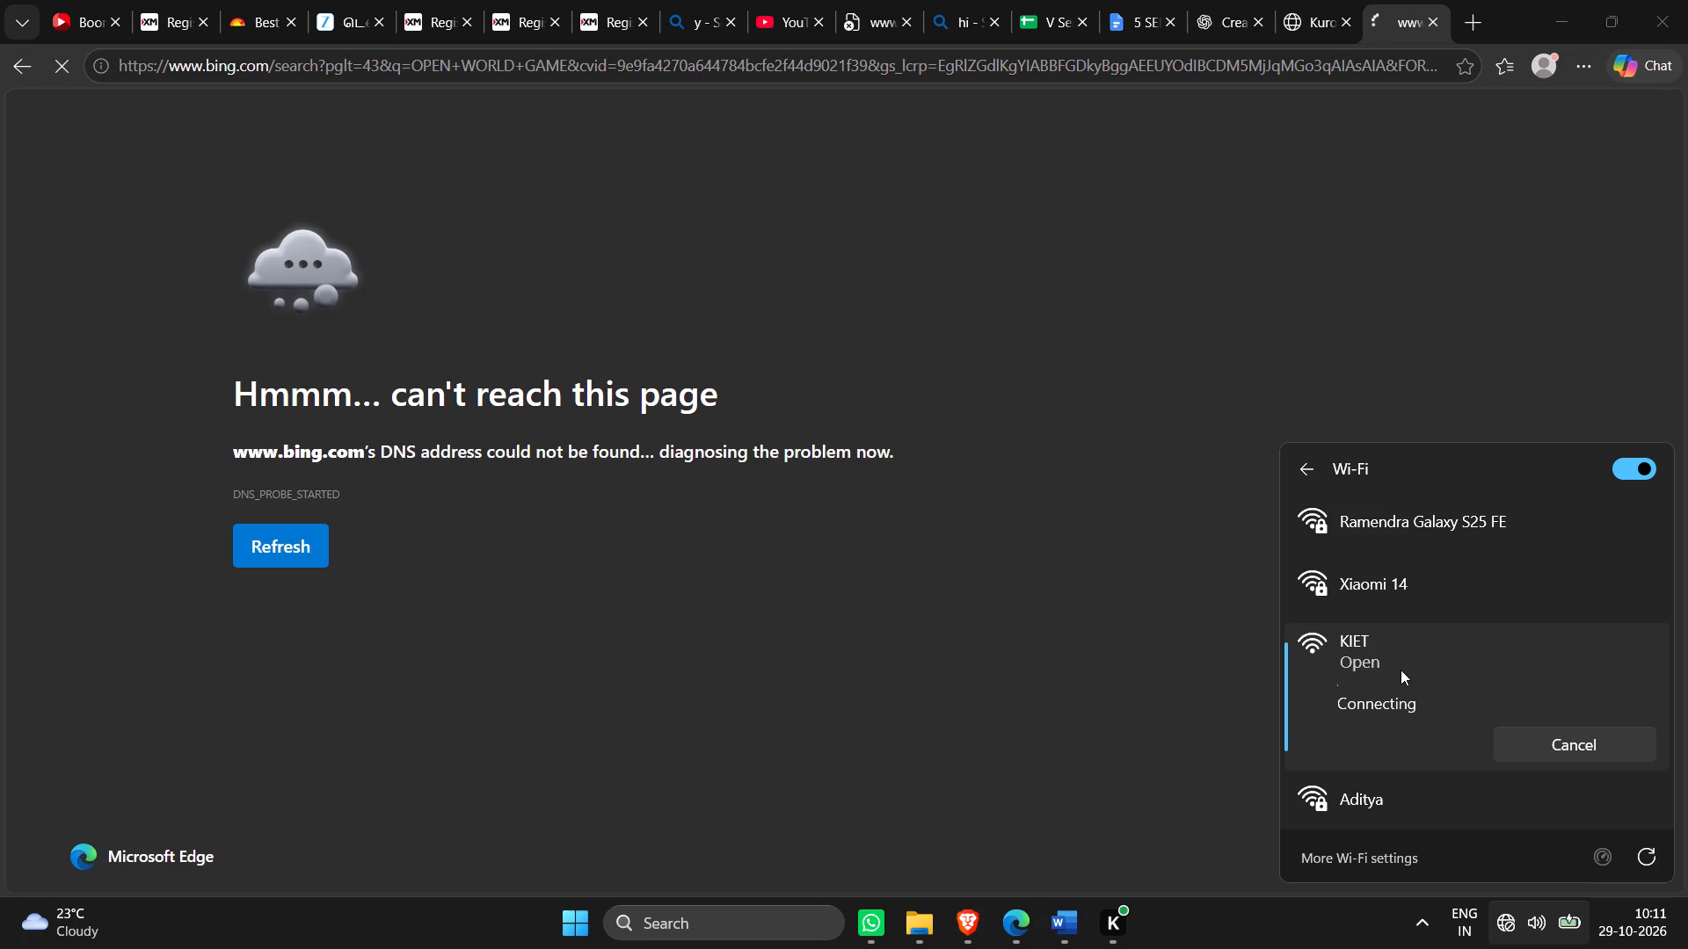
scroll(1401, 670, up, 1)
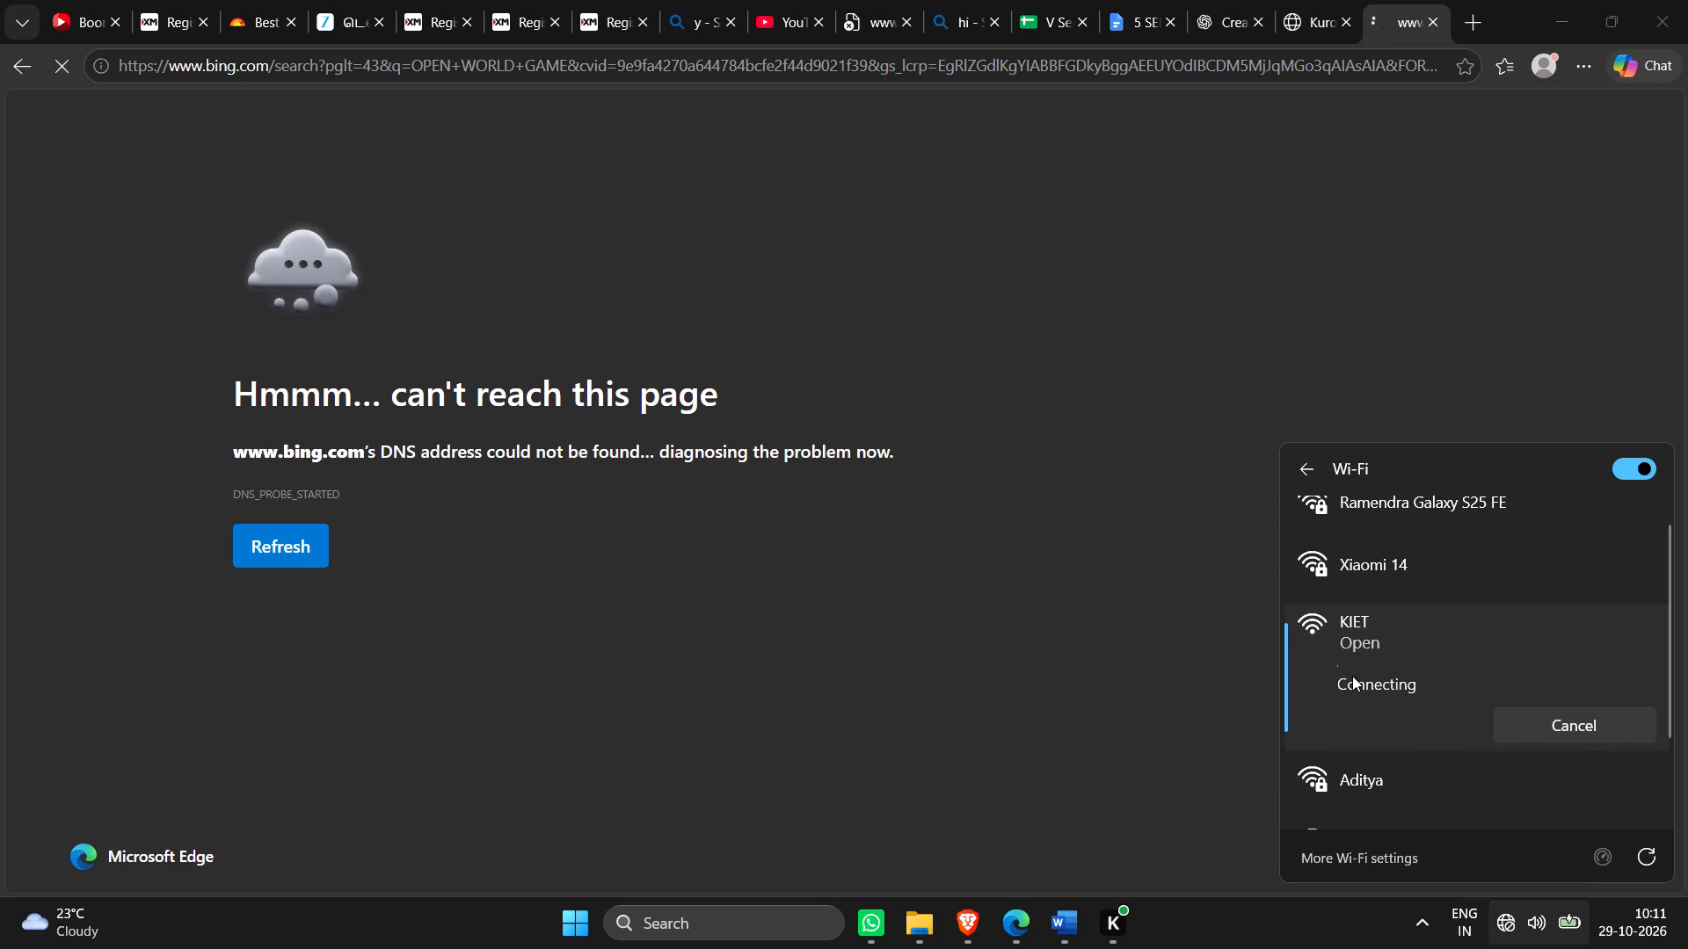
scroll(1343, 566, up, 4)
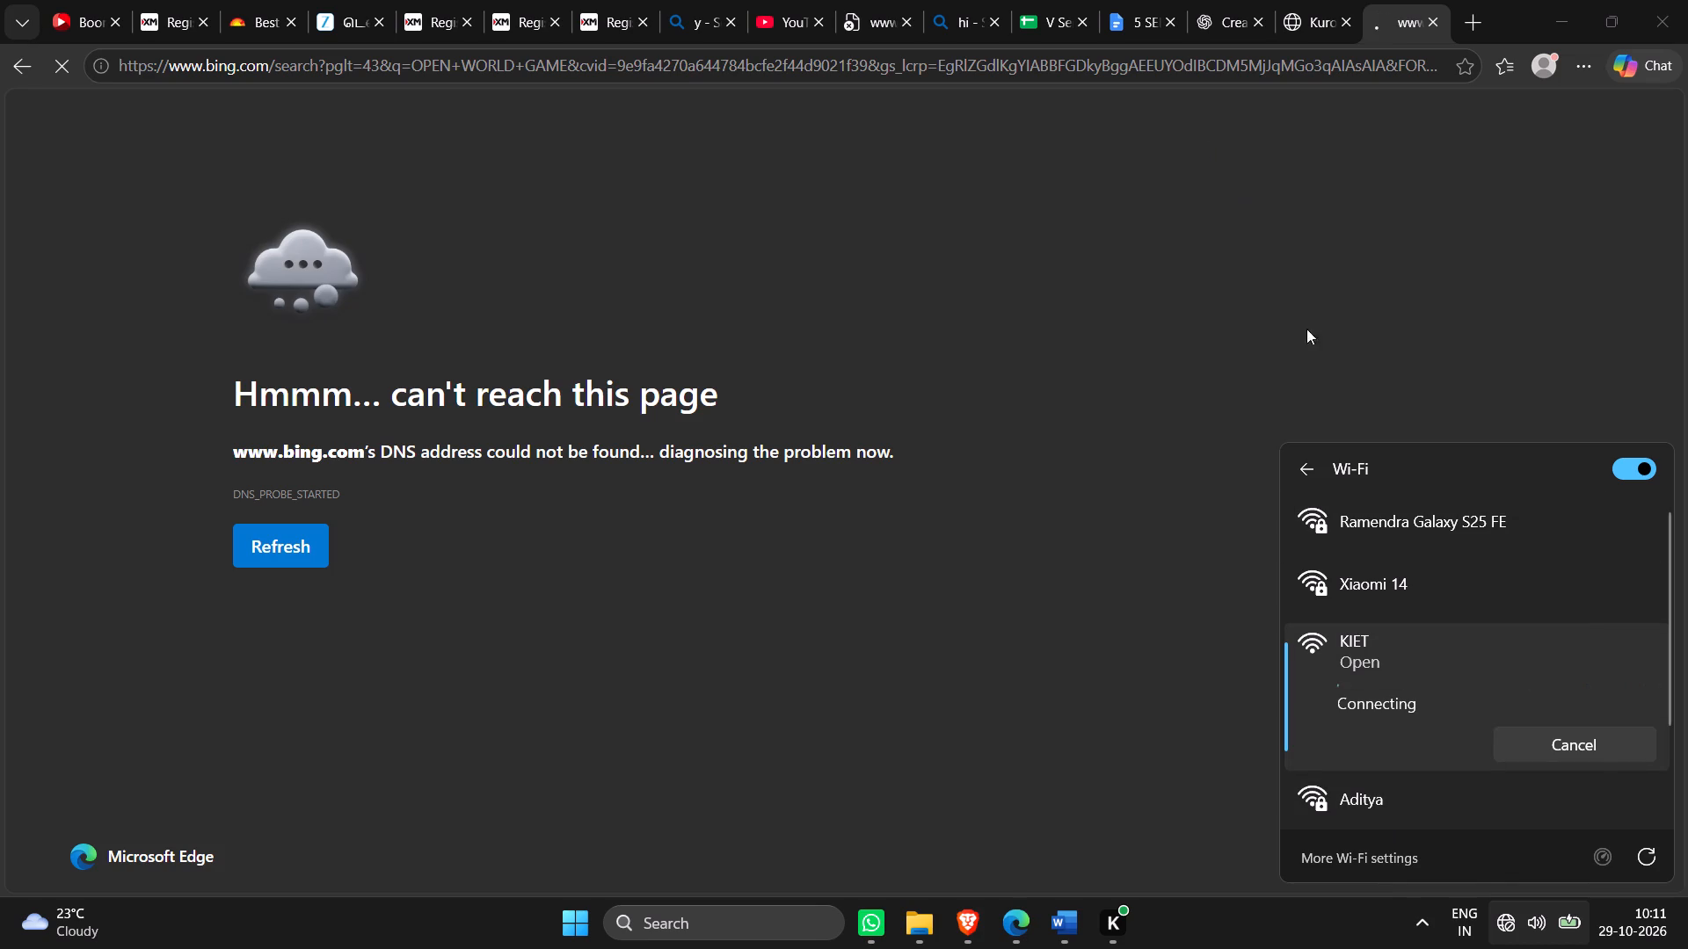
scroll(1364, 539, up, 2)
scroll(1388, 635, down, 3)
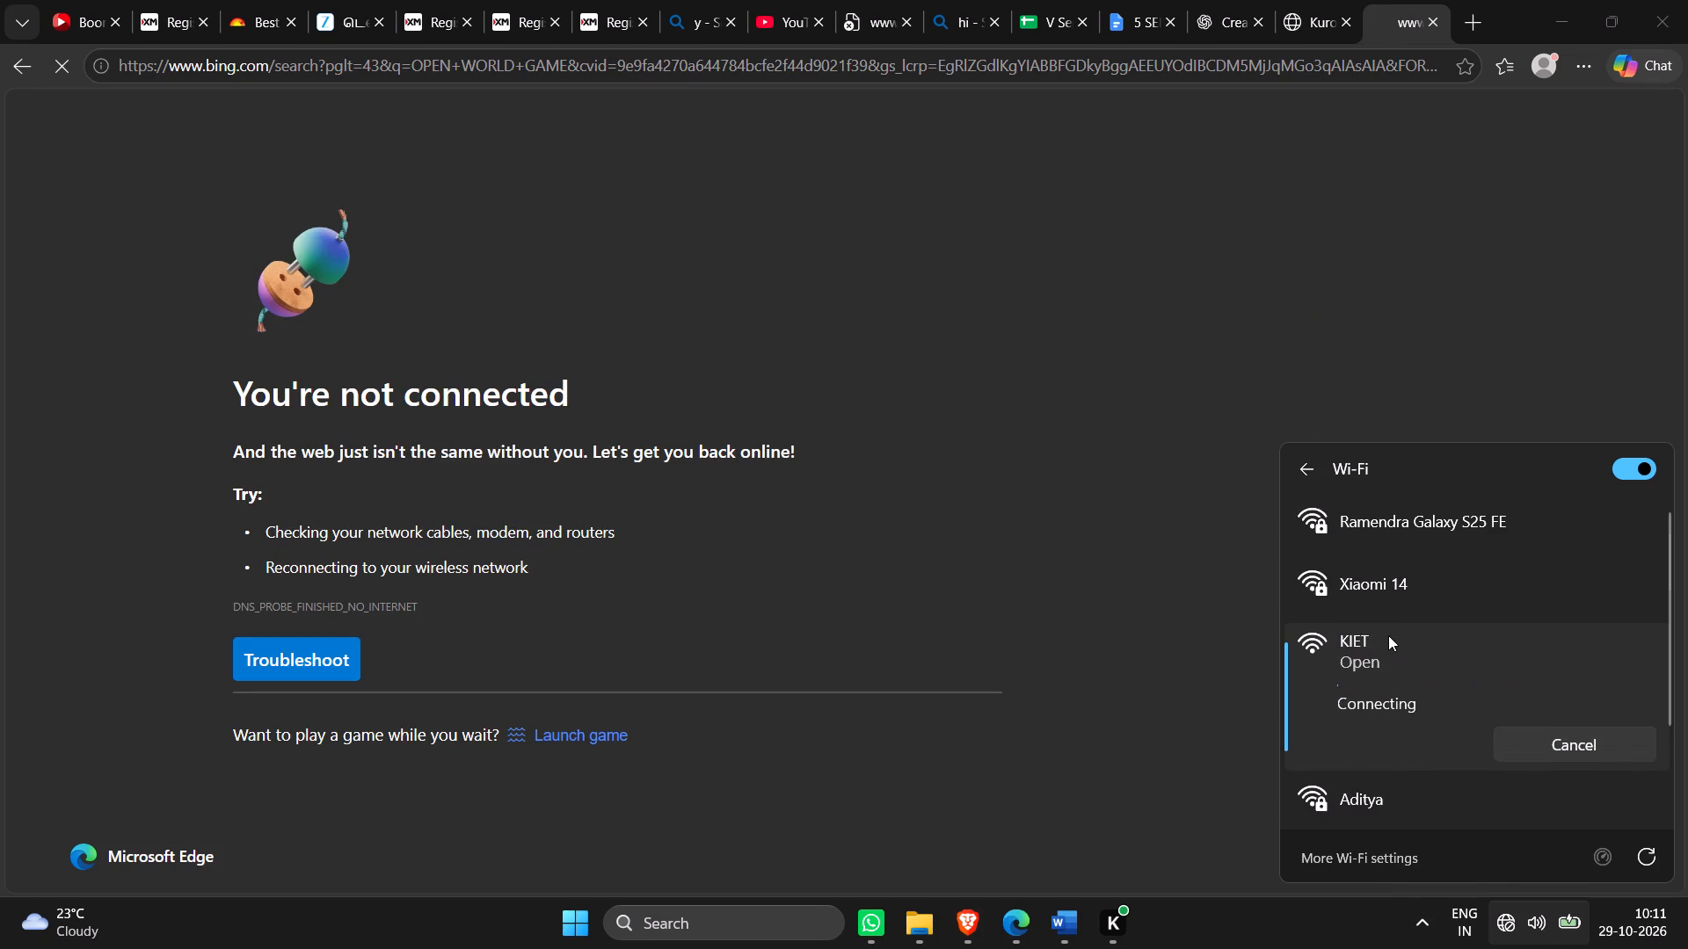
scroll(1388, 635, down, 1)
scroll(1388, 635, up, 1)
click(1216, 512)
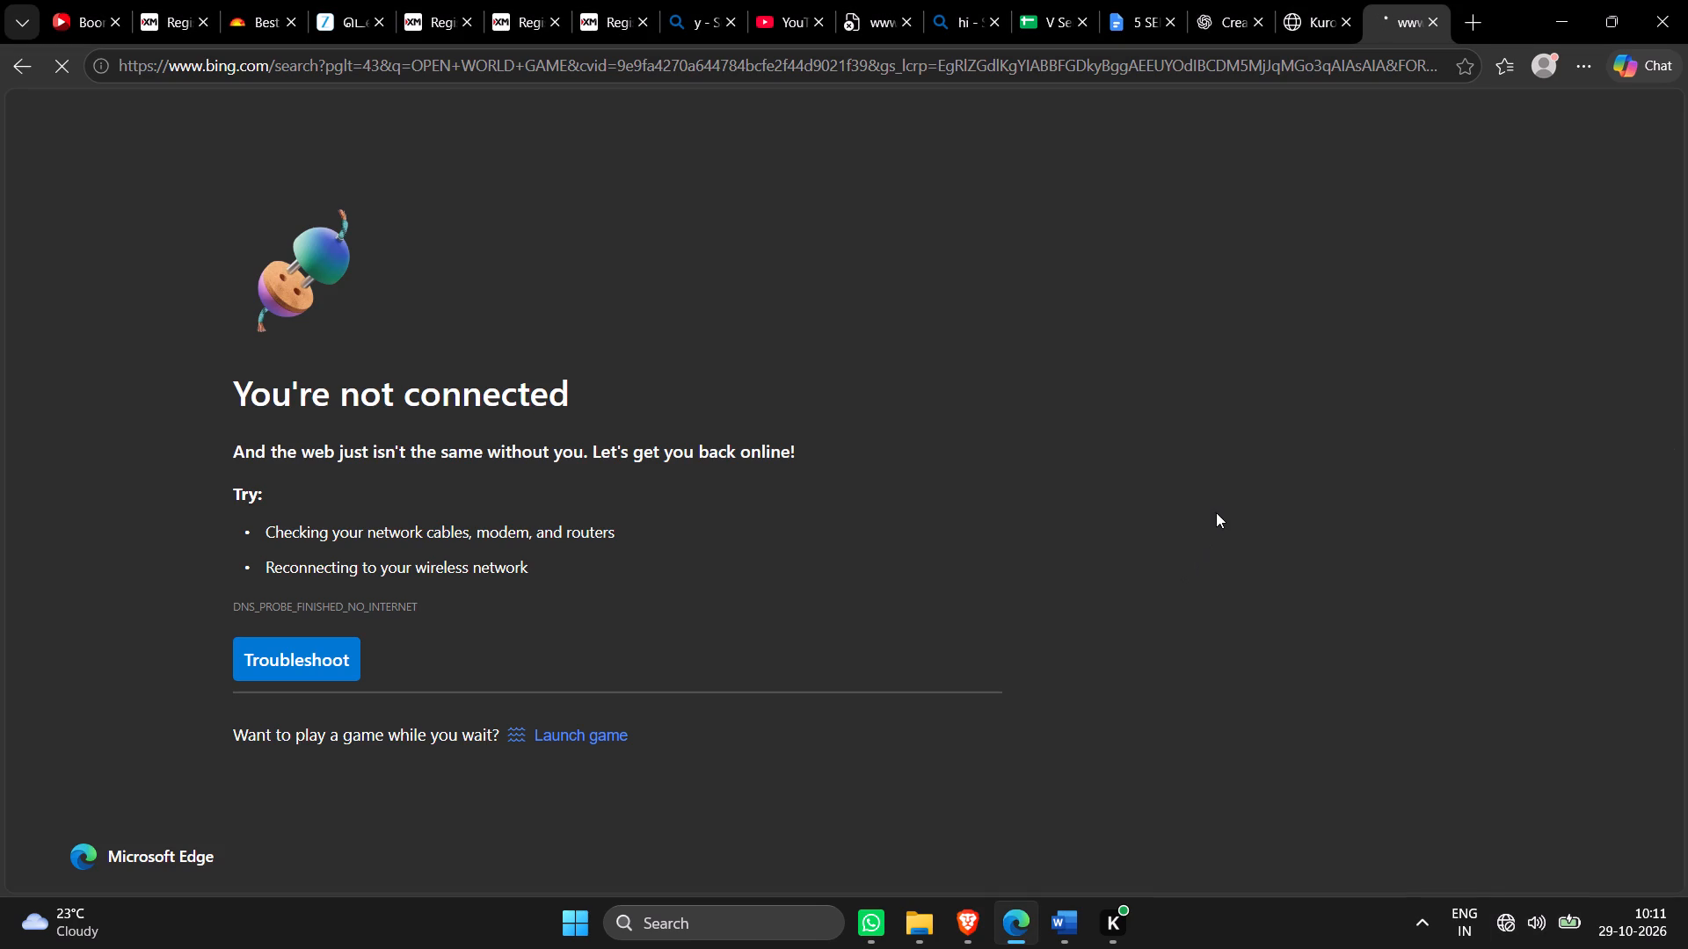
Switch the Wi-Fi connection to the secured Galaxy S25 FE hotspot, keeping automatic connection enabled.
click(1499, 940)
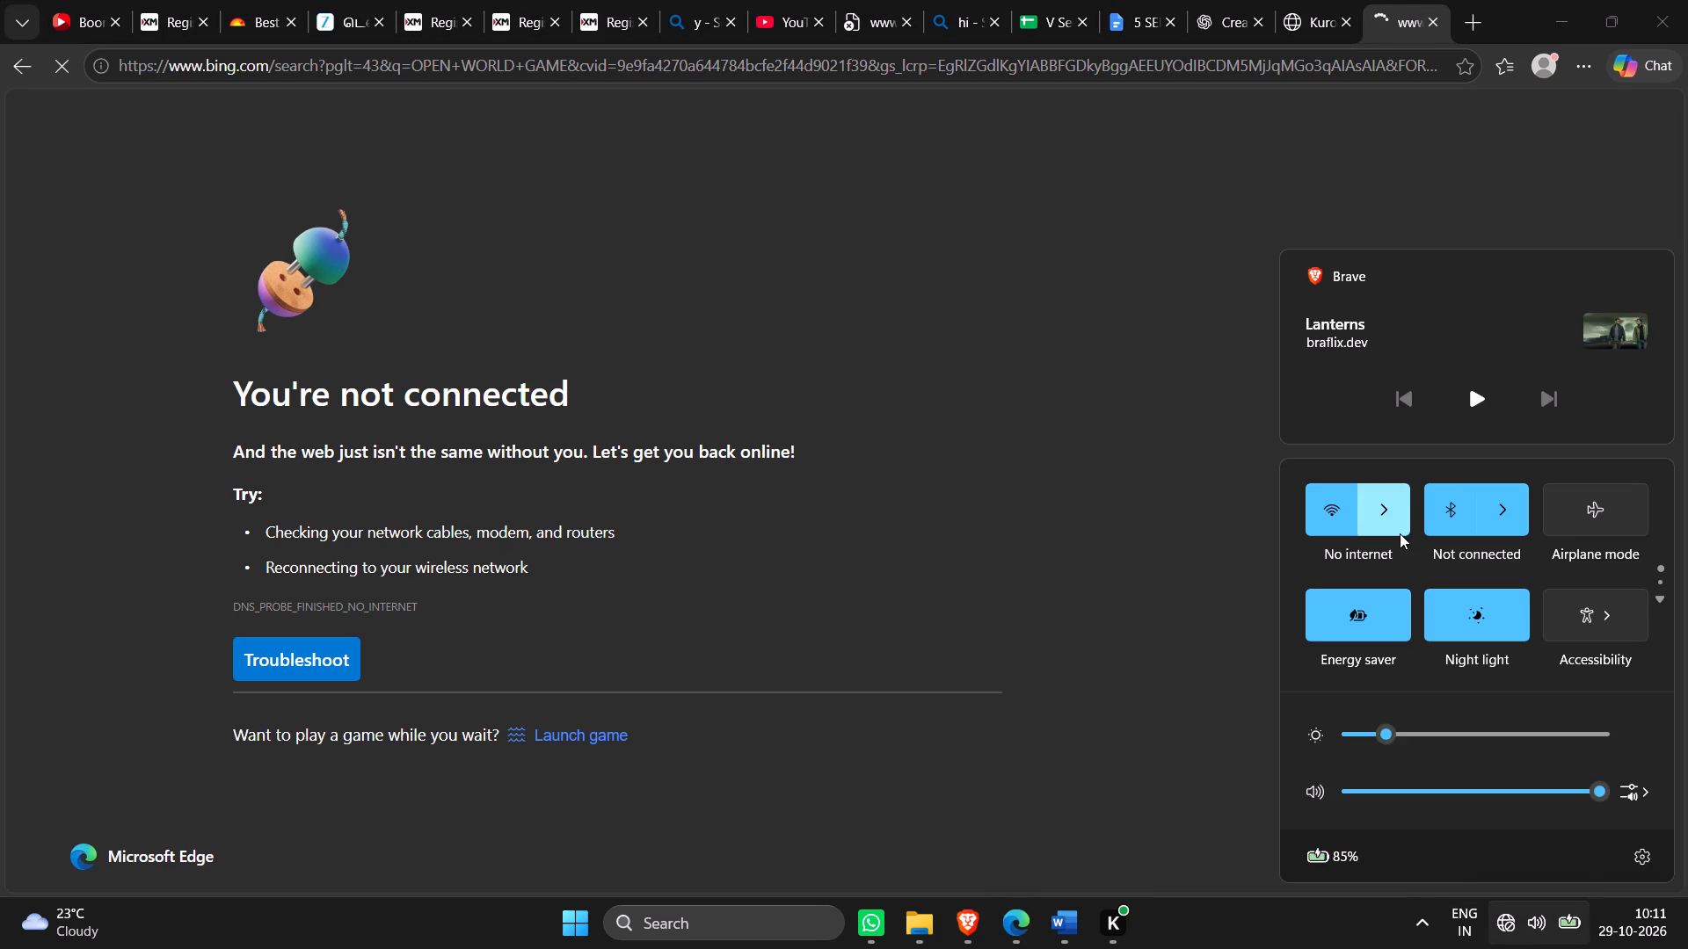
drag(1396, 536, 1393, 487)
click(1393, 487)
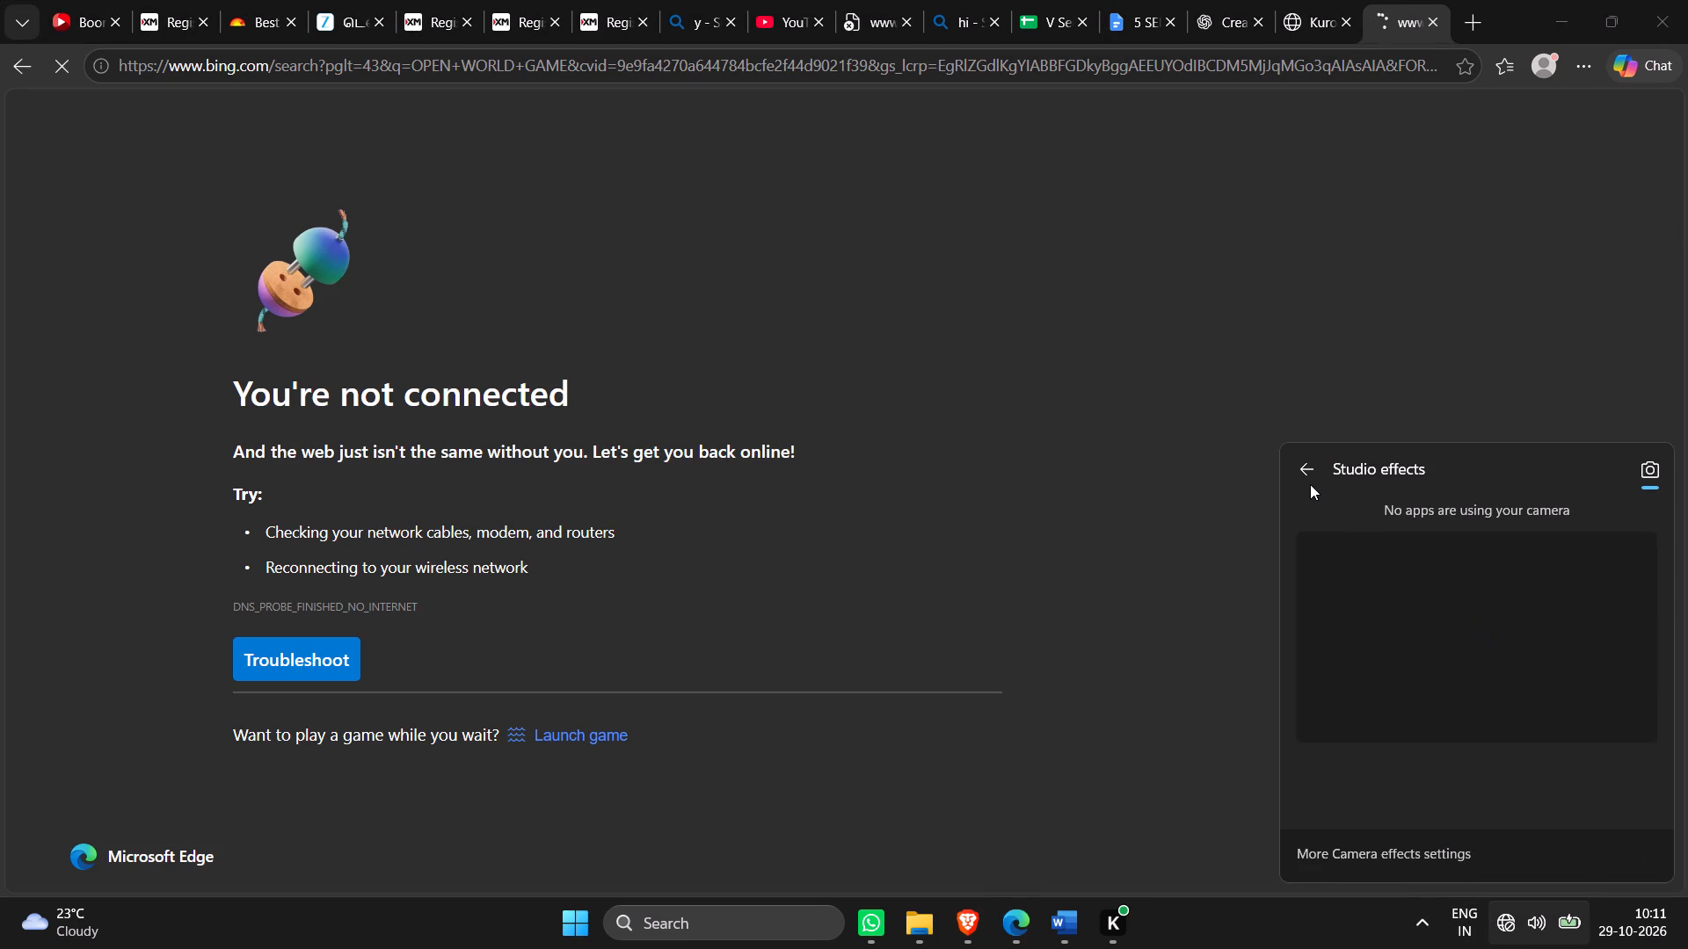
click(1313, 482)
scroll(1348, 548, up, 4)
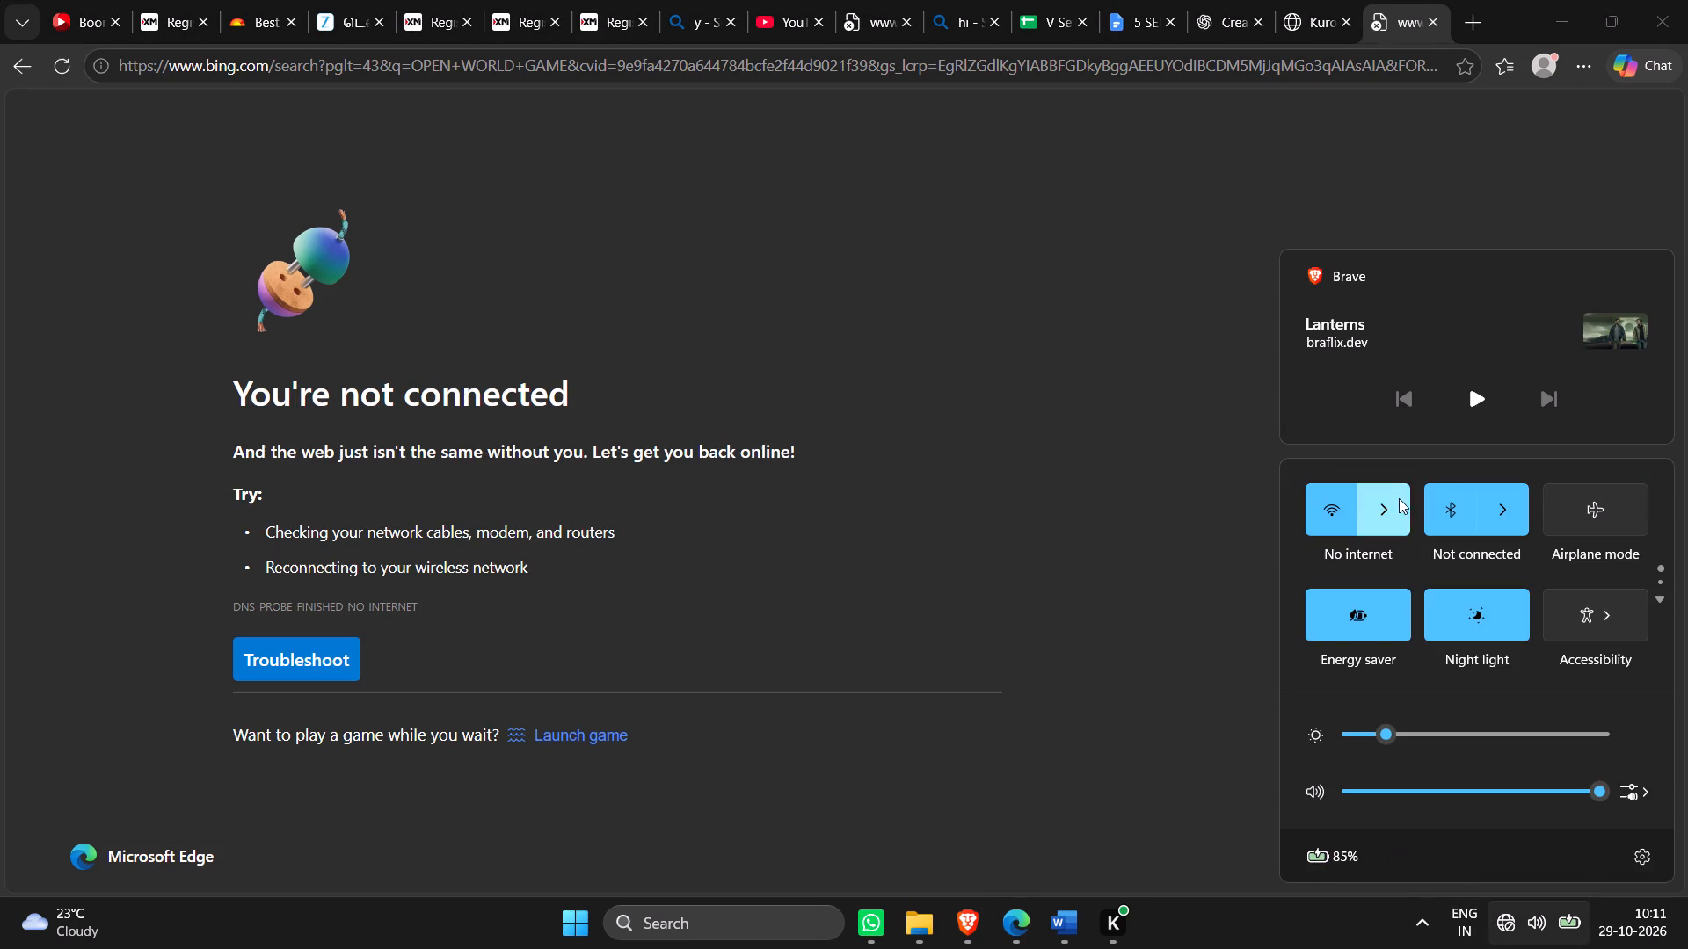
click(1399, 498)
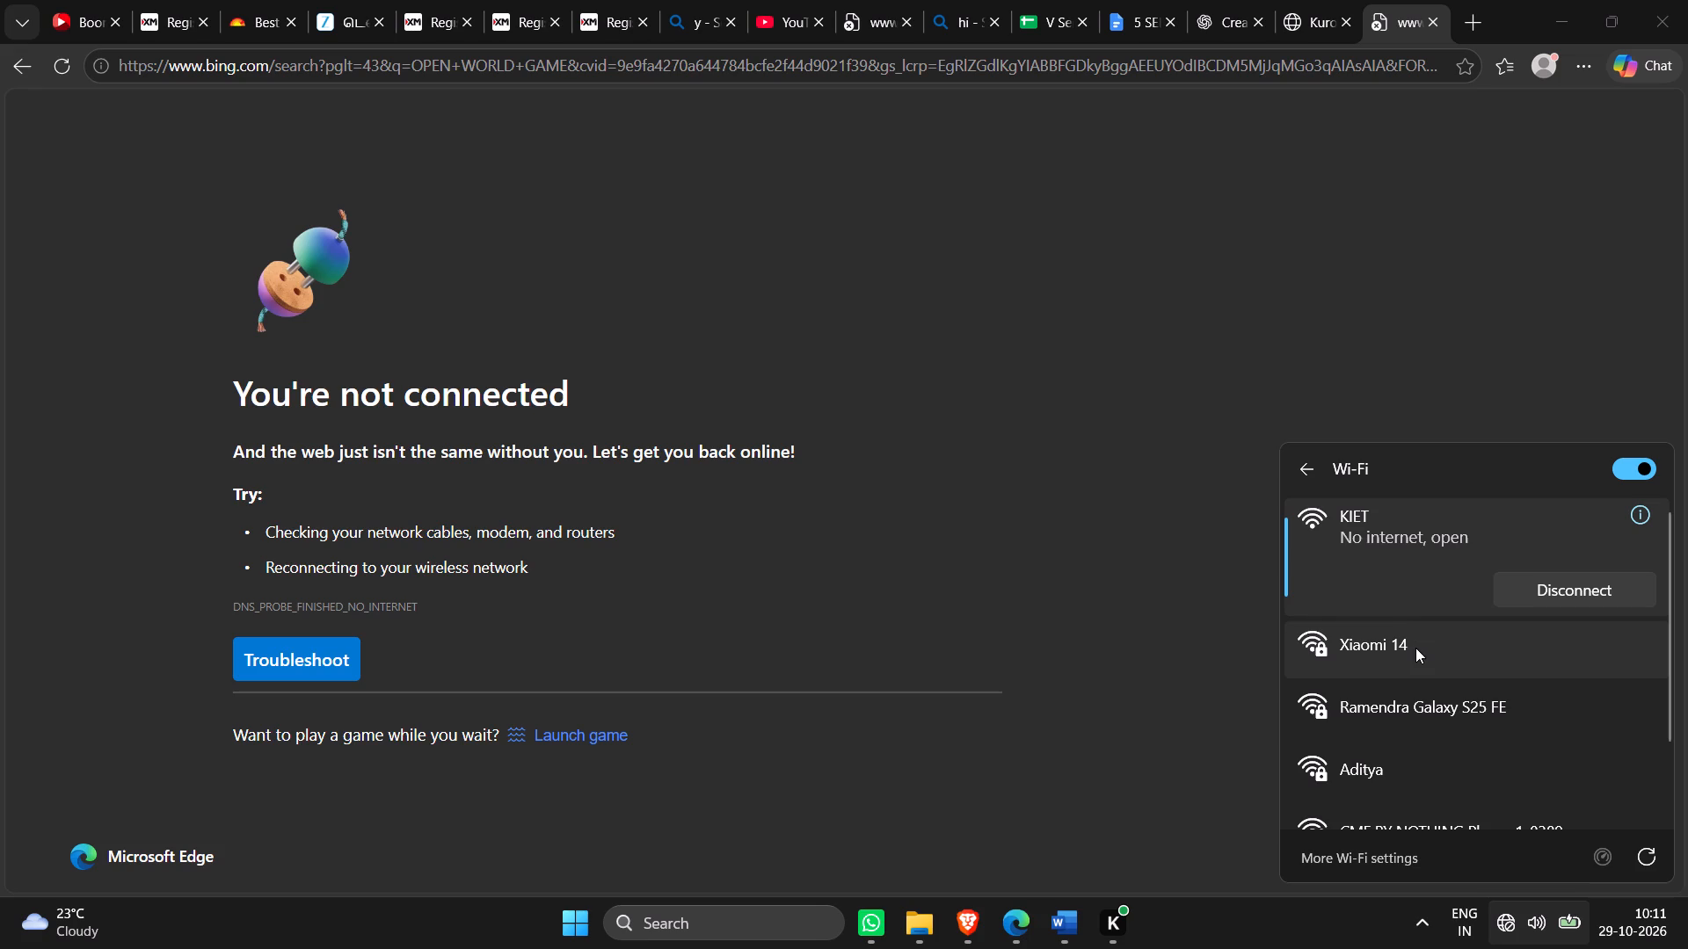
click(1410, 709)
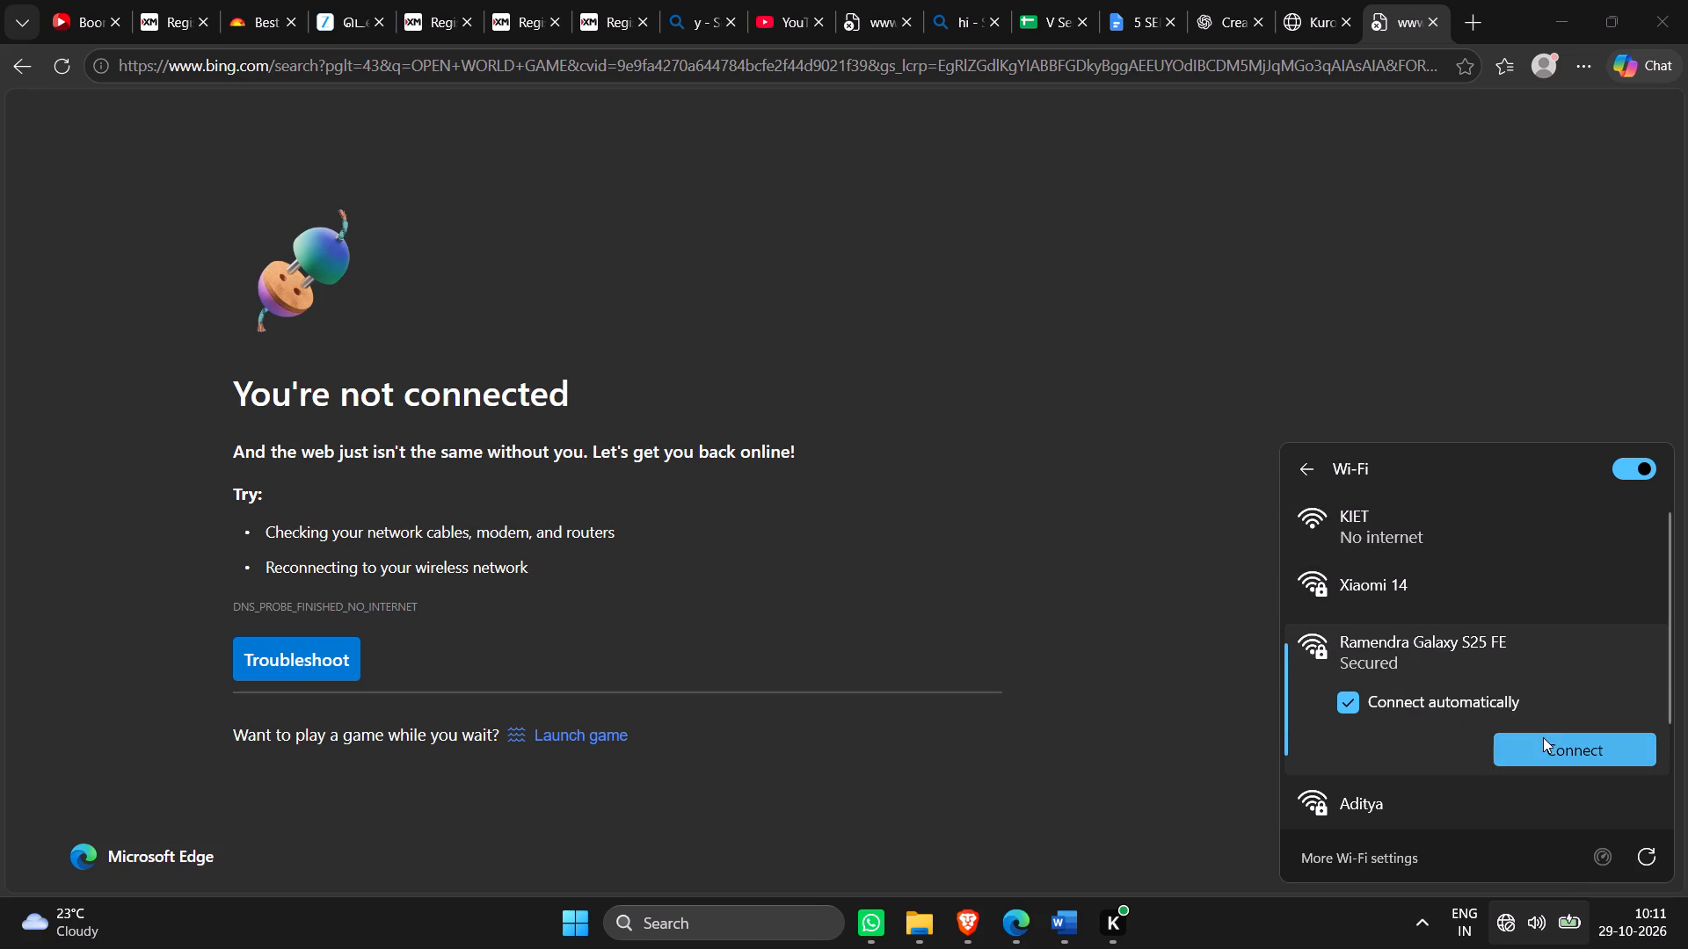
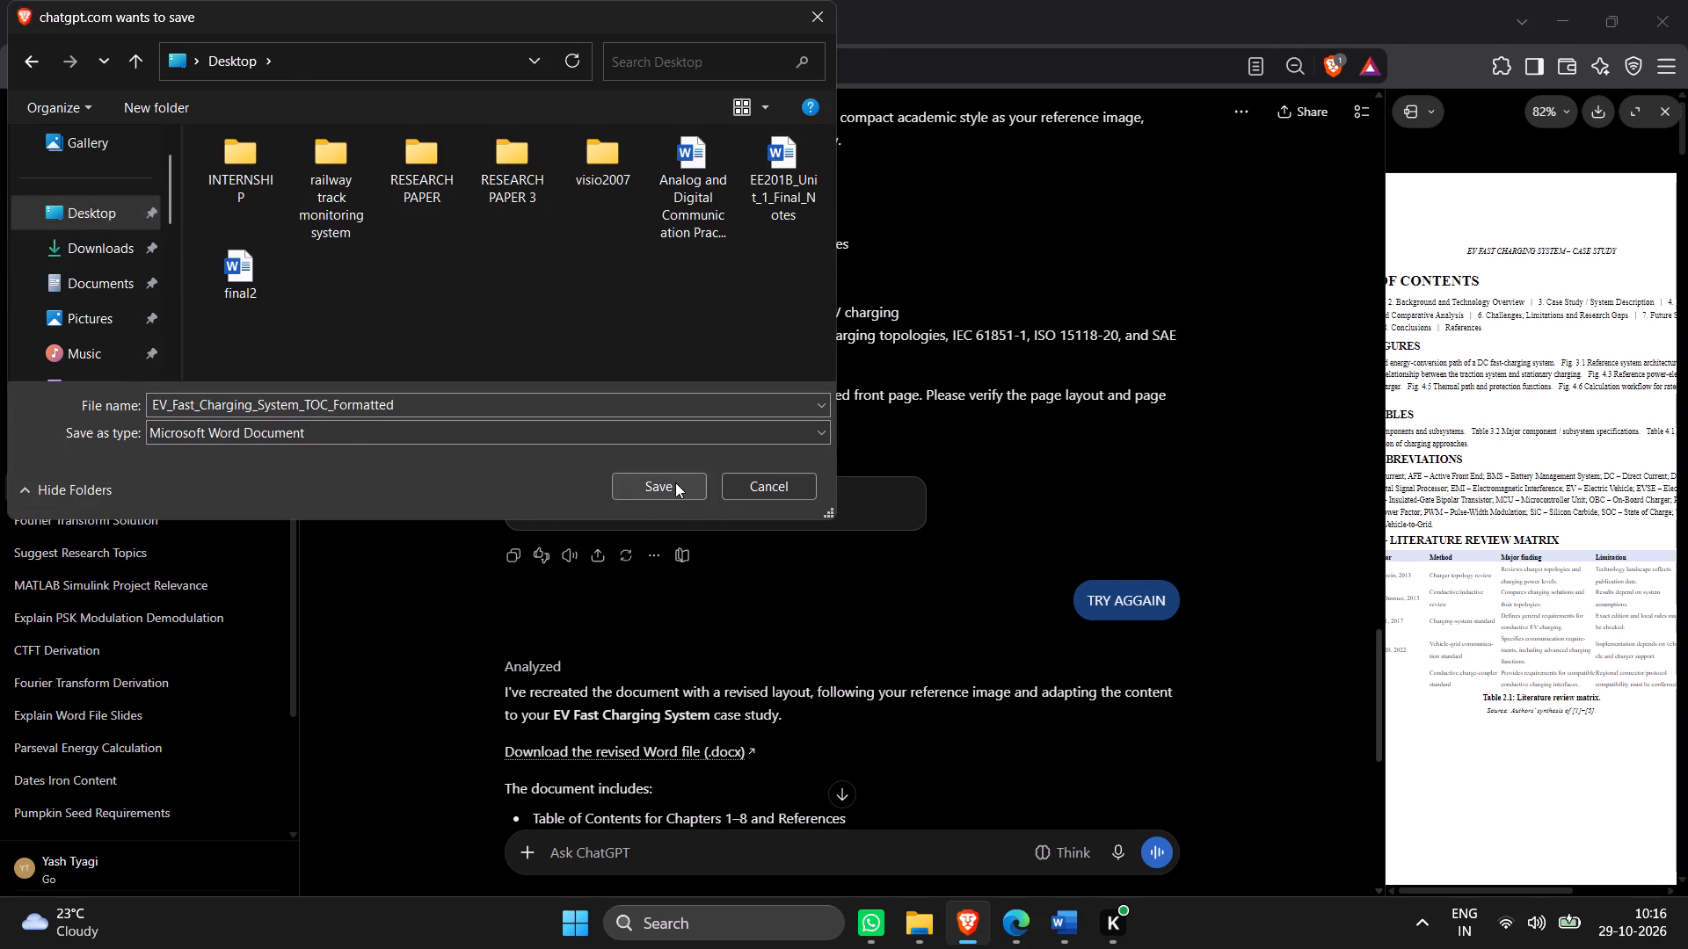
Open the downloaded EV_Fast_Charging_System_TOC_Formatted document in Word from the browser's download history.
click(1510, 63)
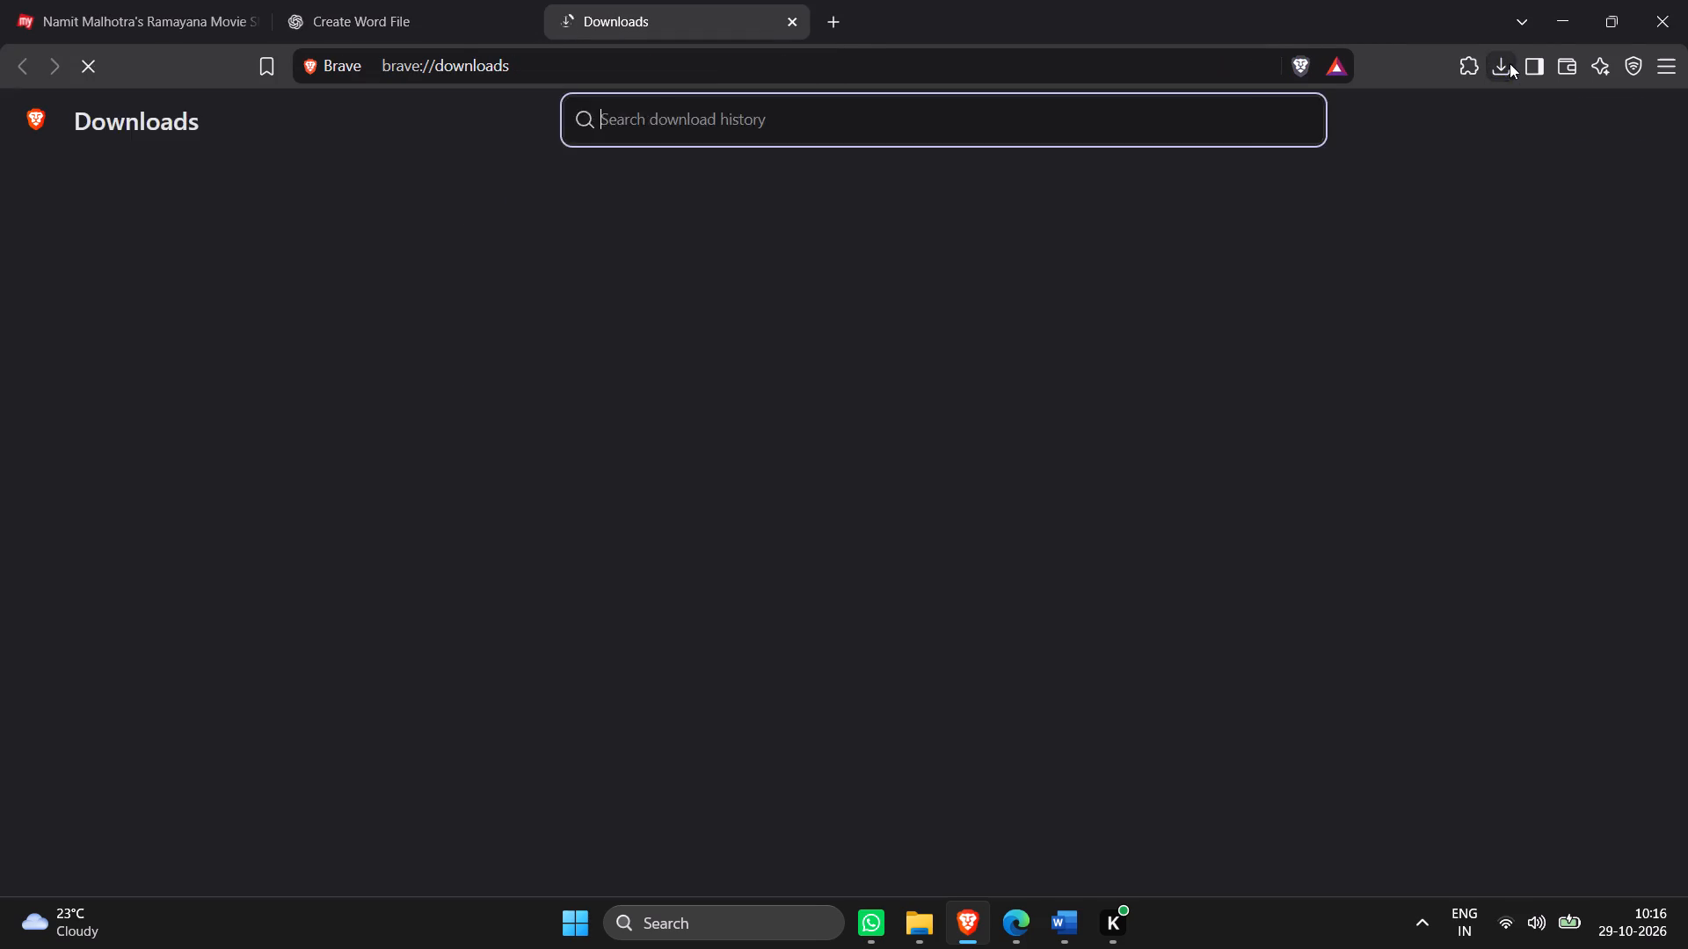
click(774, 250)
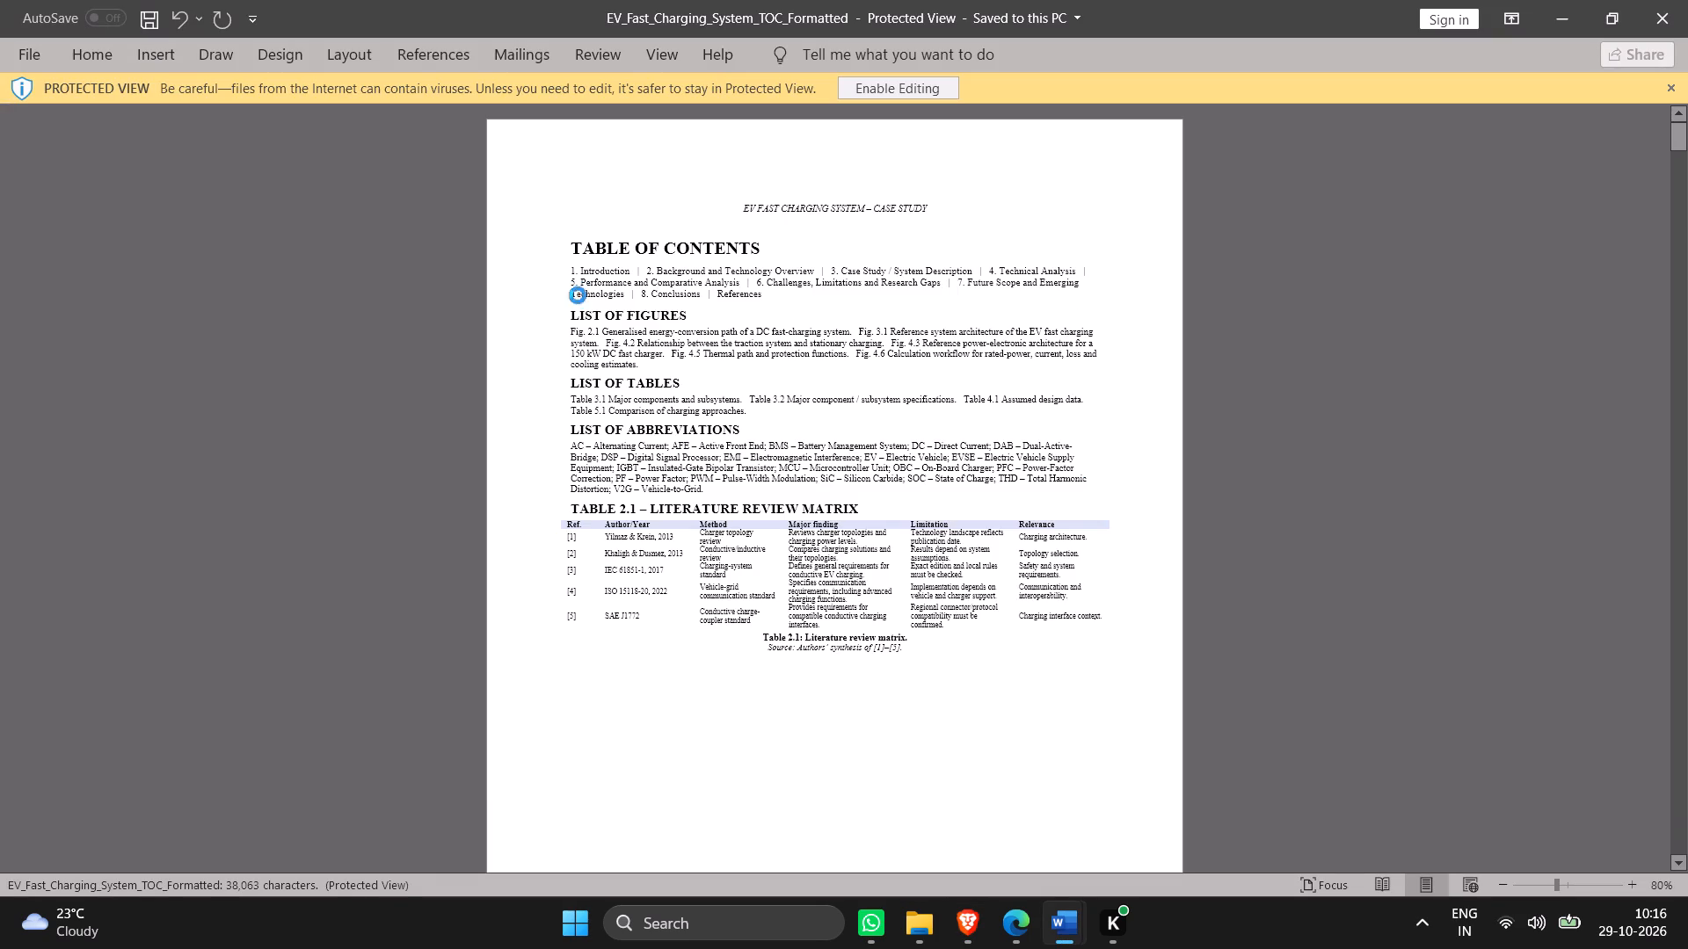
Copy the front matter from TABLE OF CONTENTS through the literature review matrix caption and source, and paste it into page 3 of 5 SEM CASE STUDY5.
ctrl+scroll(578, 295, up, 2)
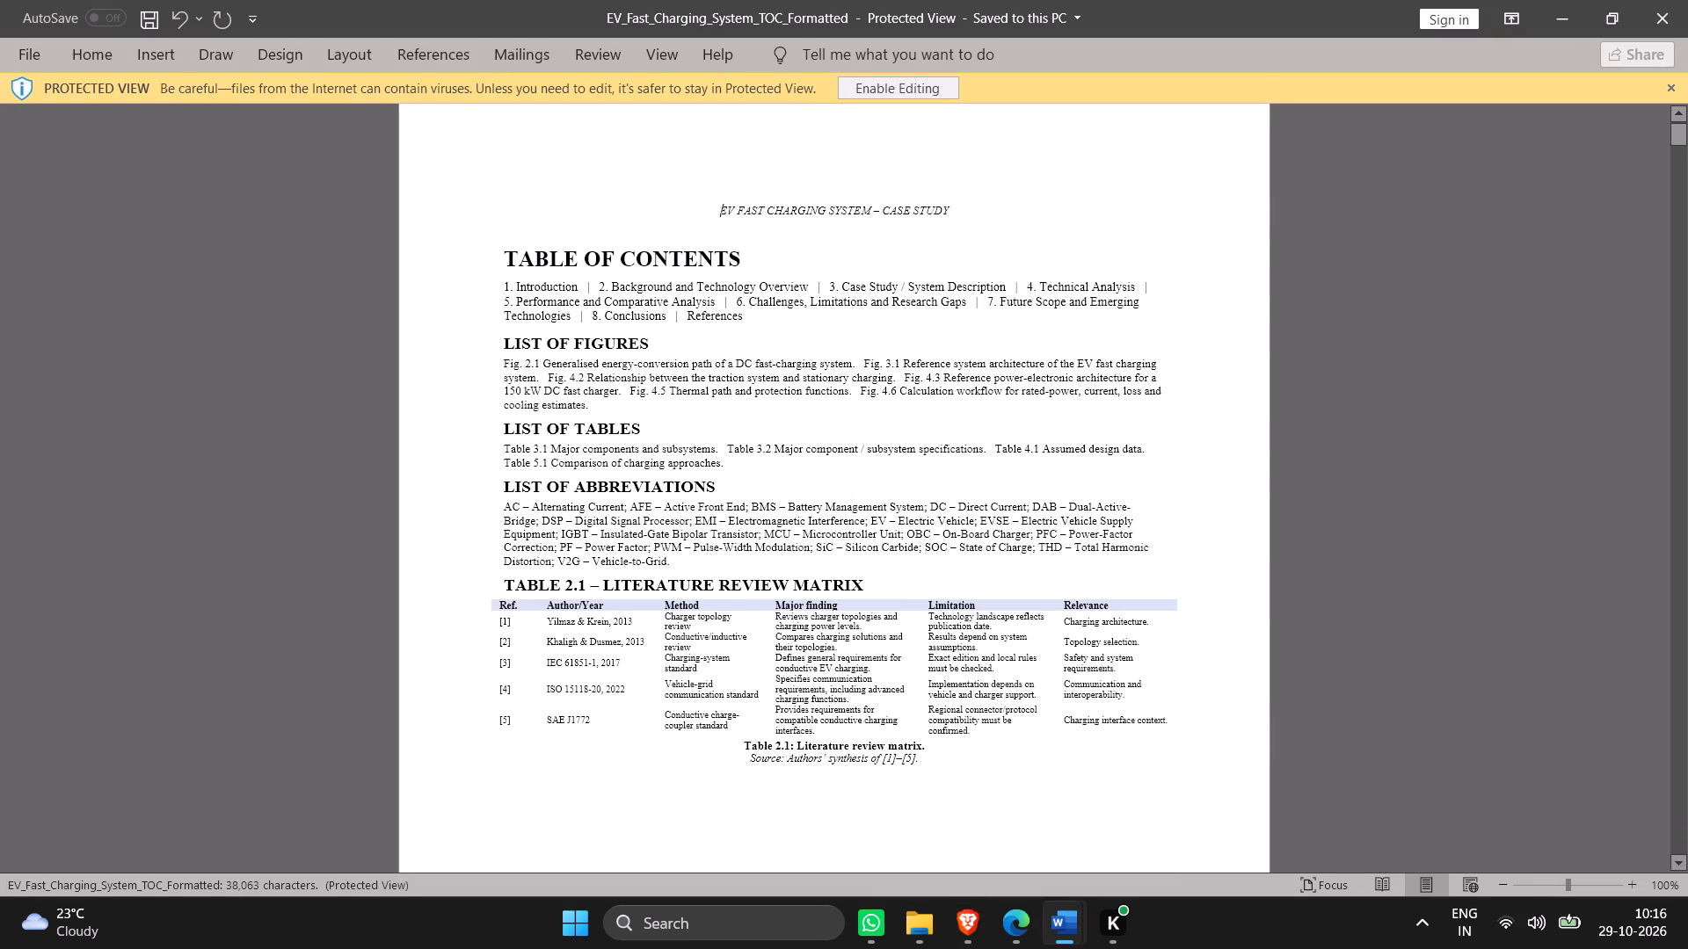
drag(506, 257, 943, 758)
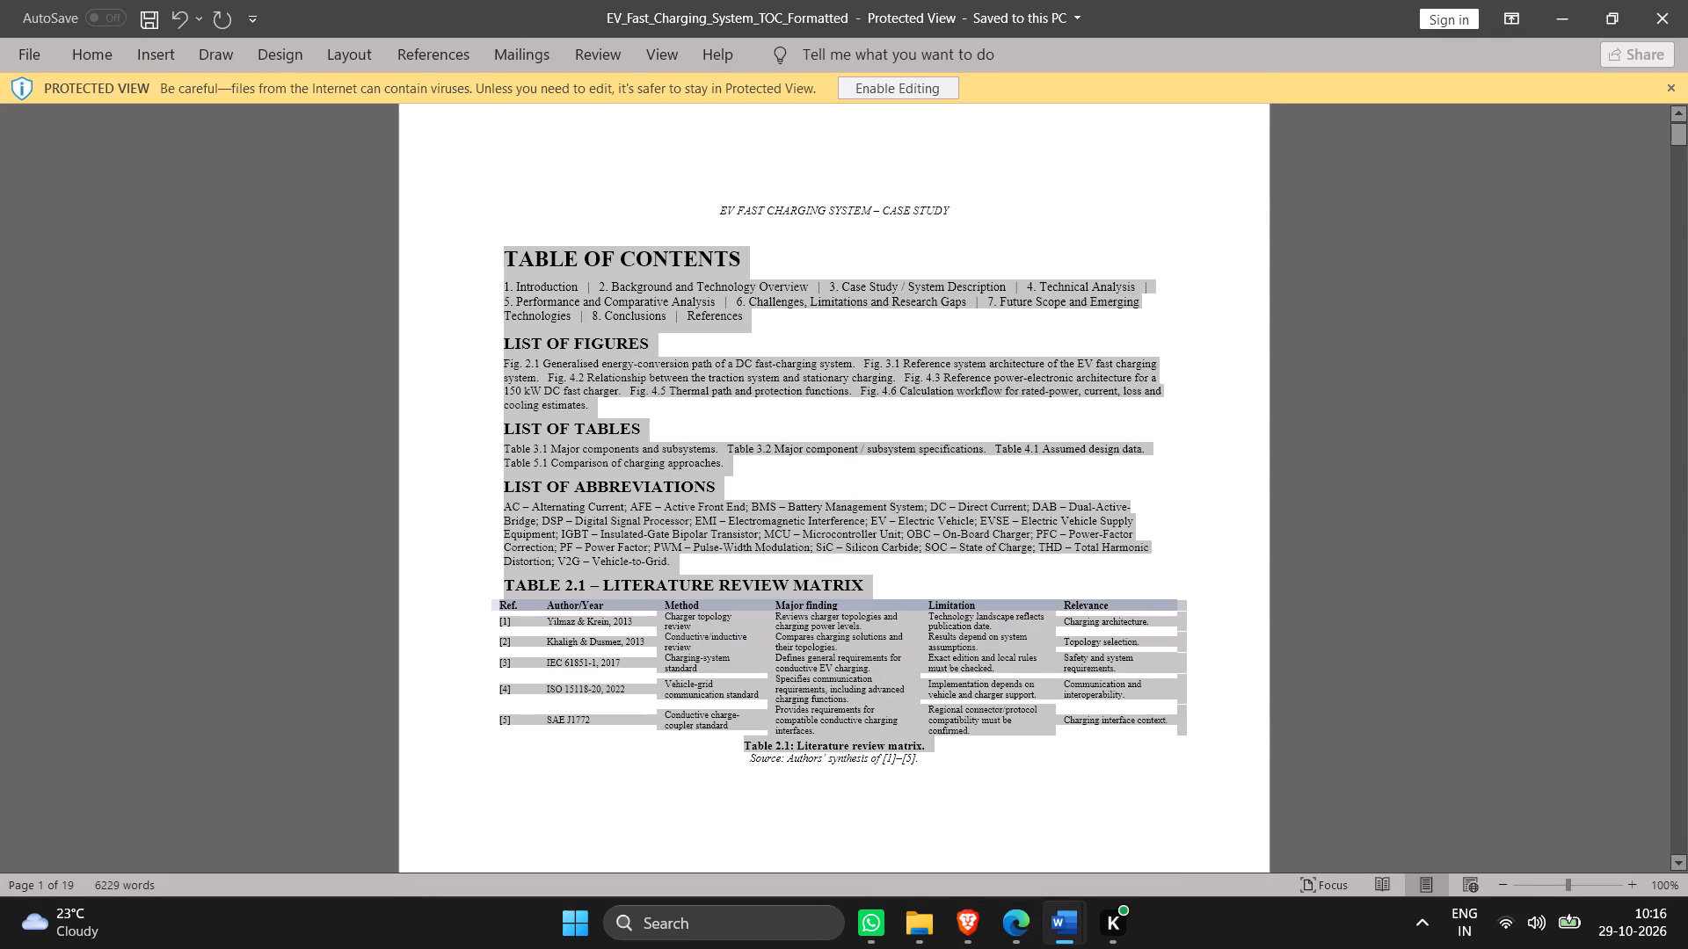
drag(943, 758, 943, 763)
key(ctrl+c)
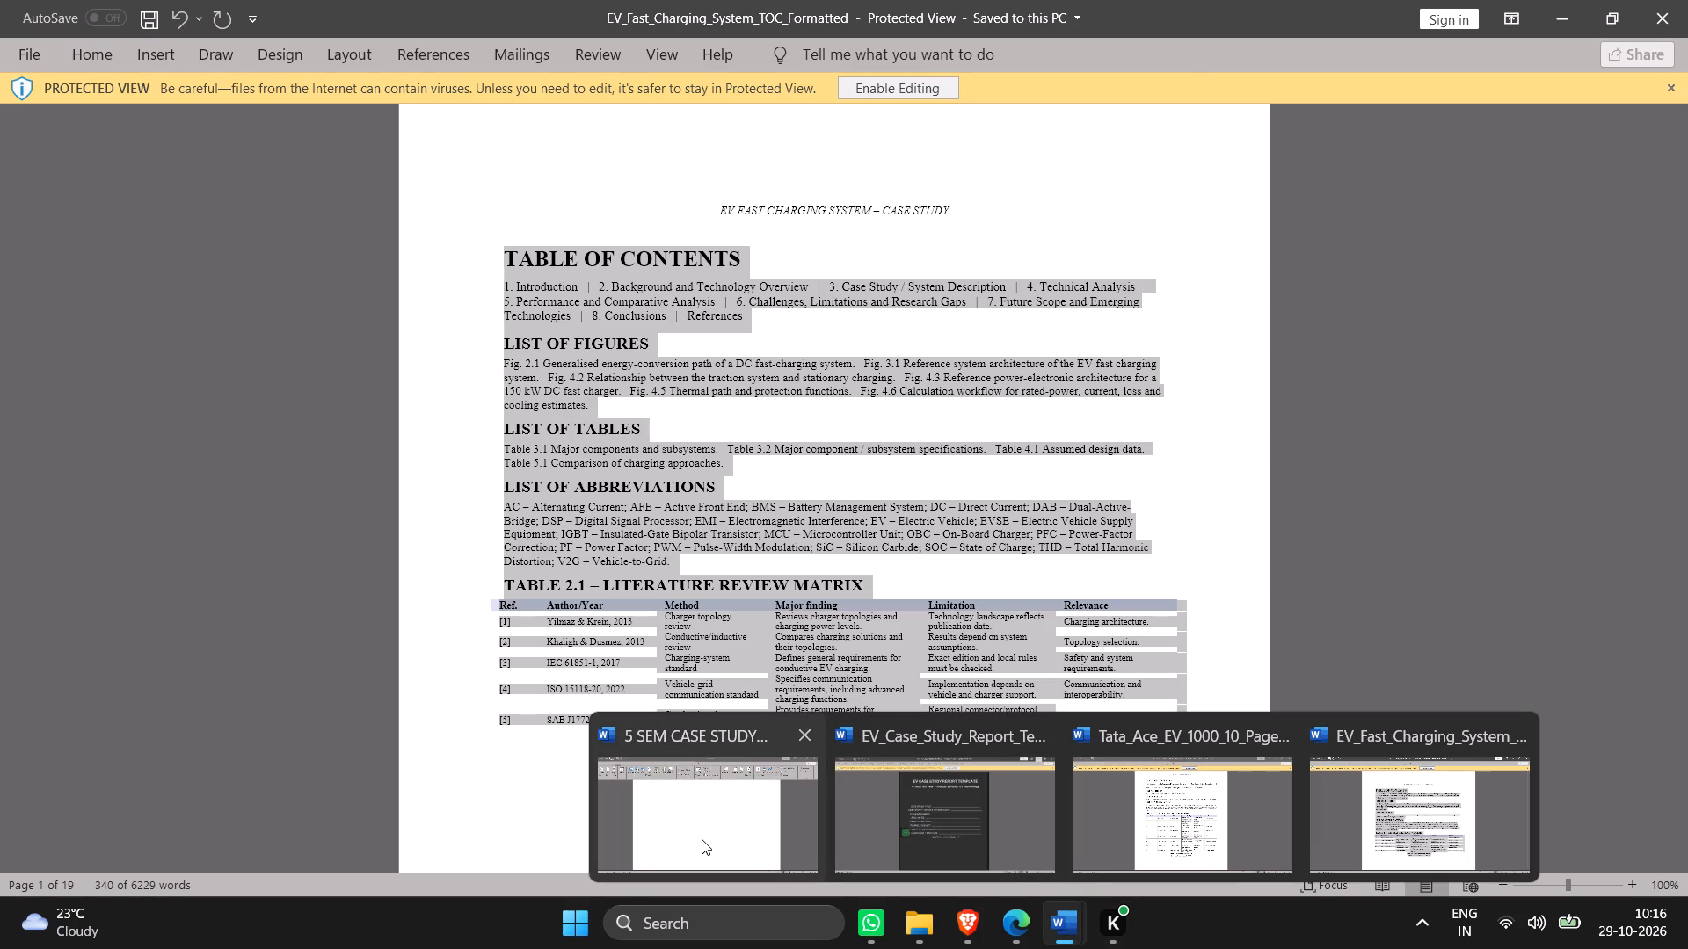
click(702, 839)
key(ctrl+v)
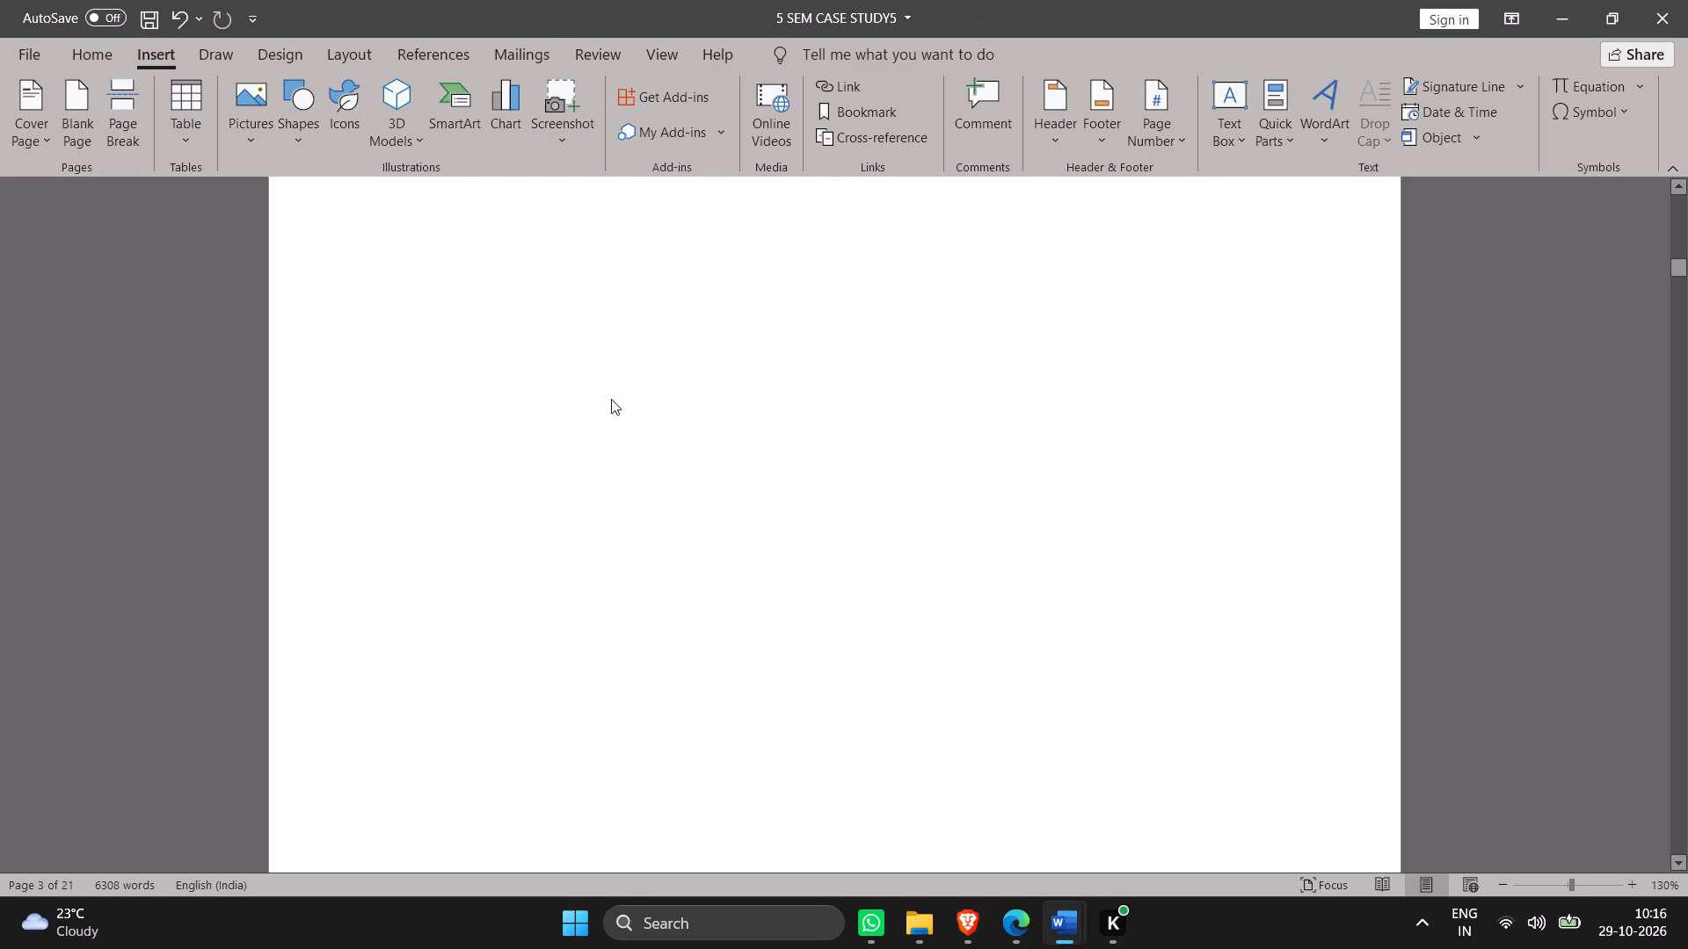
Review the pasted front matter and the title, acknowledgement and abstract pages before it in 5 SEM CASE STUDY5.
scroll(611, 399, up, 5)
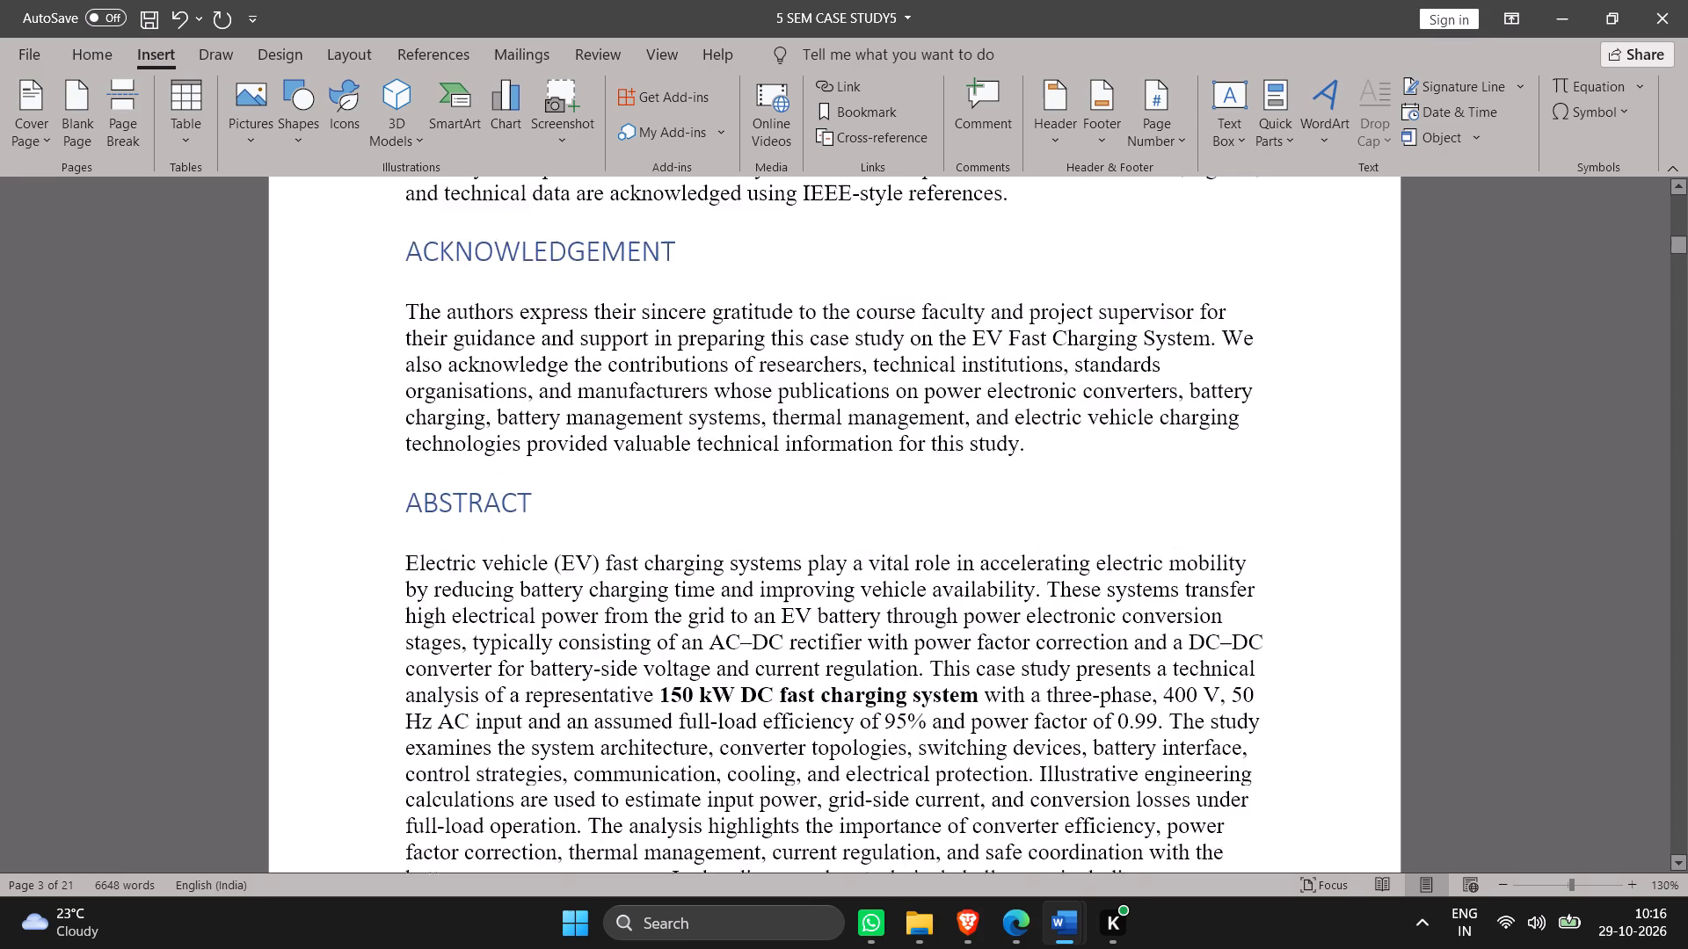
scroll(611, 399, up, 4)
scroll(611, 399, down, 5)
scroll(611, 399, up, 6)
scroll(611, 399, down, 1)
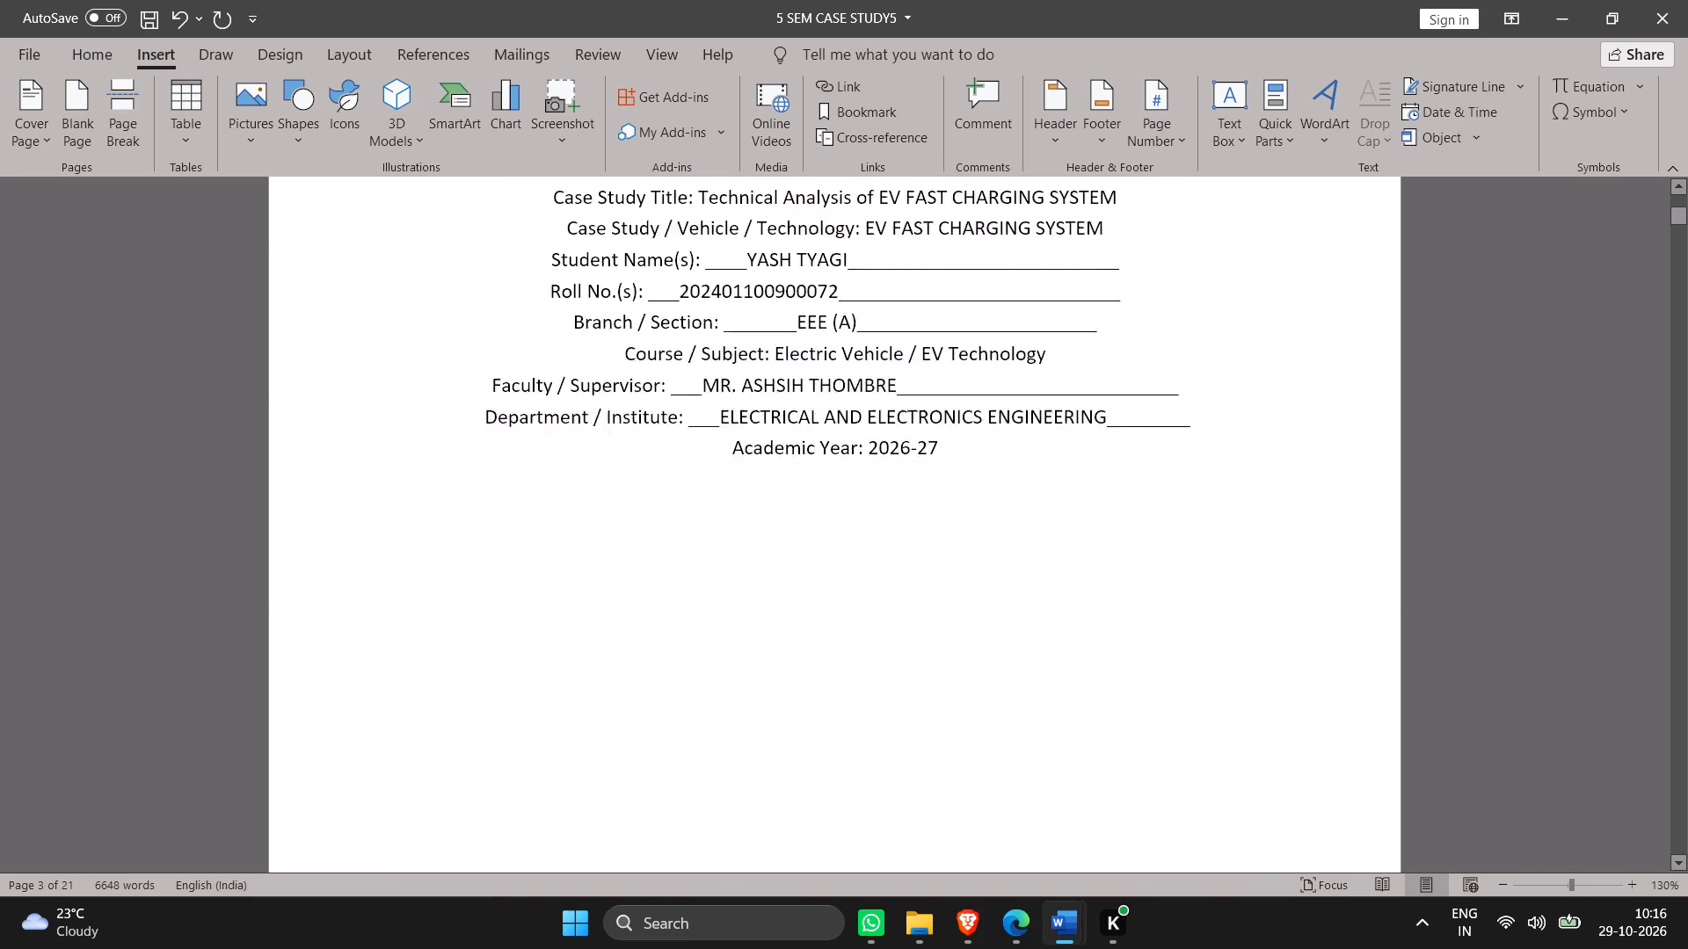
scroll(611, 399, down, 2)
scroll(611, 399, up, 1)
scroll(611, 399, down, 1)
scroll(611, 399, up, 1)
scroll(611, 399, down, 1)
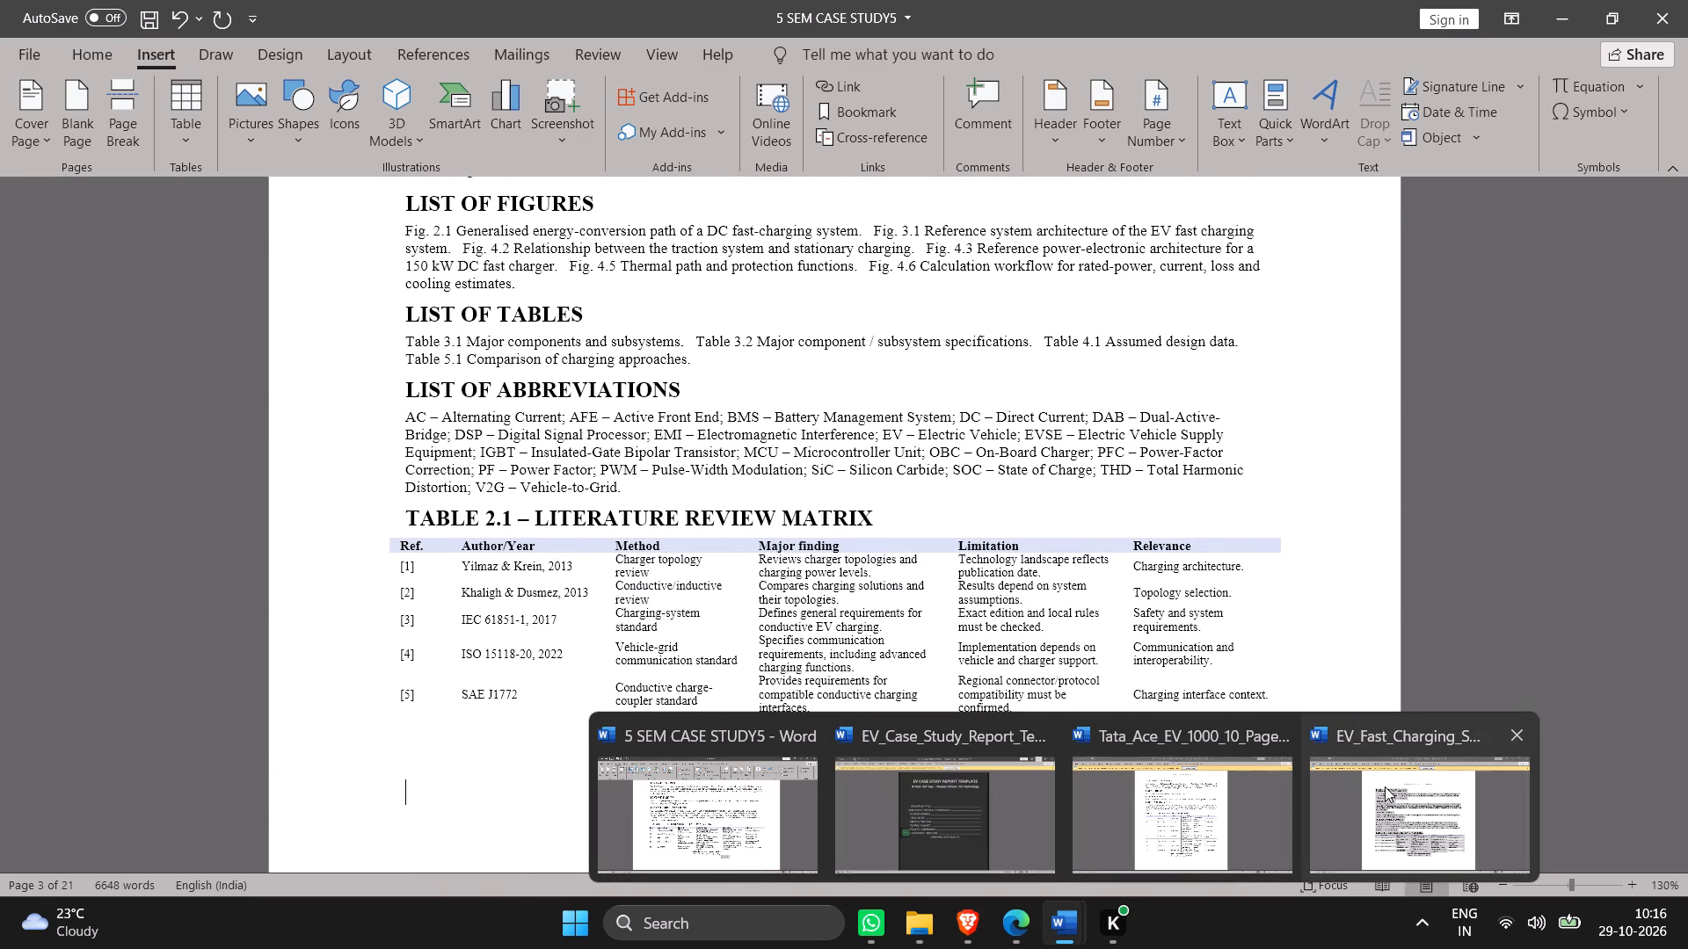
Switch to Tata_Ace_EV_1000_10_Page_Case_Study and examine its layout from the front matter through the chapters to the references.
click(1225, 820)
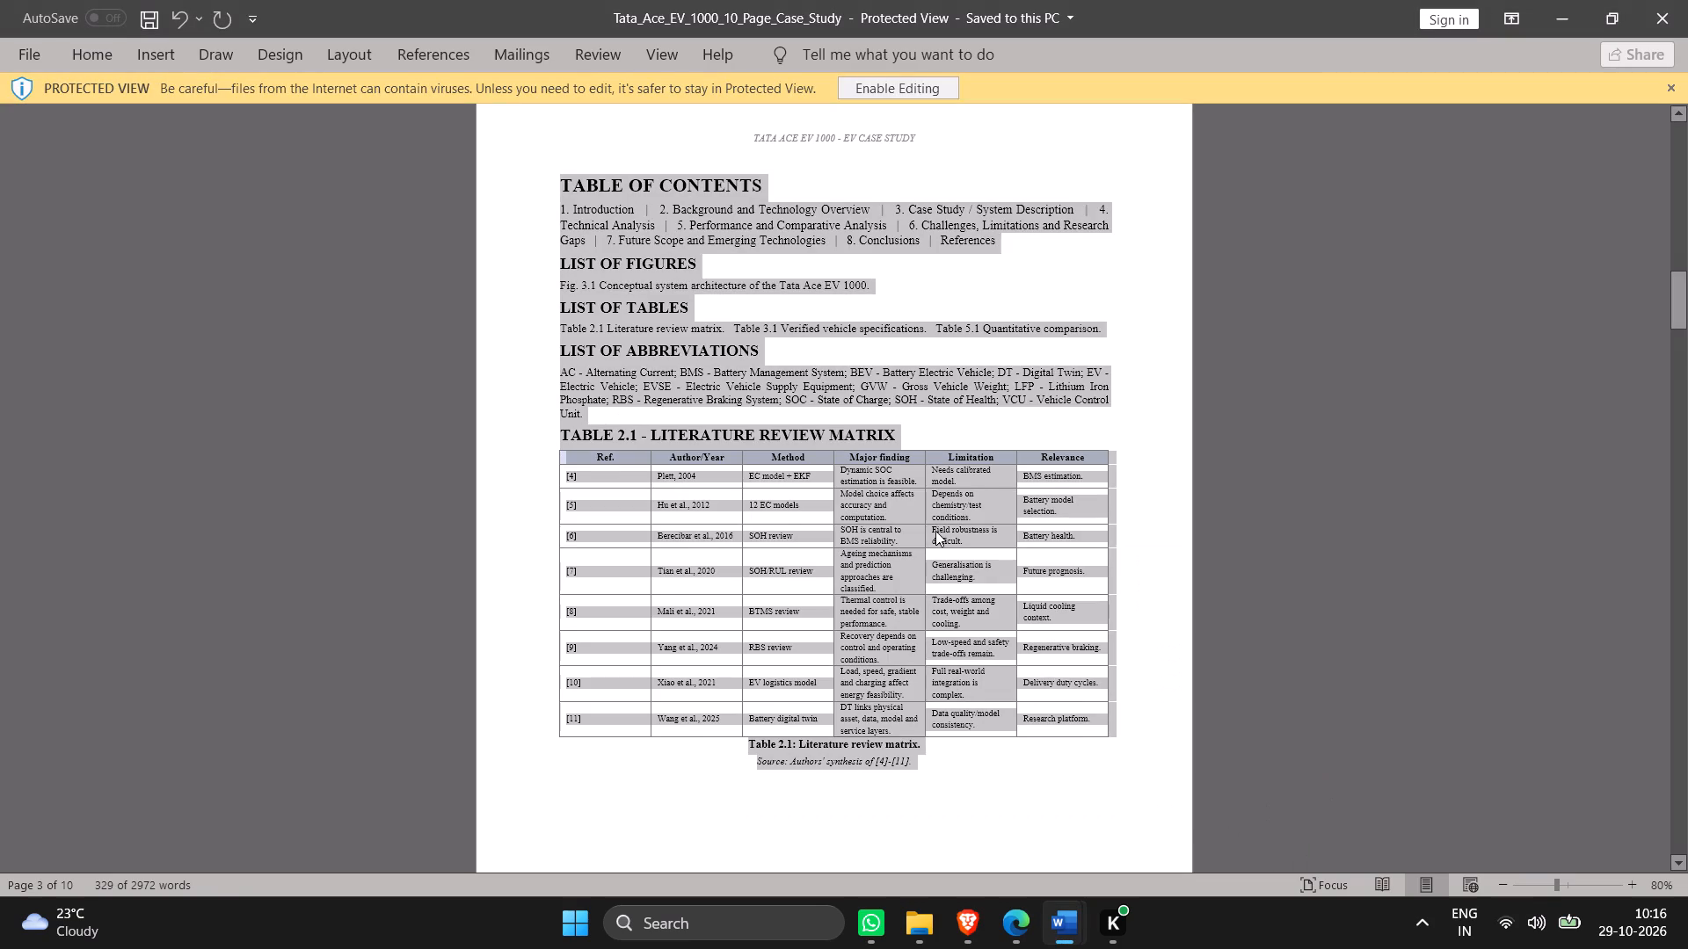
scroll(935, 531, down, 4)
scroll(935, 531, up, 2)
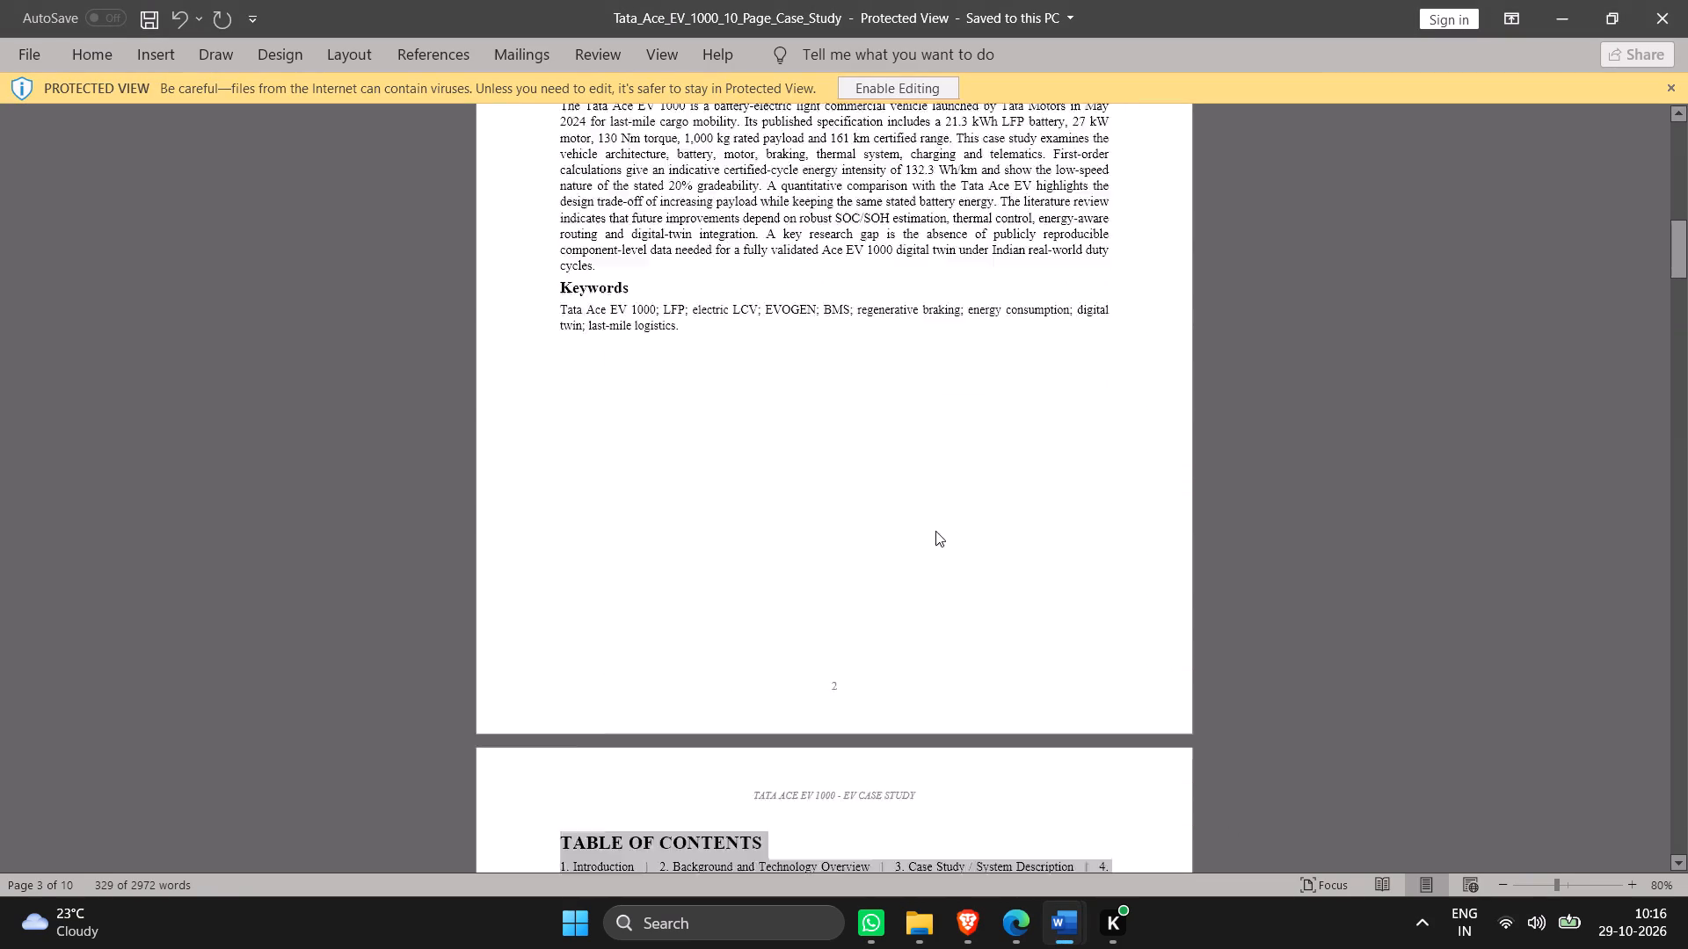
scroll(935, 531, up, 7)
scroll(935, 531, down, 7)
scroll(935, 531, down, 20)
scroll(935, 531, down, 11)
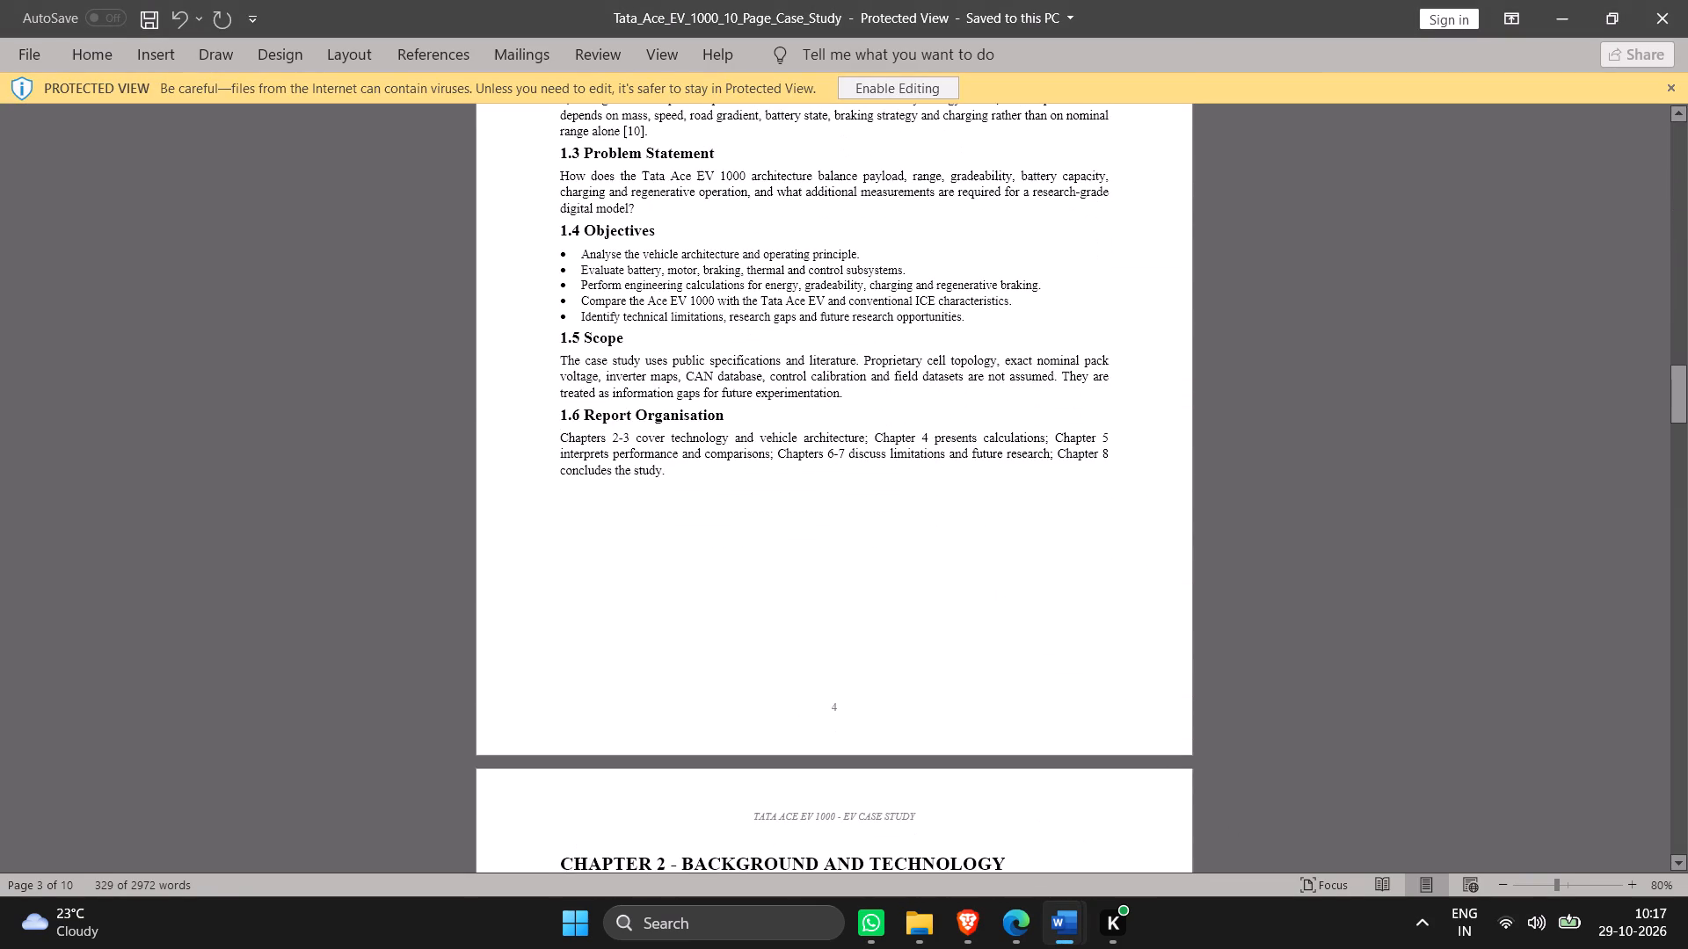
scroll(935, 531, down, 15)
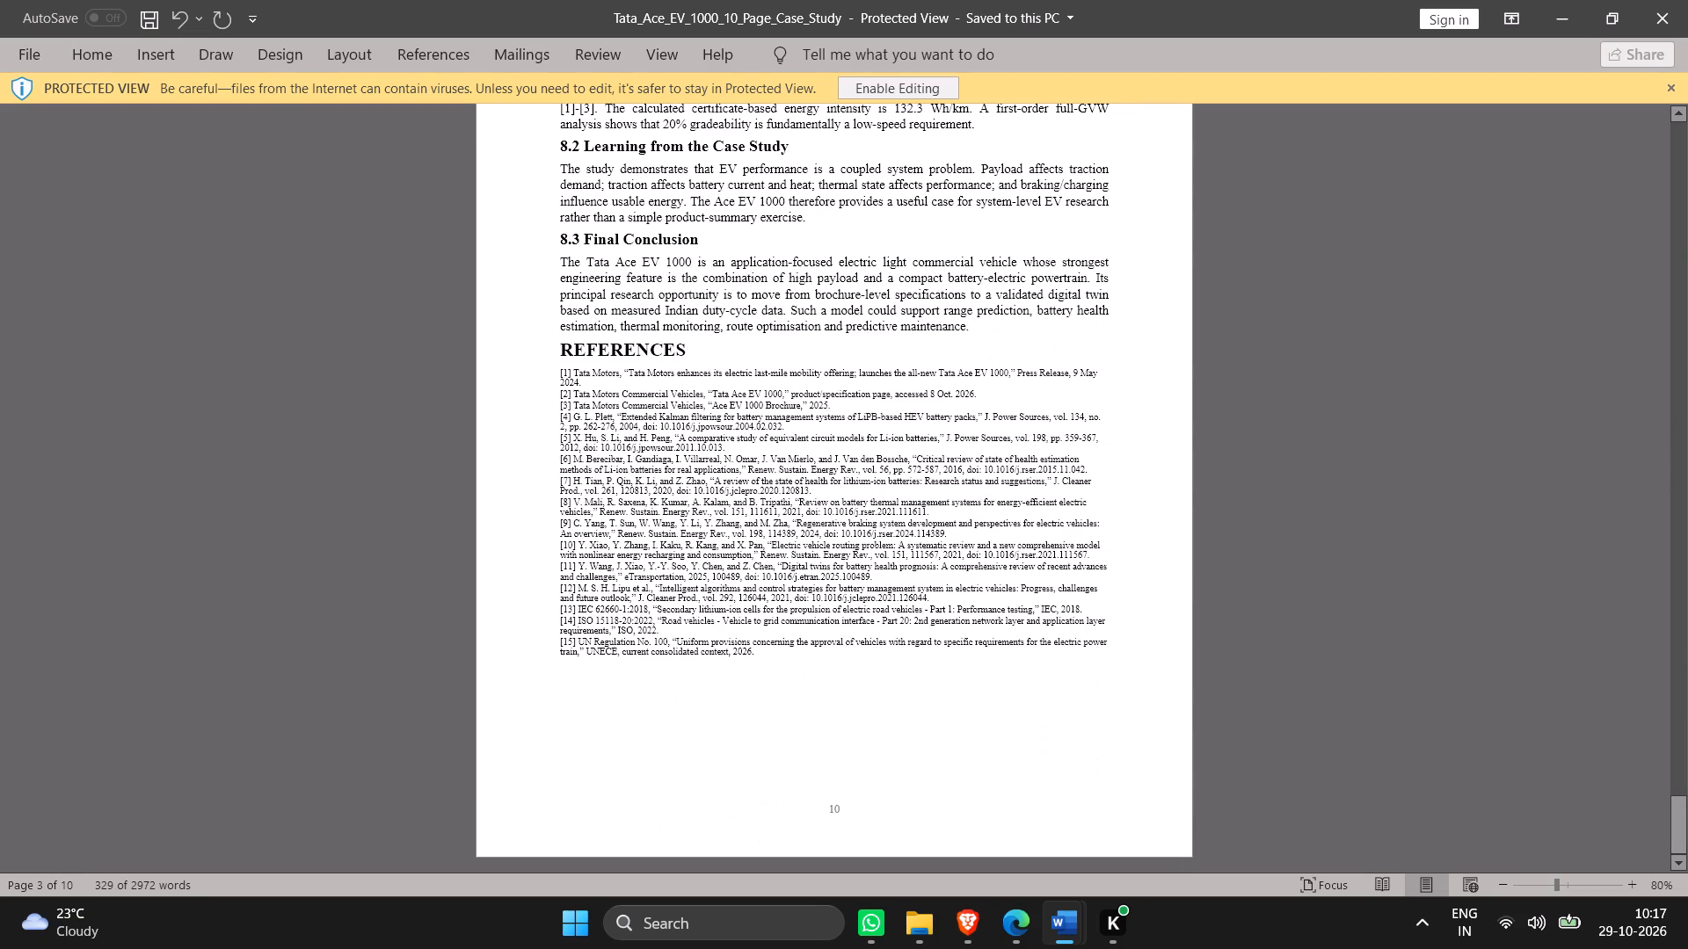
click(713, 156)
scroll(713, 156, up, 5)
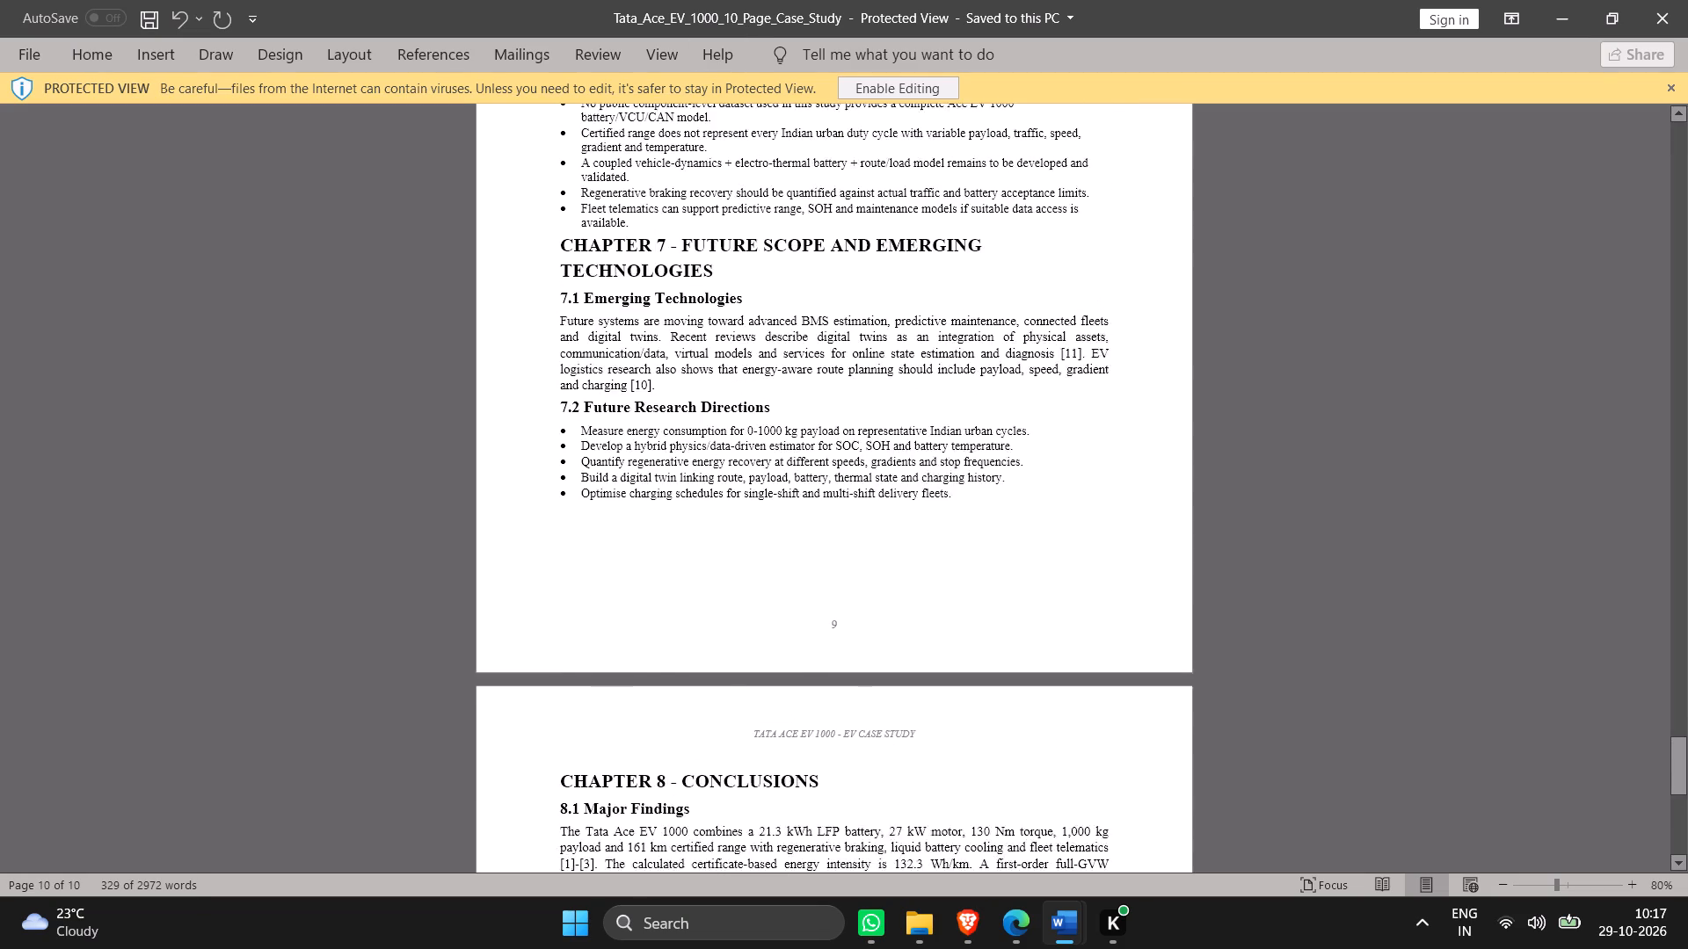
scroll(713, 156, up, 6)
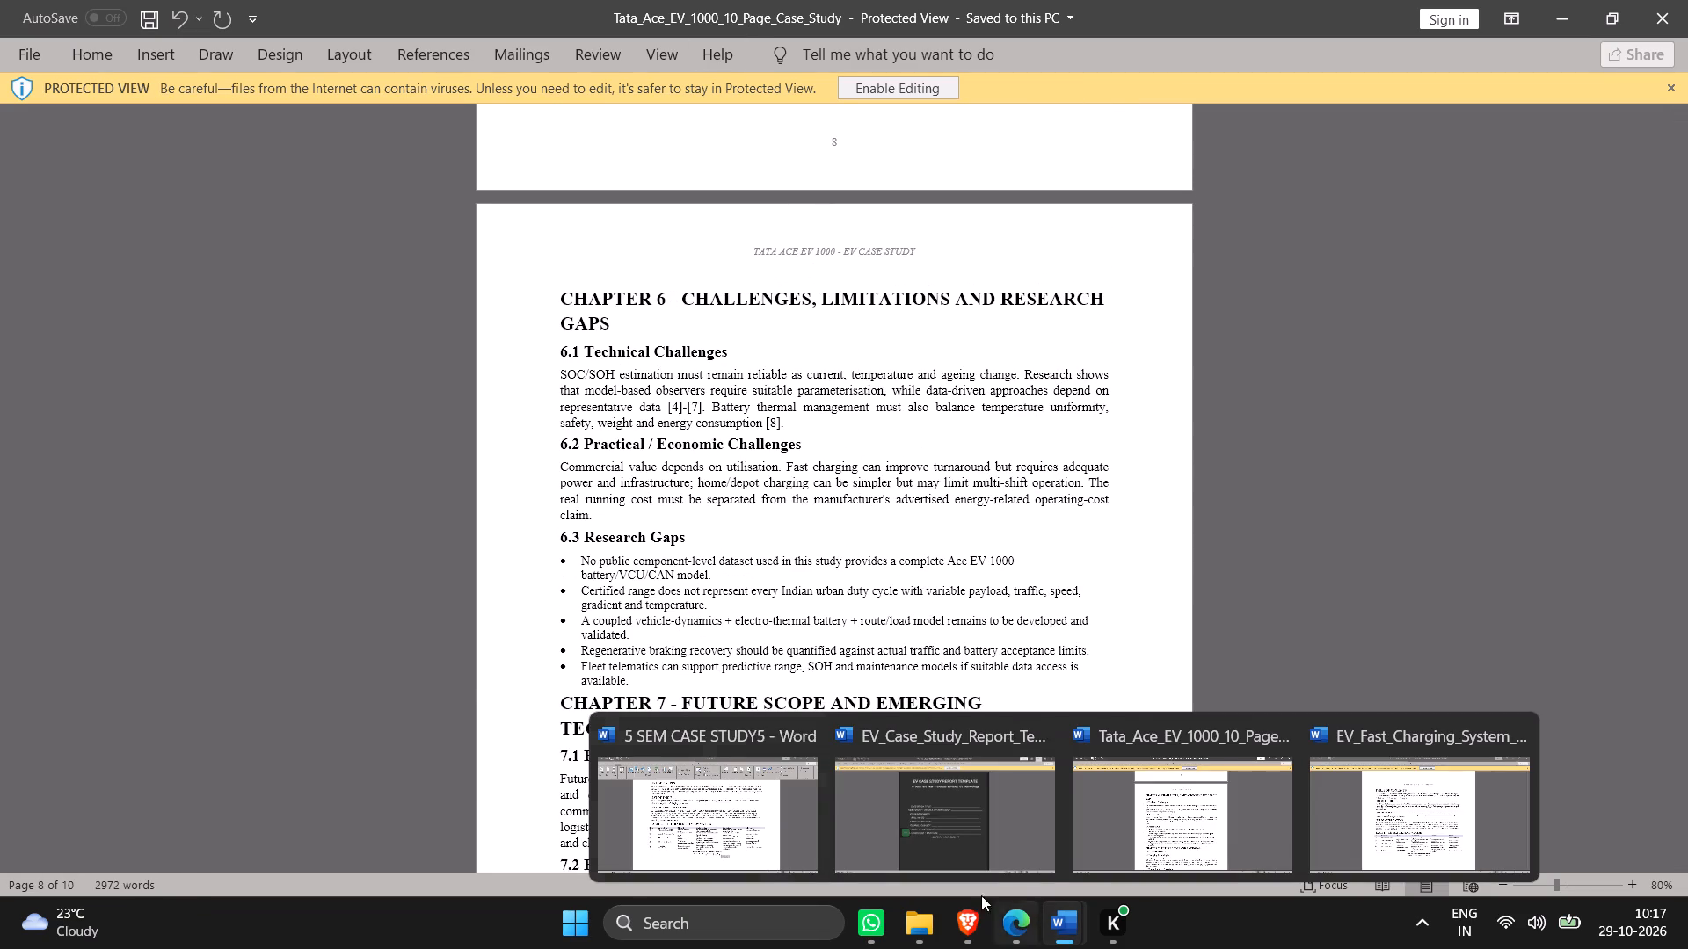
Return to 5 SEM CASE STUDY5 and look through its chapters, examining the figures, tables and engineering calculations in Chapters 4 and 5.
click(753, 841)
scroll(761, 597, down, 8)
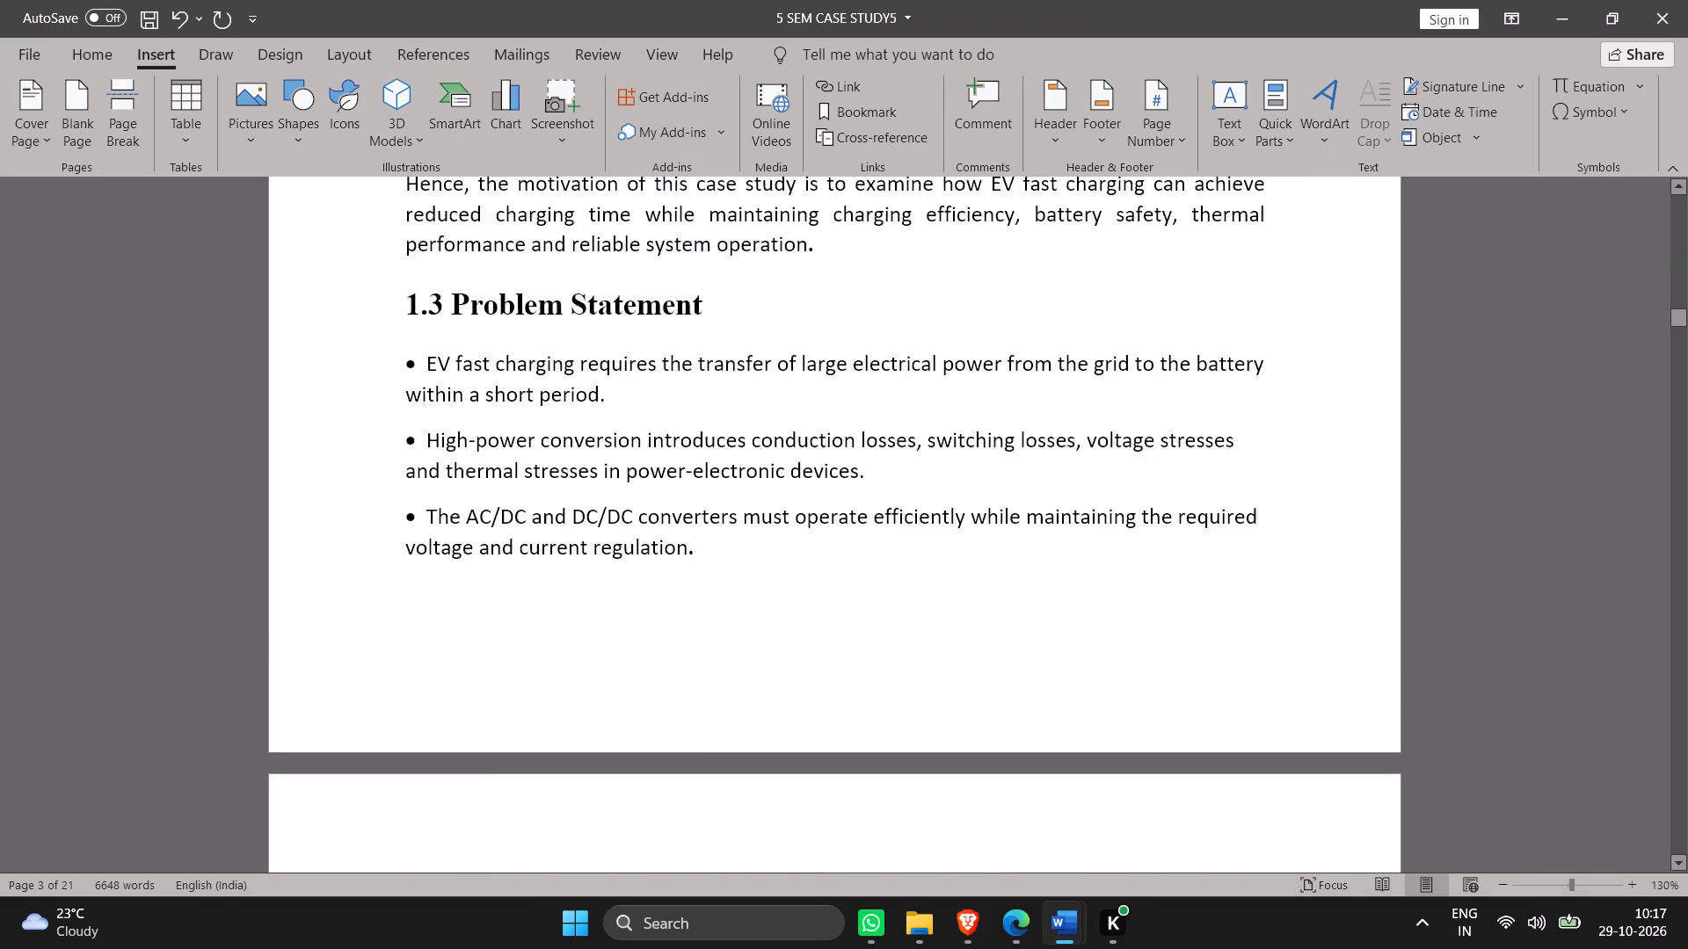
scroll(761, 597, down, 20)
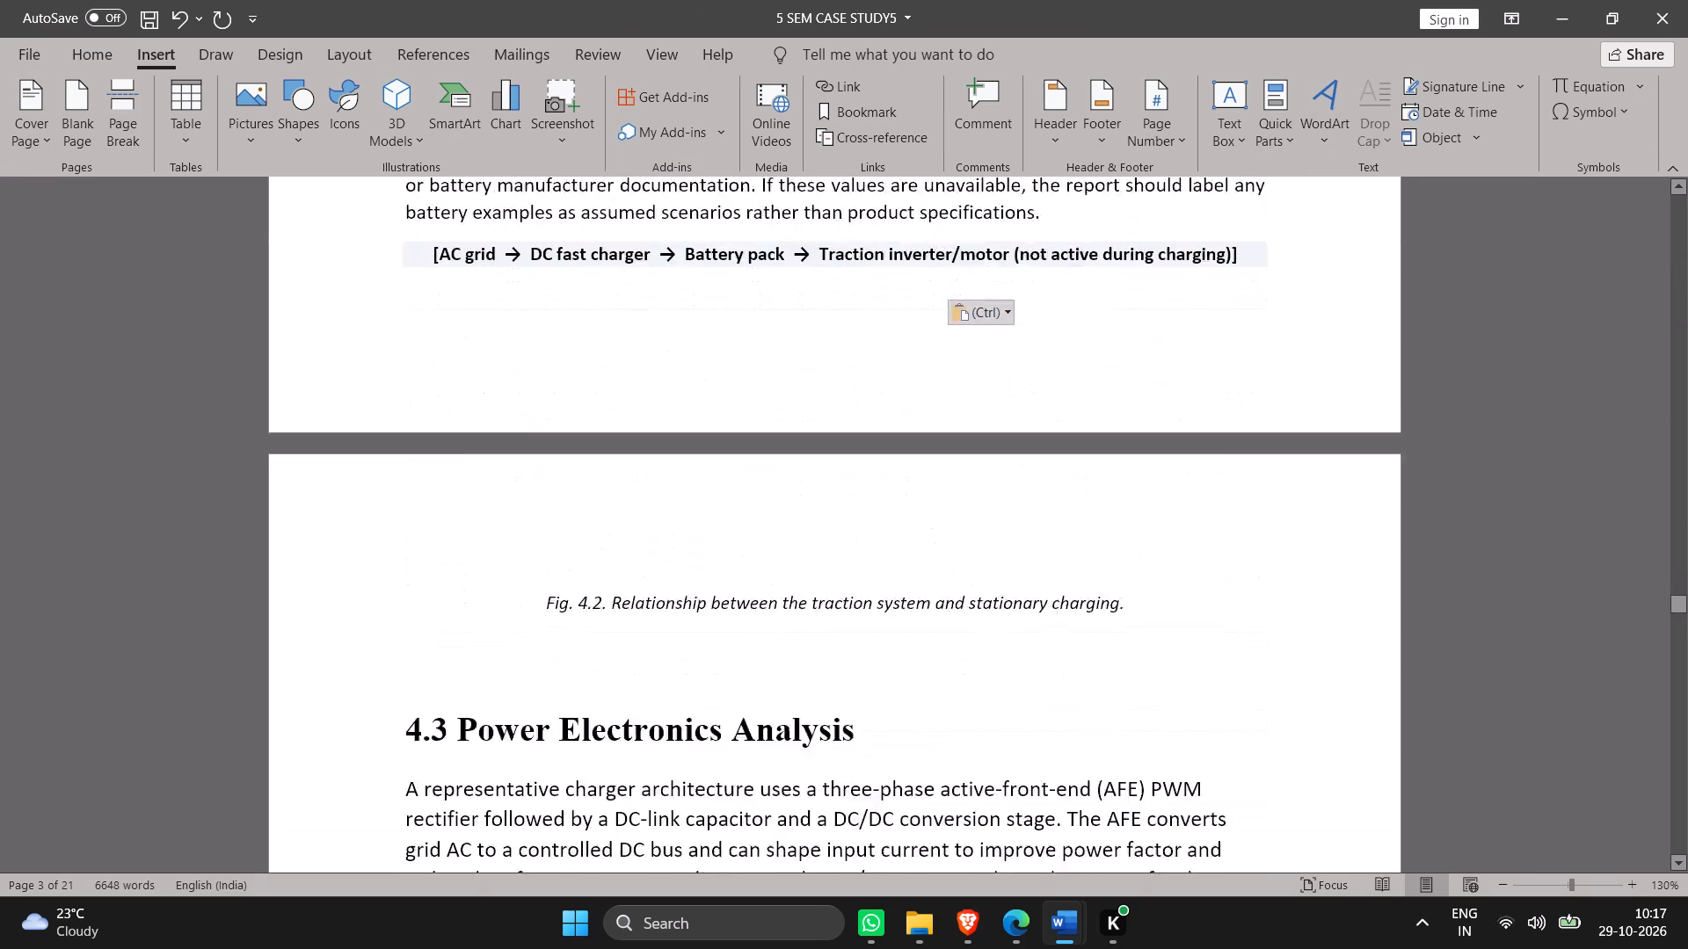
scroll(761, 597, down, 20)
scroll(761, 597, down, 9)
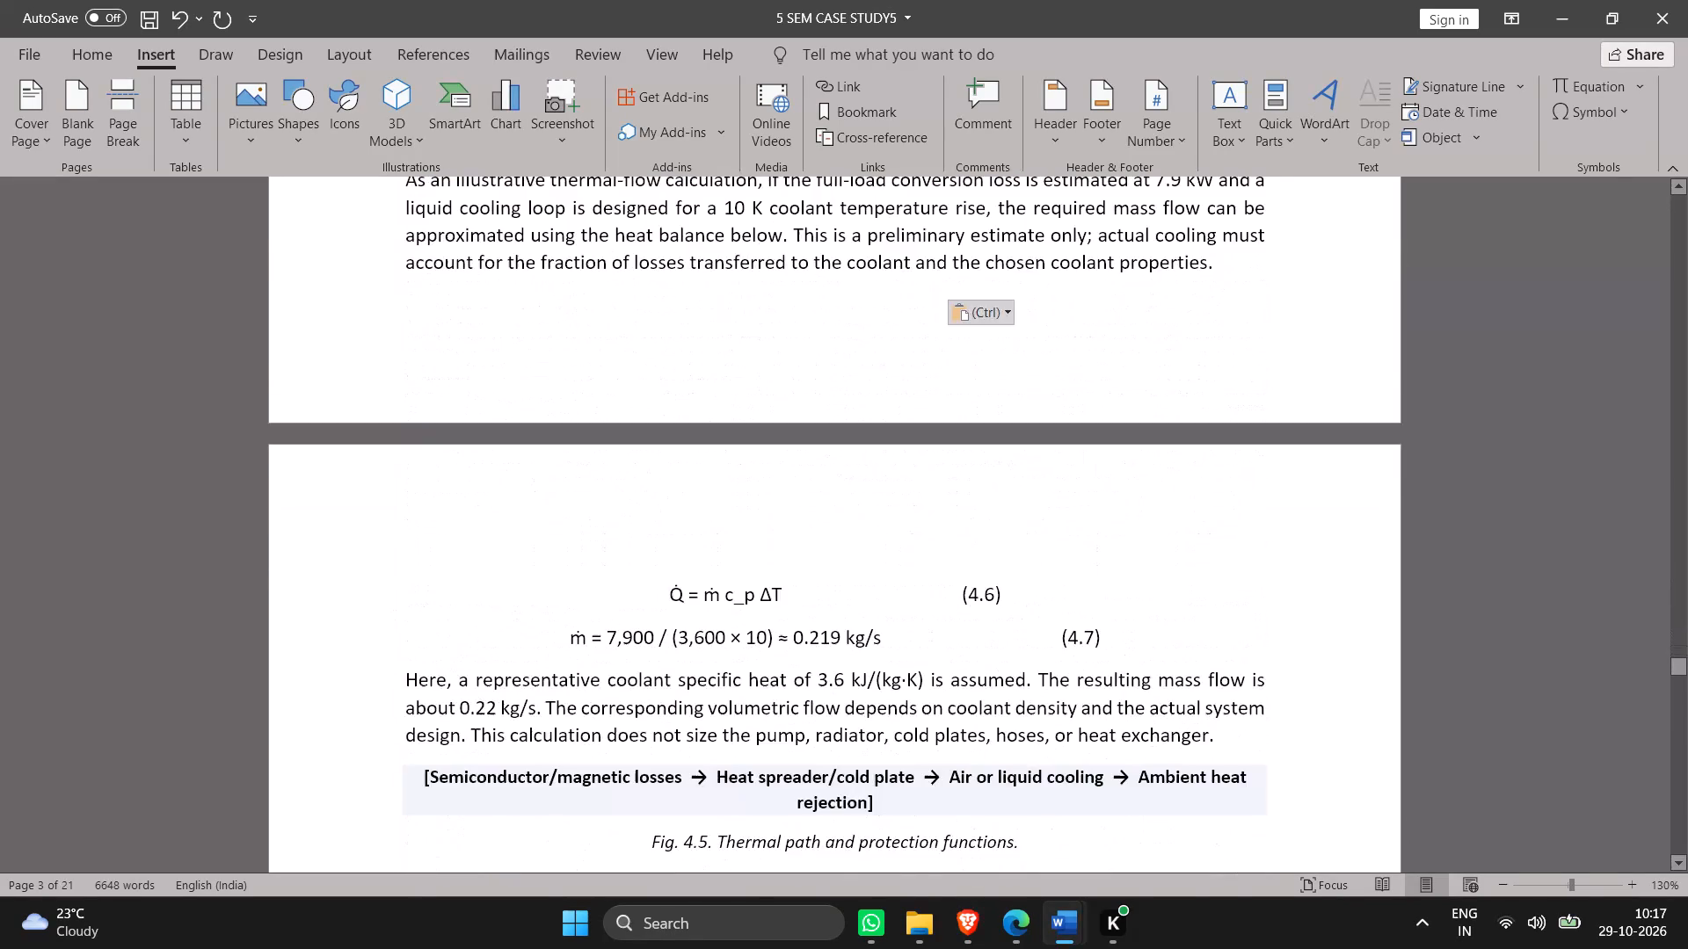
scroll(761, 597, down, 20)
scroll(761, 597, down, 9)
scroll(761, 597, up, 1)
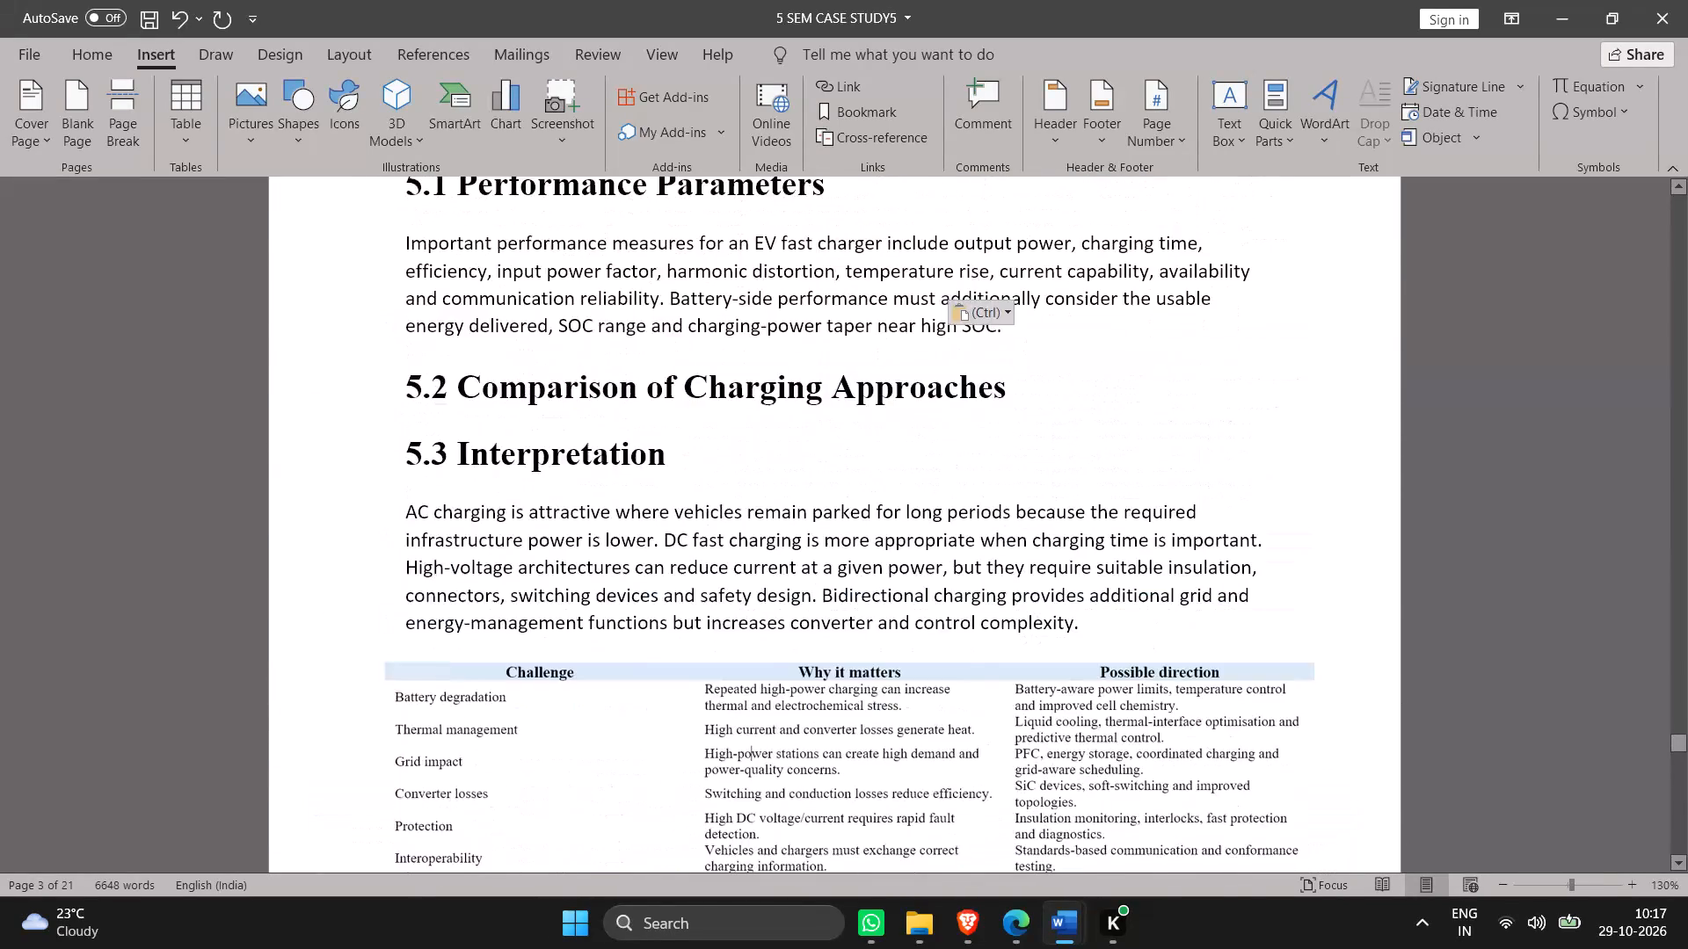
scroll(761, 597, up, 1)
scroll(761, 597, up, 20)
scroll(761, 597, up, 7)
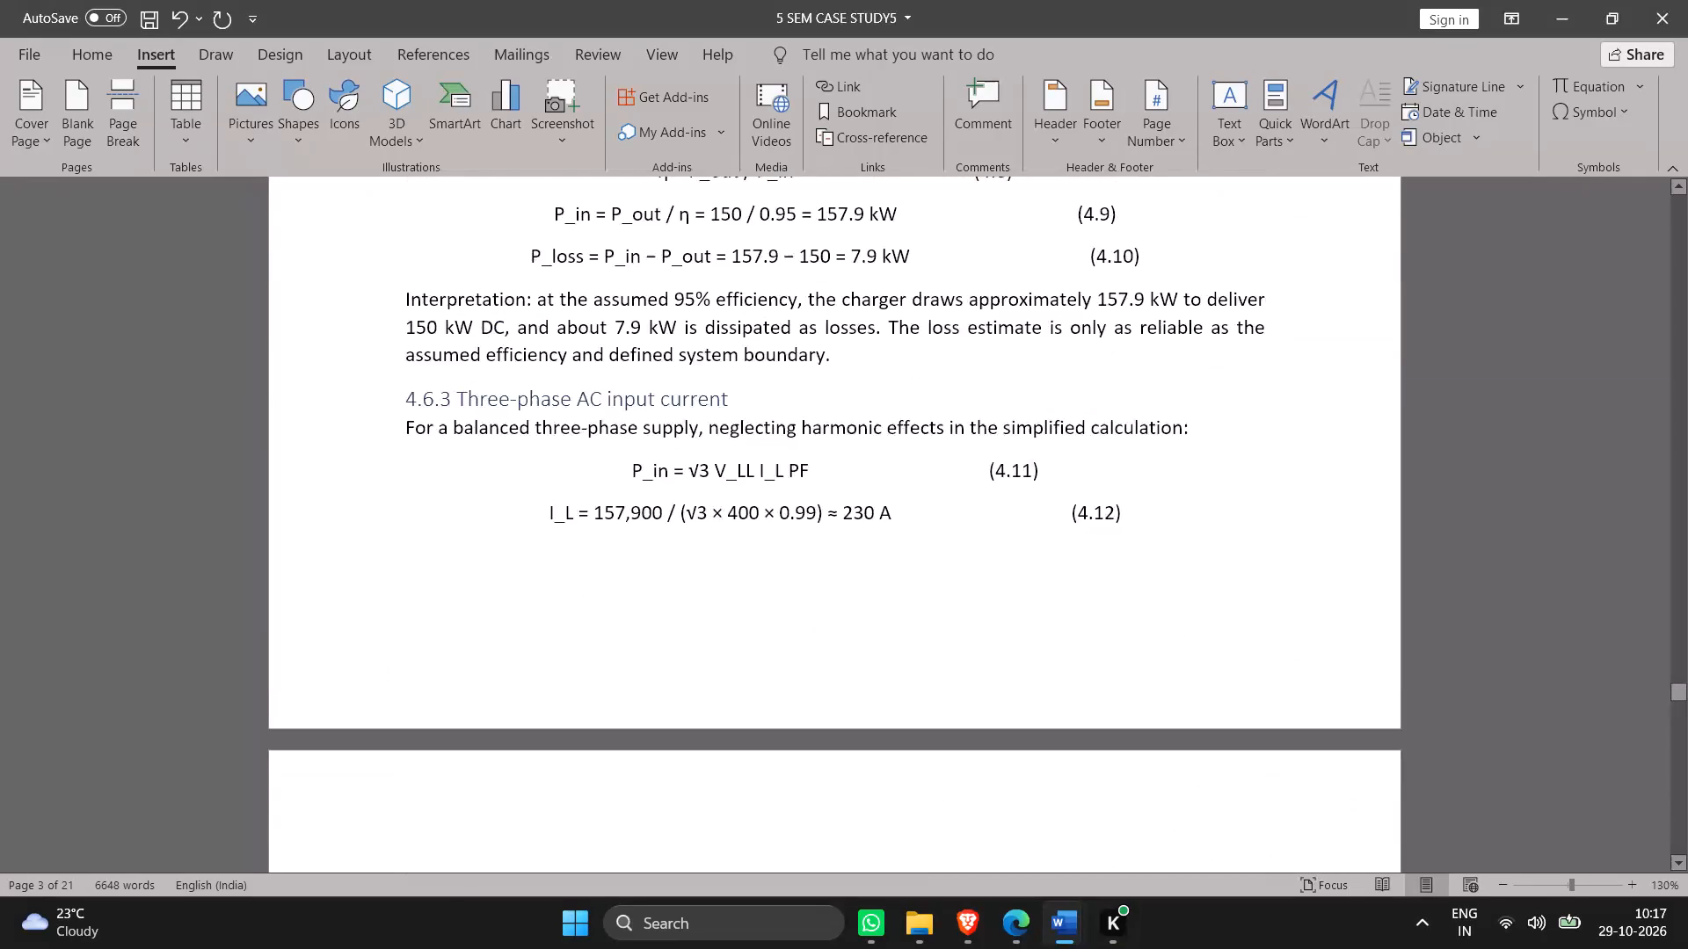
scroll(761, 597, up, 2)
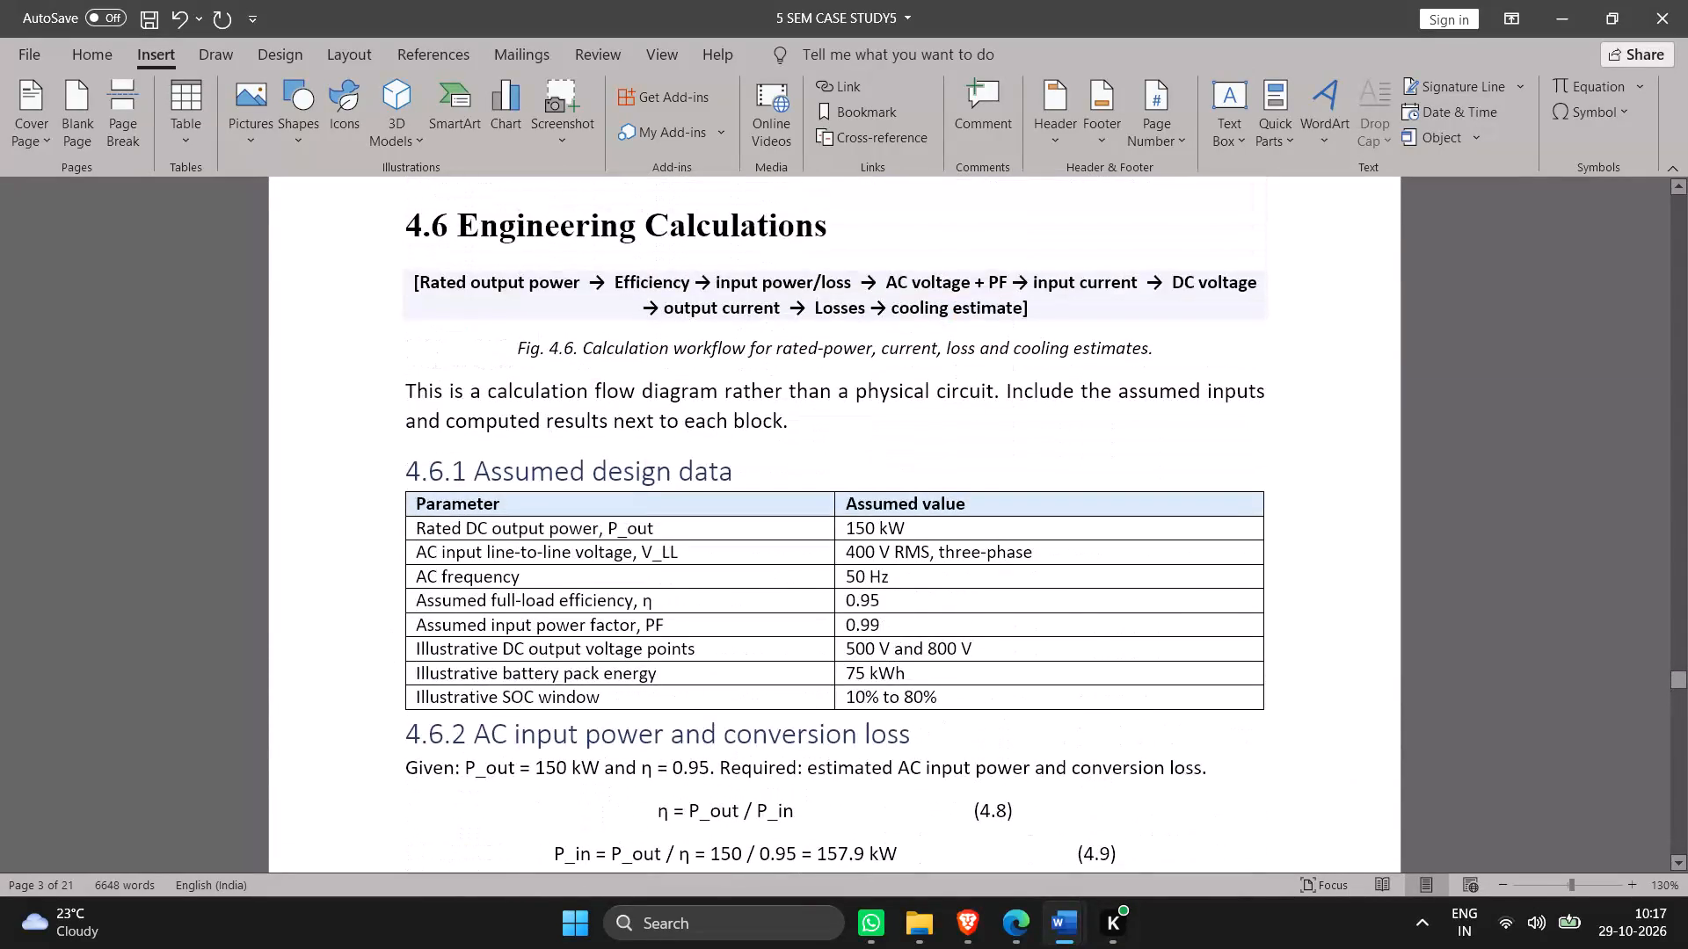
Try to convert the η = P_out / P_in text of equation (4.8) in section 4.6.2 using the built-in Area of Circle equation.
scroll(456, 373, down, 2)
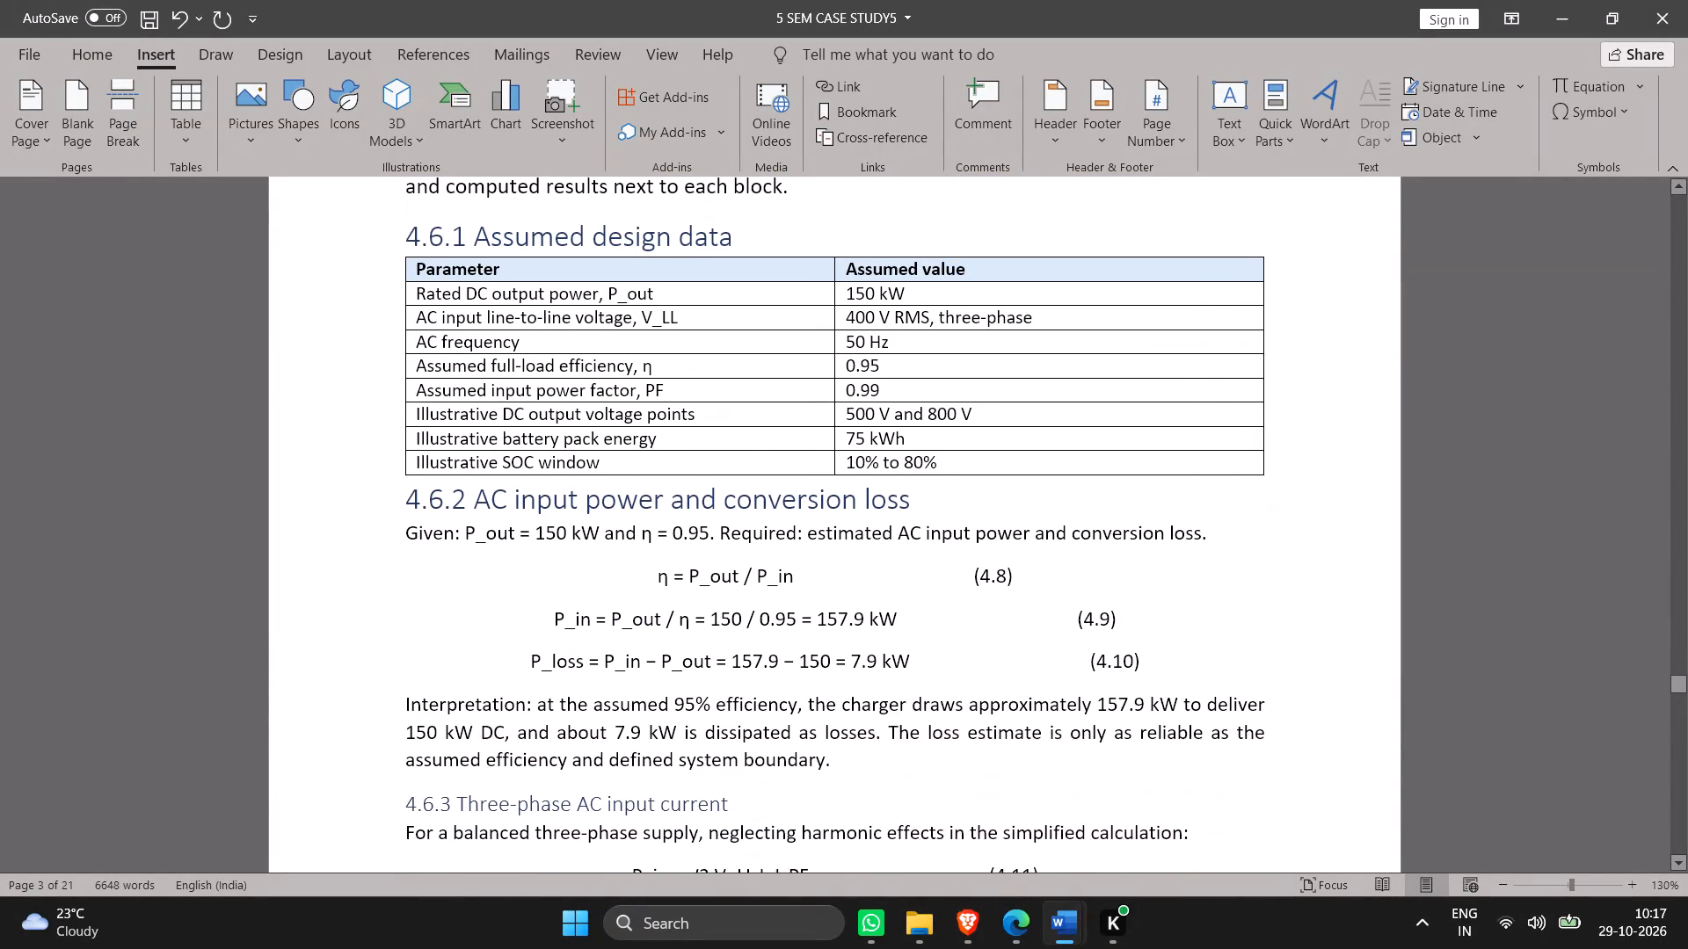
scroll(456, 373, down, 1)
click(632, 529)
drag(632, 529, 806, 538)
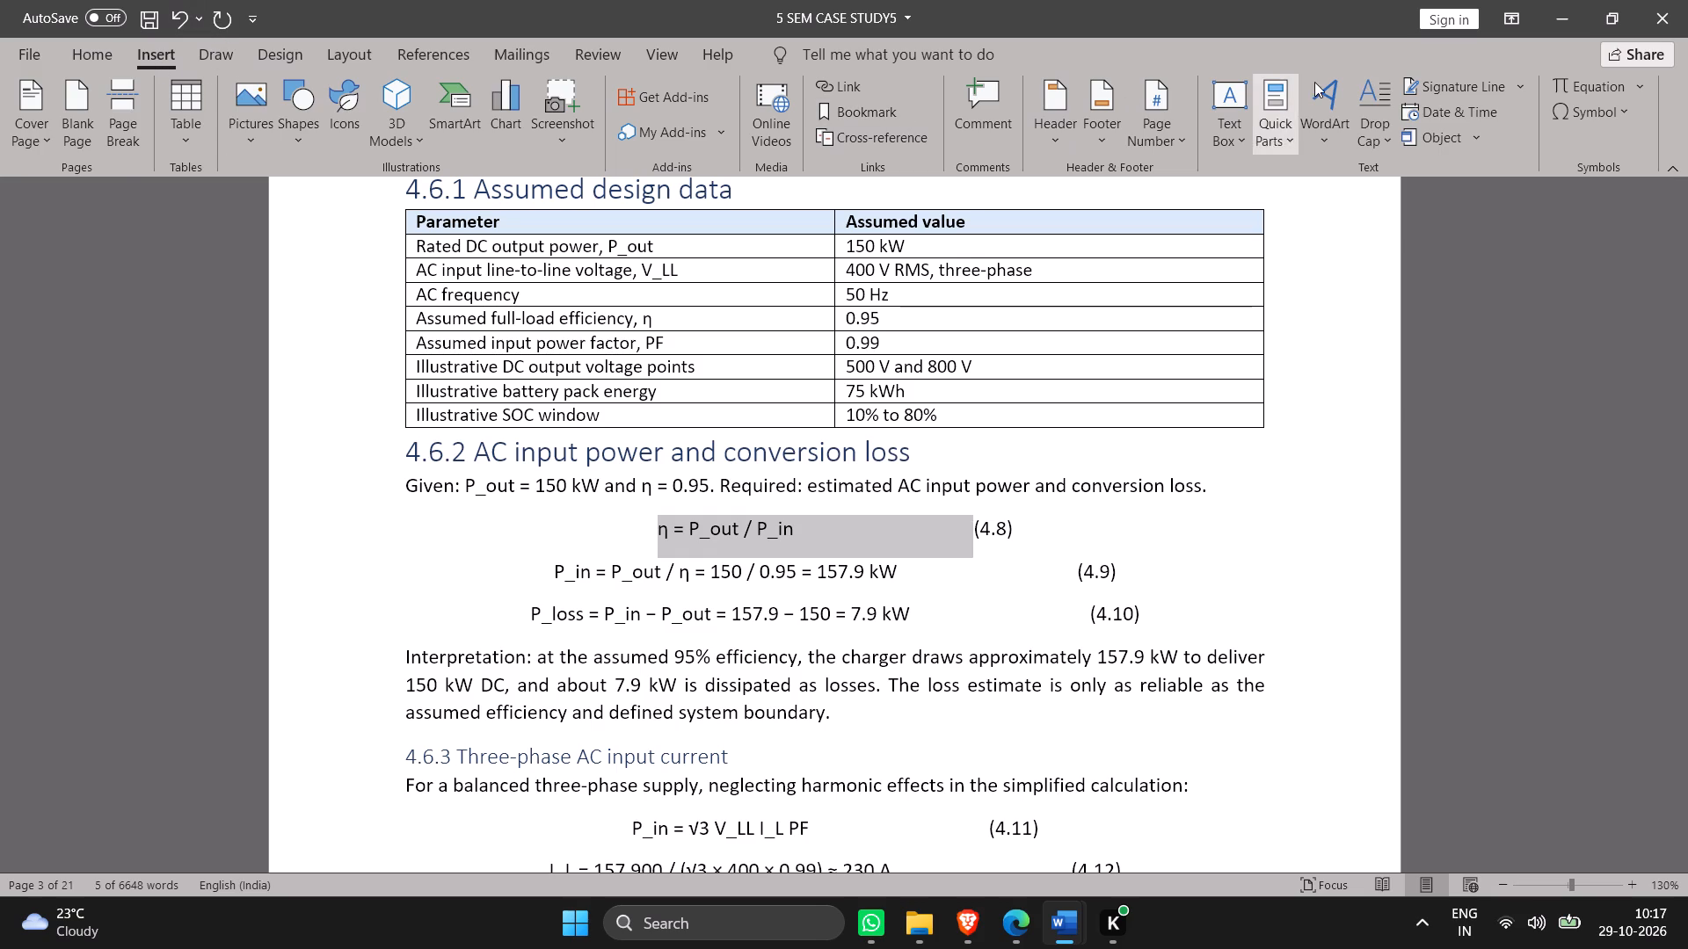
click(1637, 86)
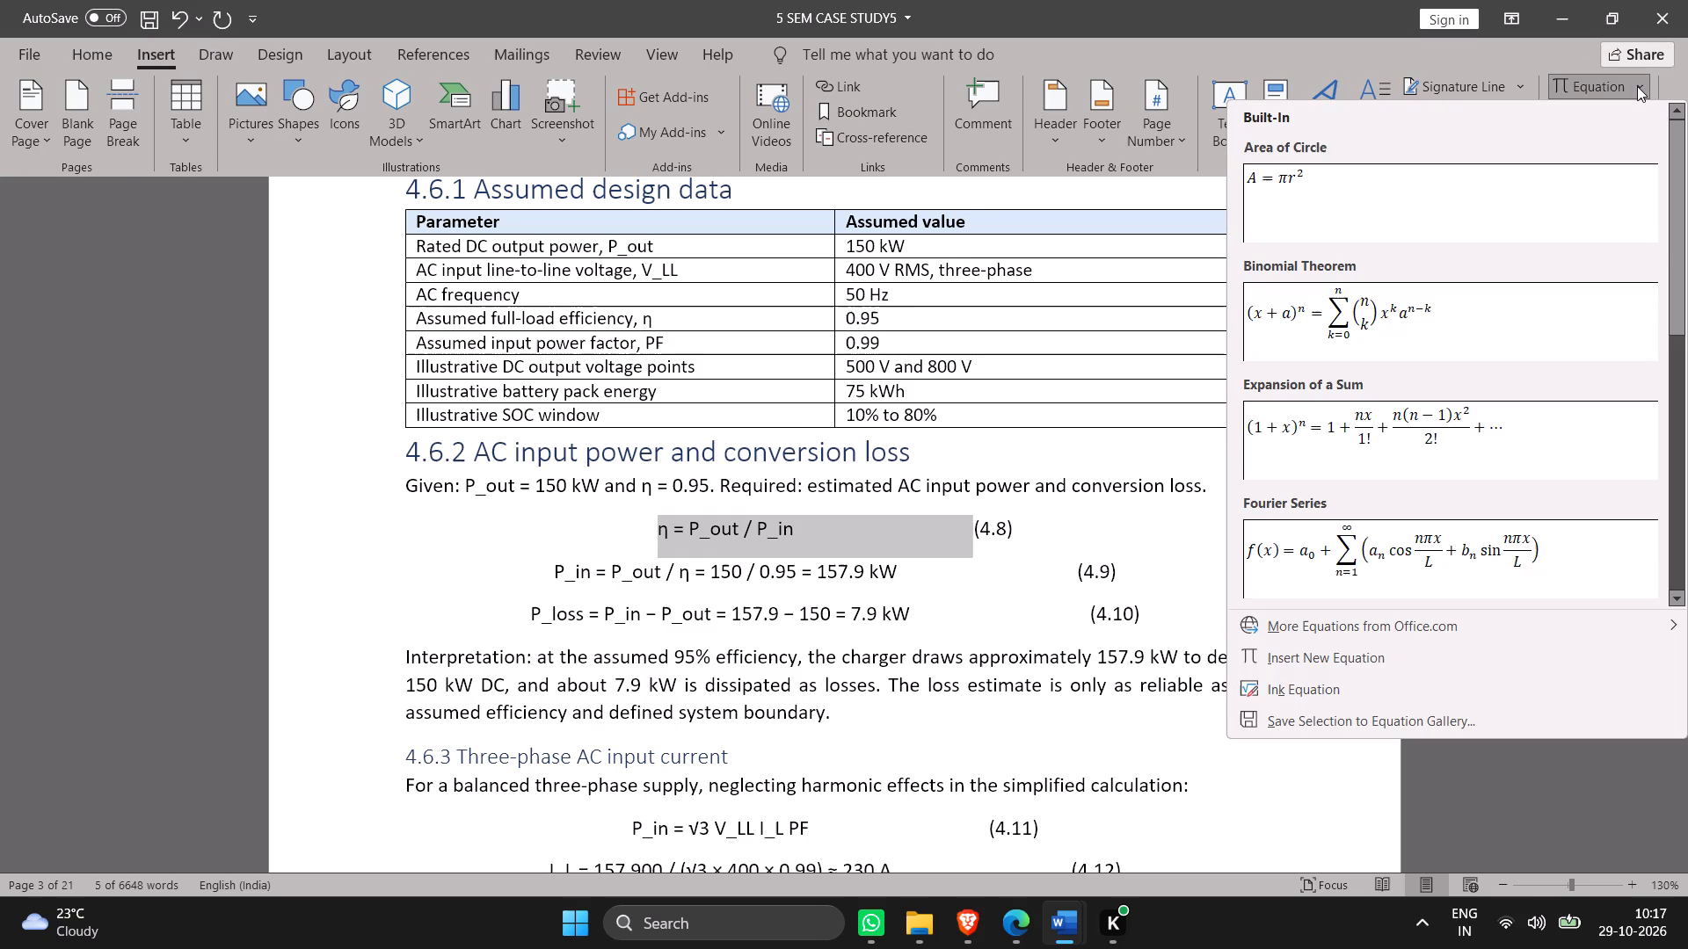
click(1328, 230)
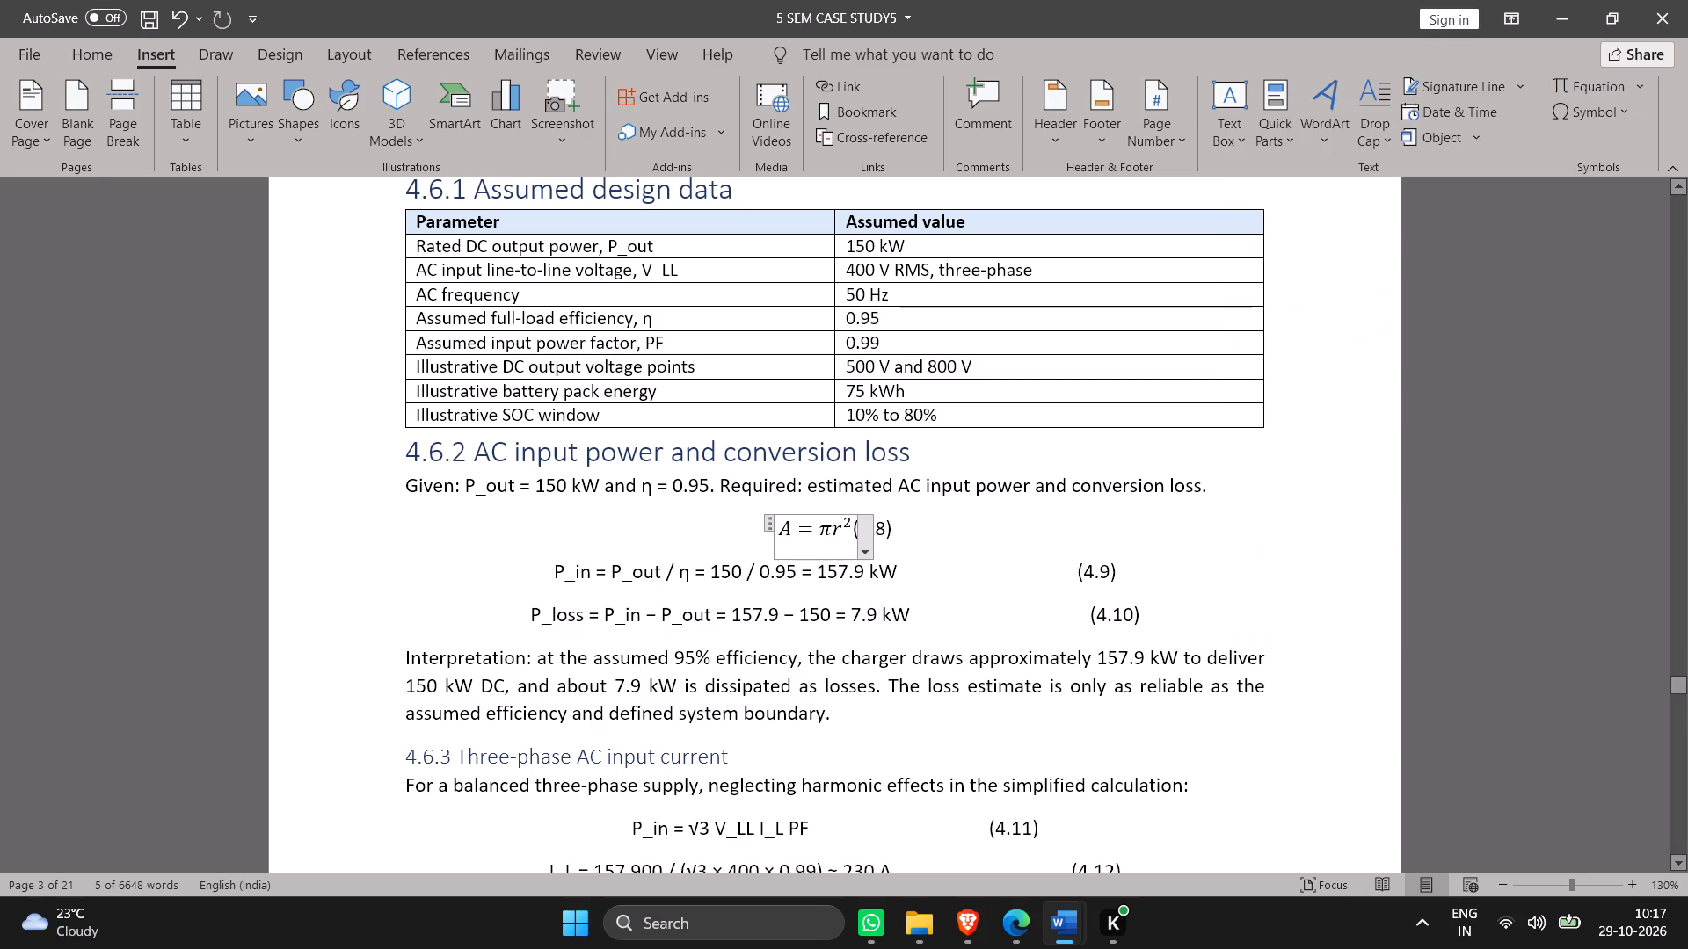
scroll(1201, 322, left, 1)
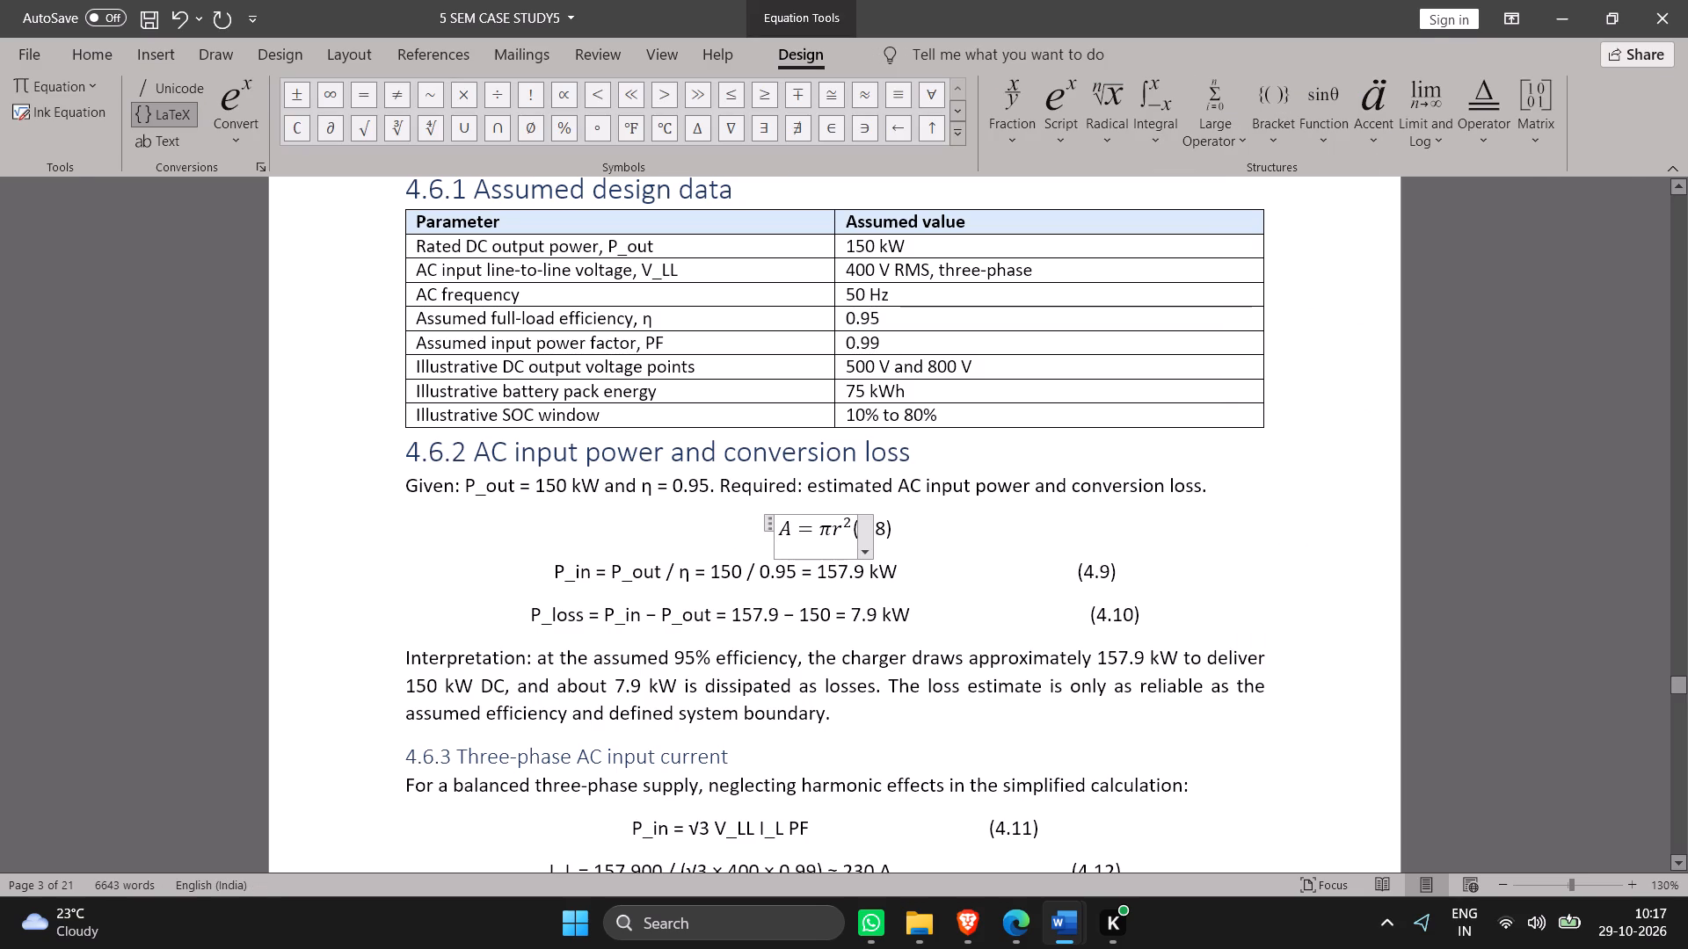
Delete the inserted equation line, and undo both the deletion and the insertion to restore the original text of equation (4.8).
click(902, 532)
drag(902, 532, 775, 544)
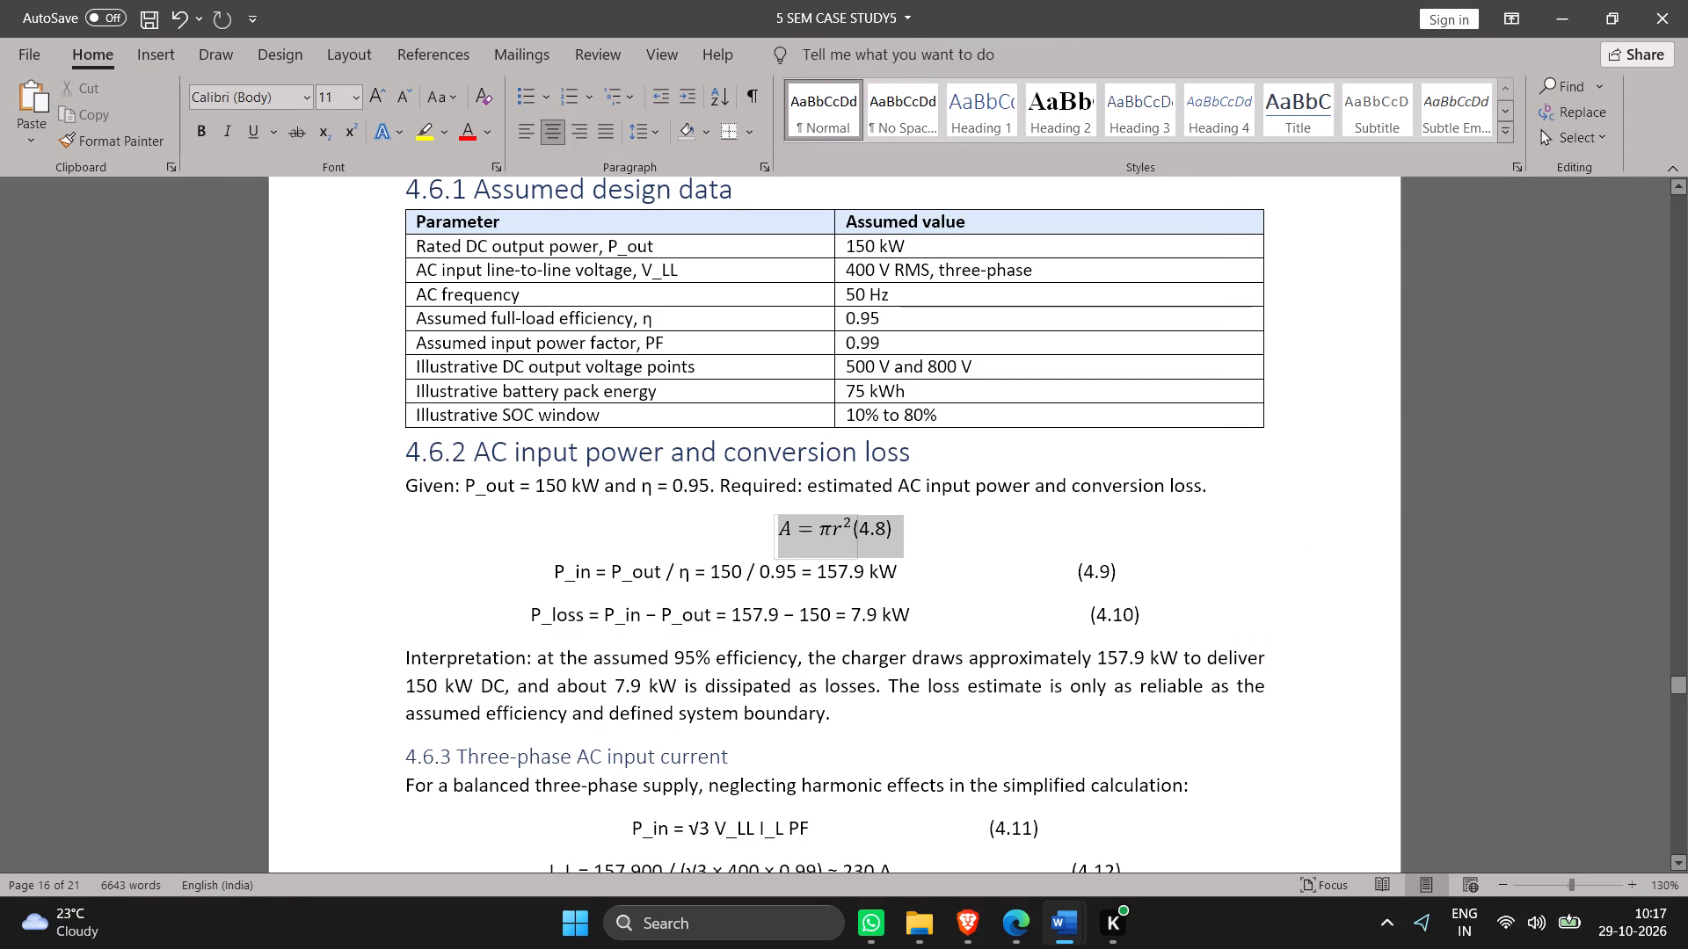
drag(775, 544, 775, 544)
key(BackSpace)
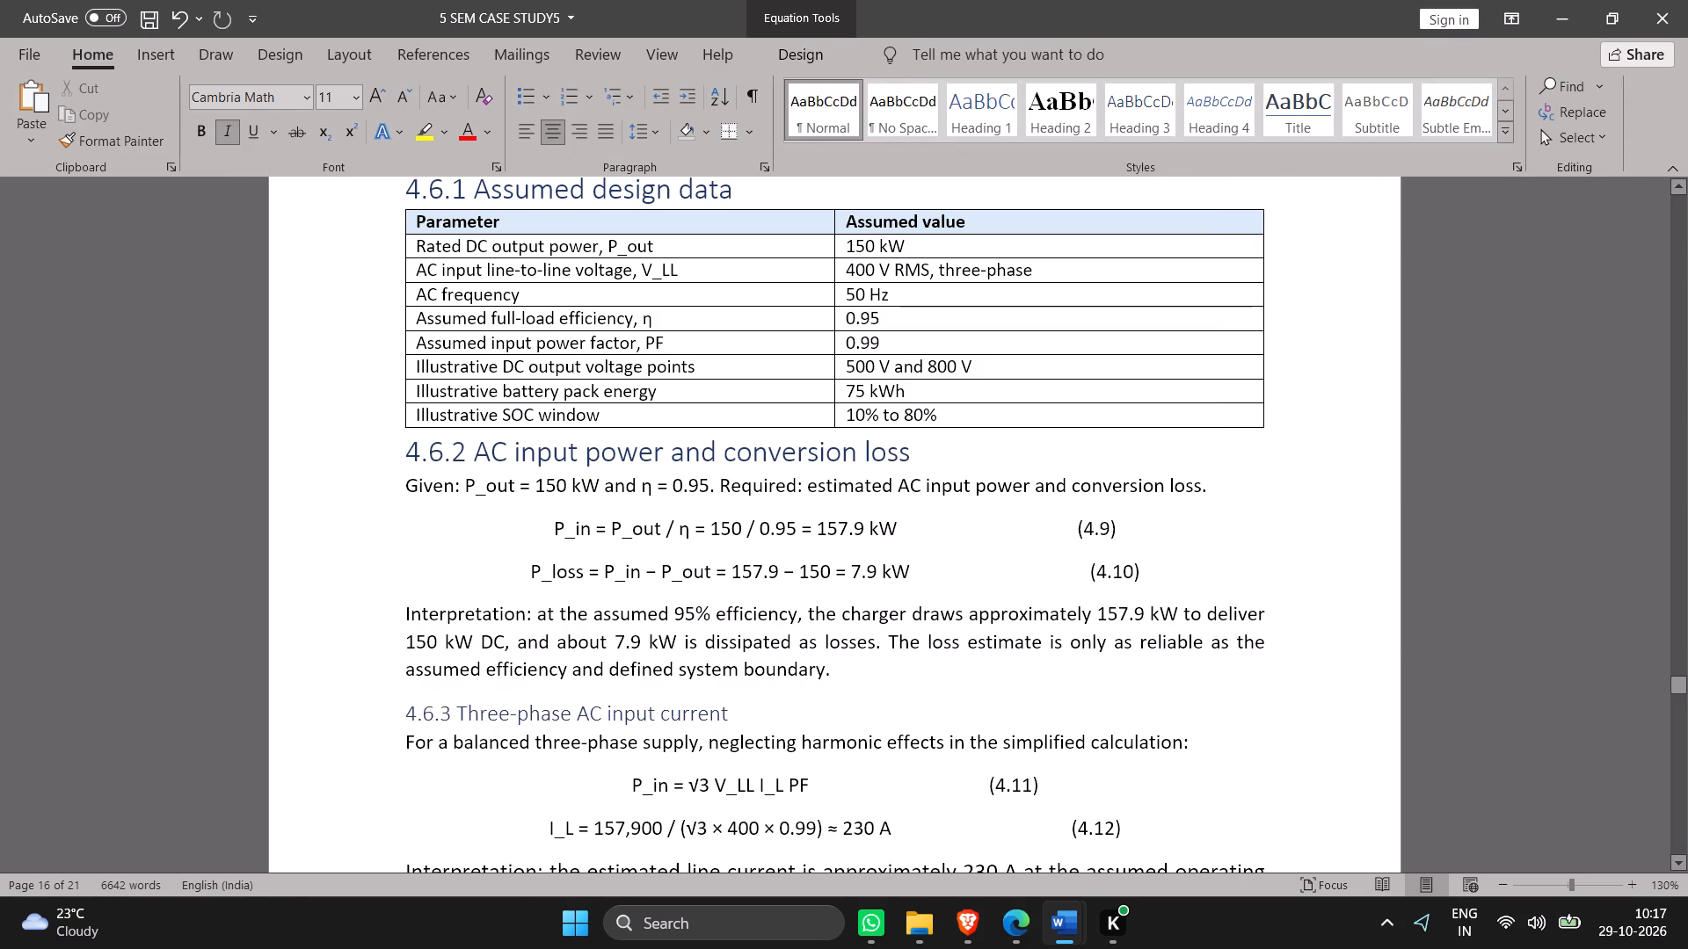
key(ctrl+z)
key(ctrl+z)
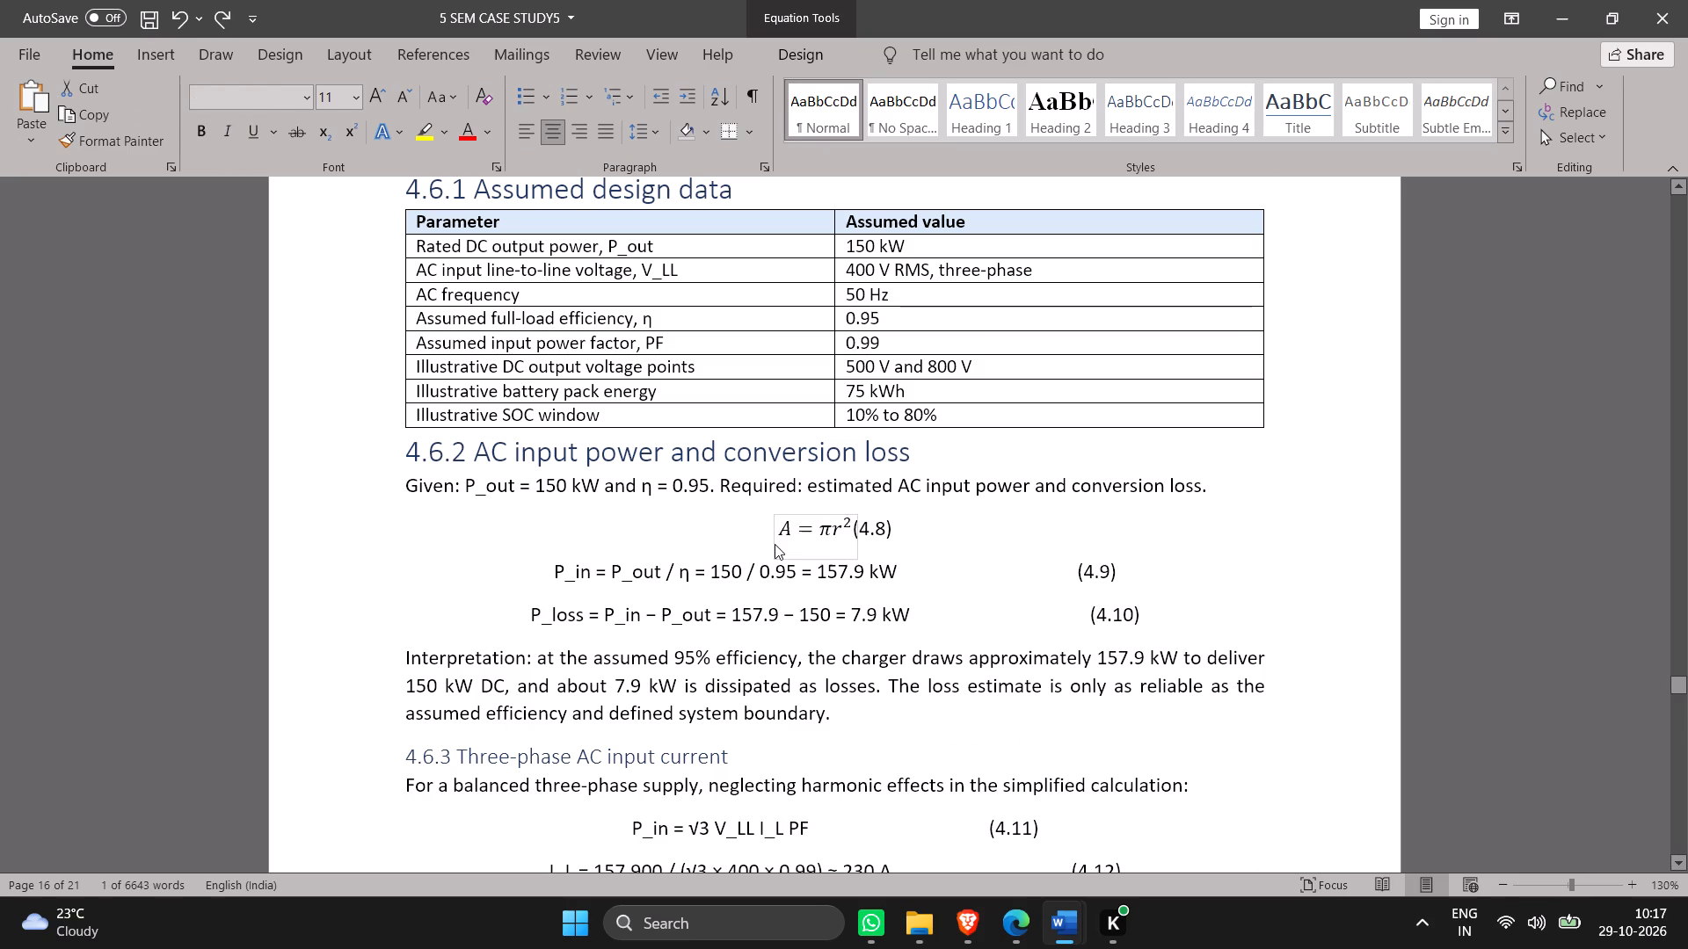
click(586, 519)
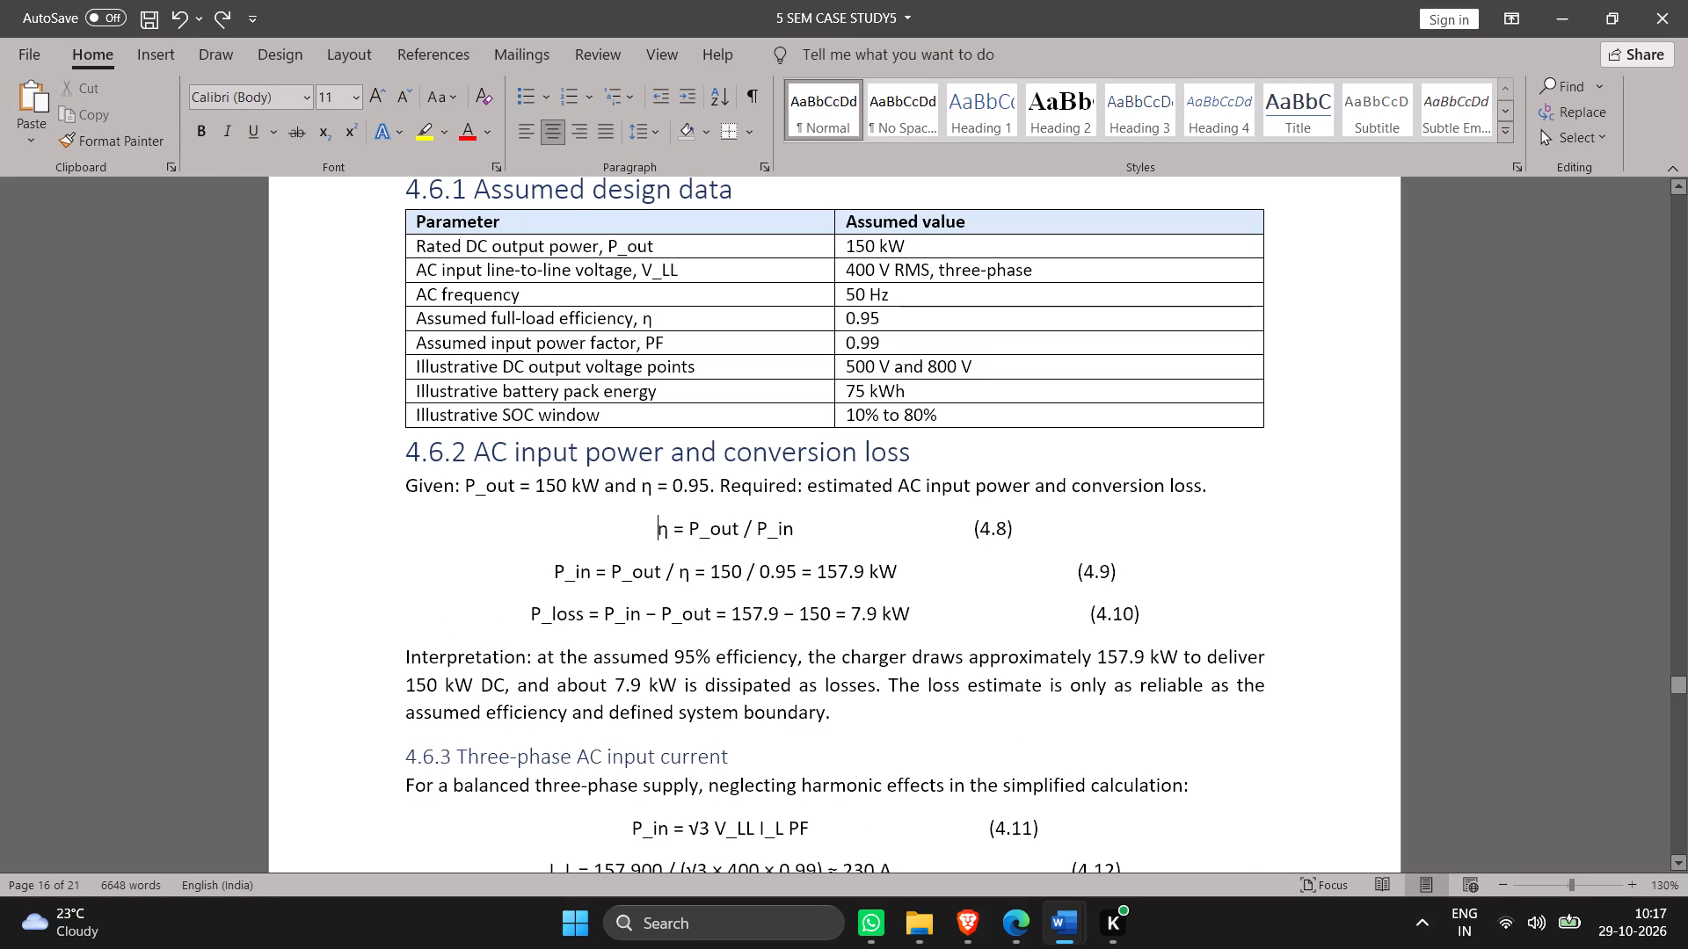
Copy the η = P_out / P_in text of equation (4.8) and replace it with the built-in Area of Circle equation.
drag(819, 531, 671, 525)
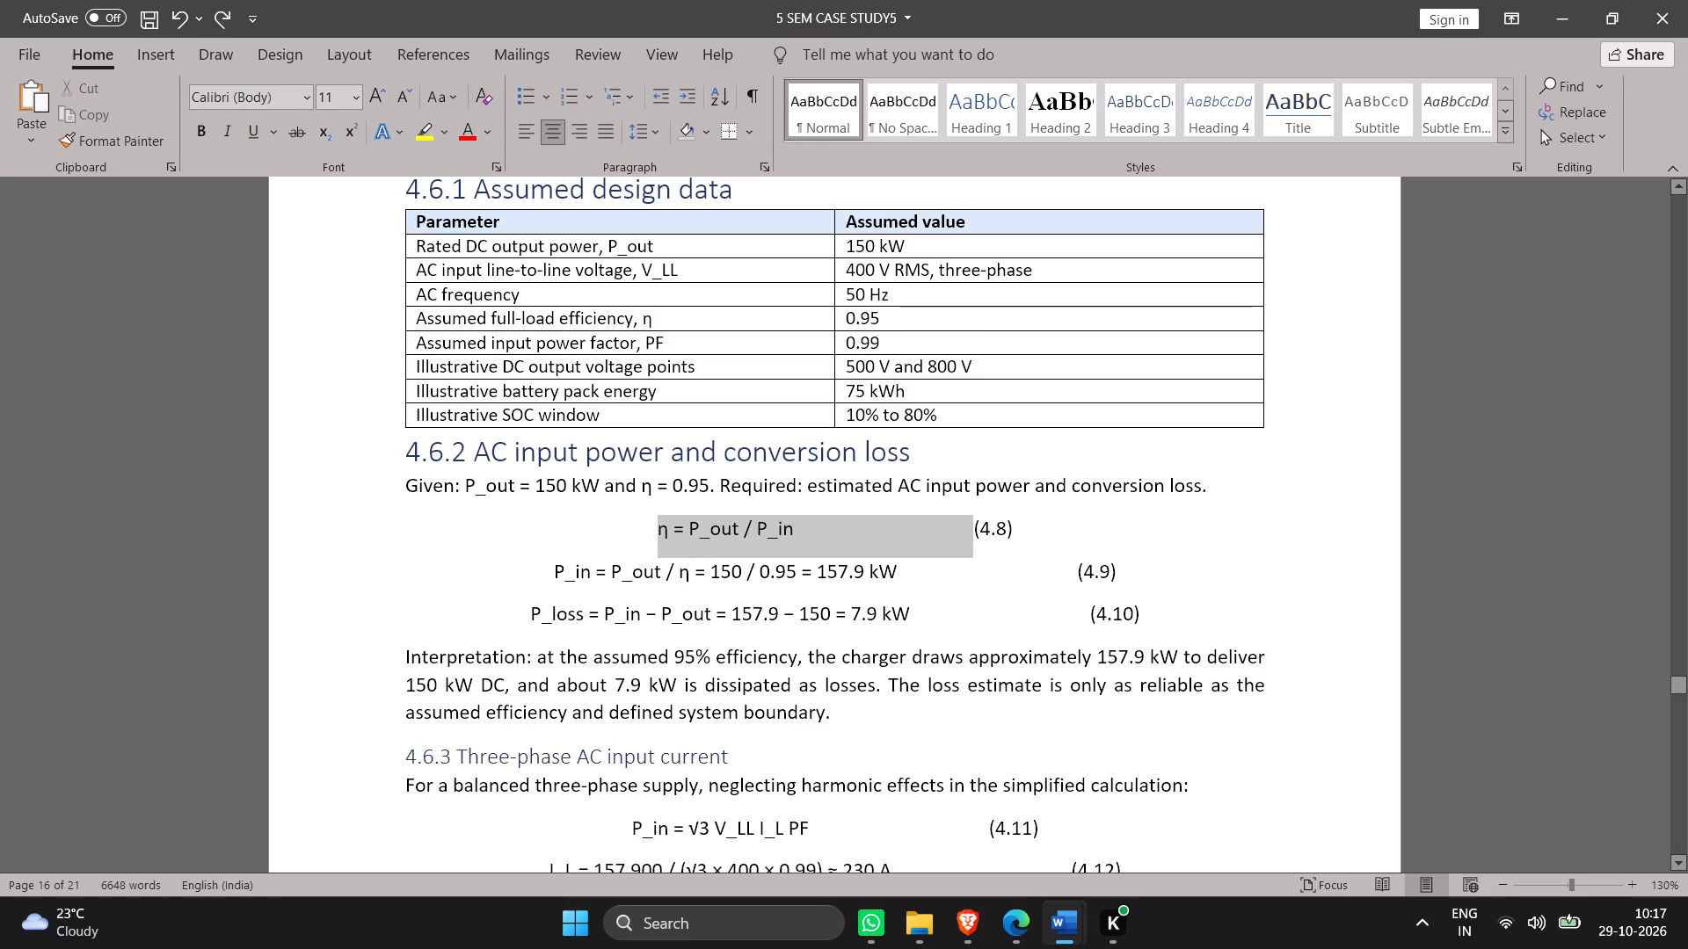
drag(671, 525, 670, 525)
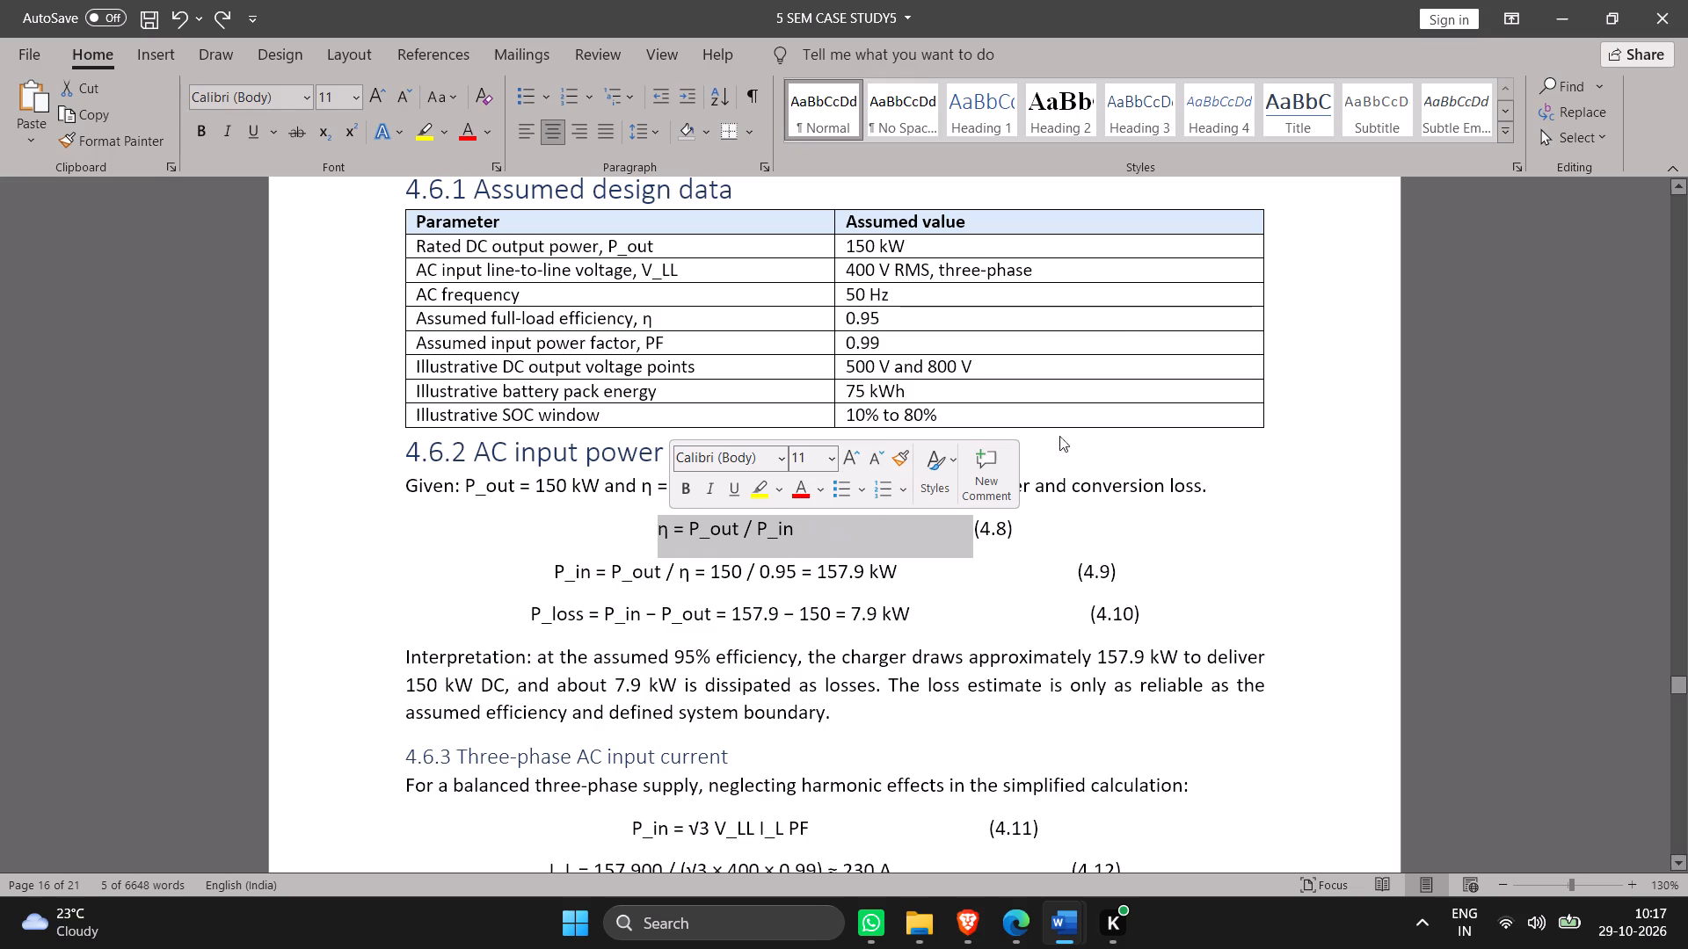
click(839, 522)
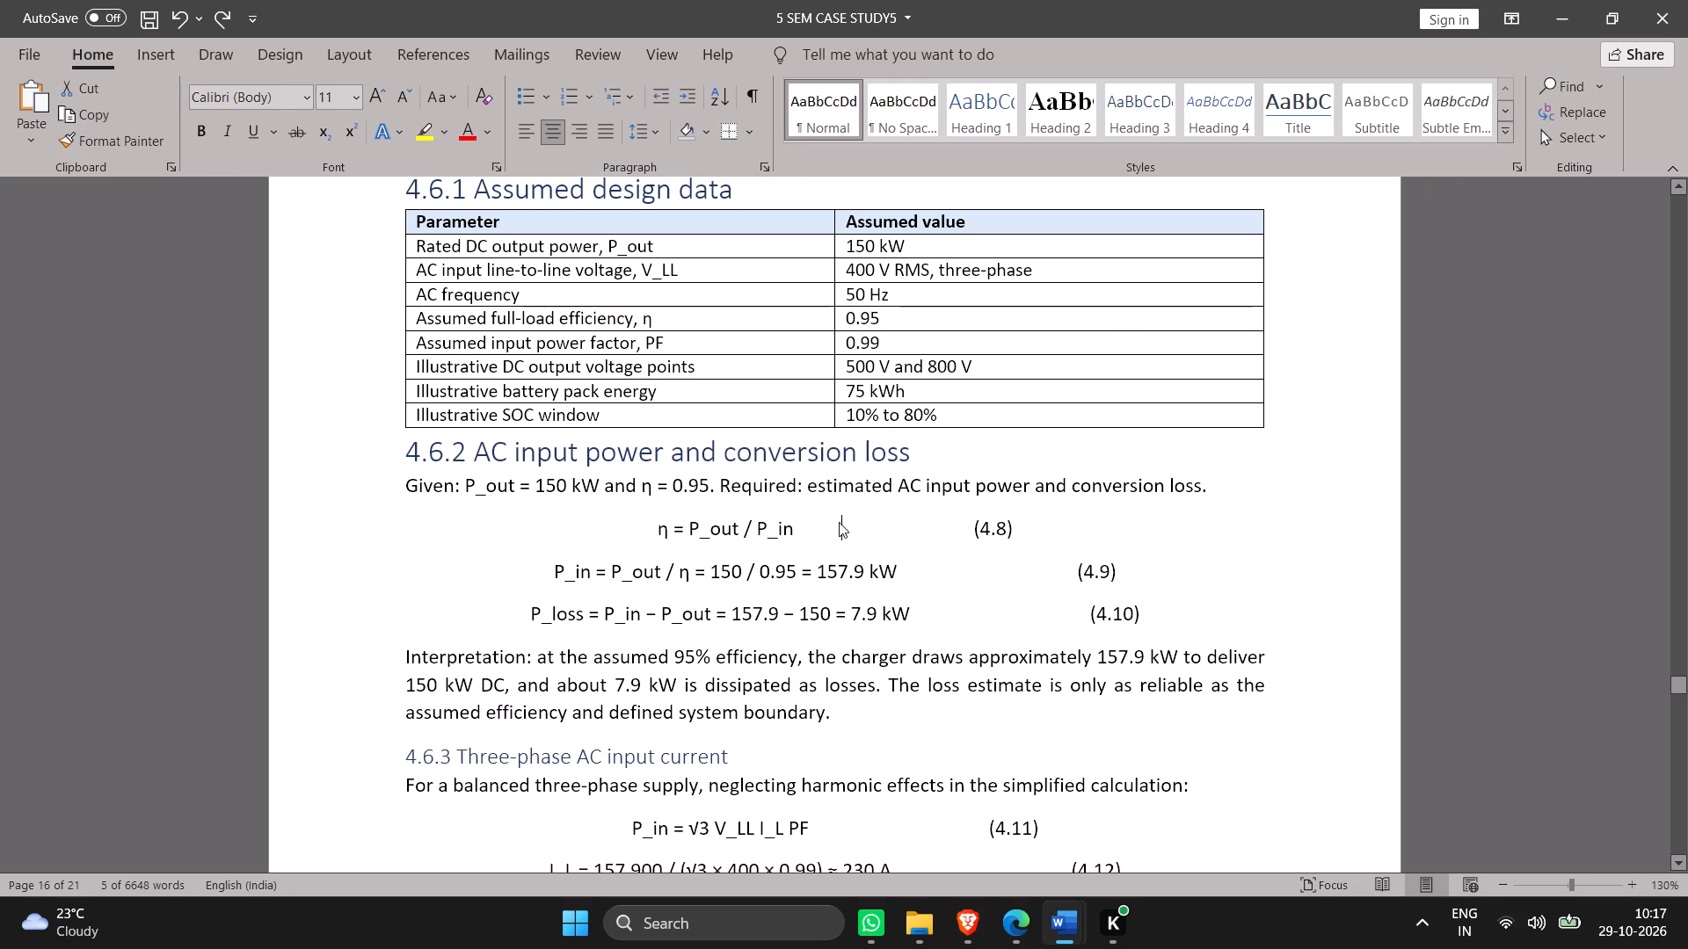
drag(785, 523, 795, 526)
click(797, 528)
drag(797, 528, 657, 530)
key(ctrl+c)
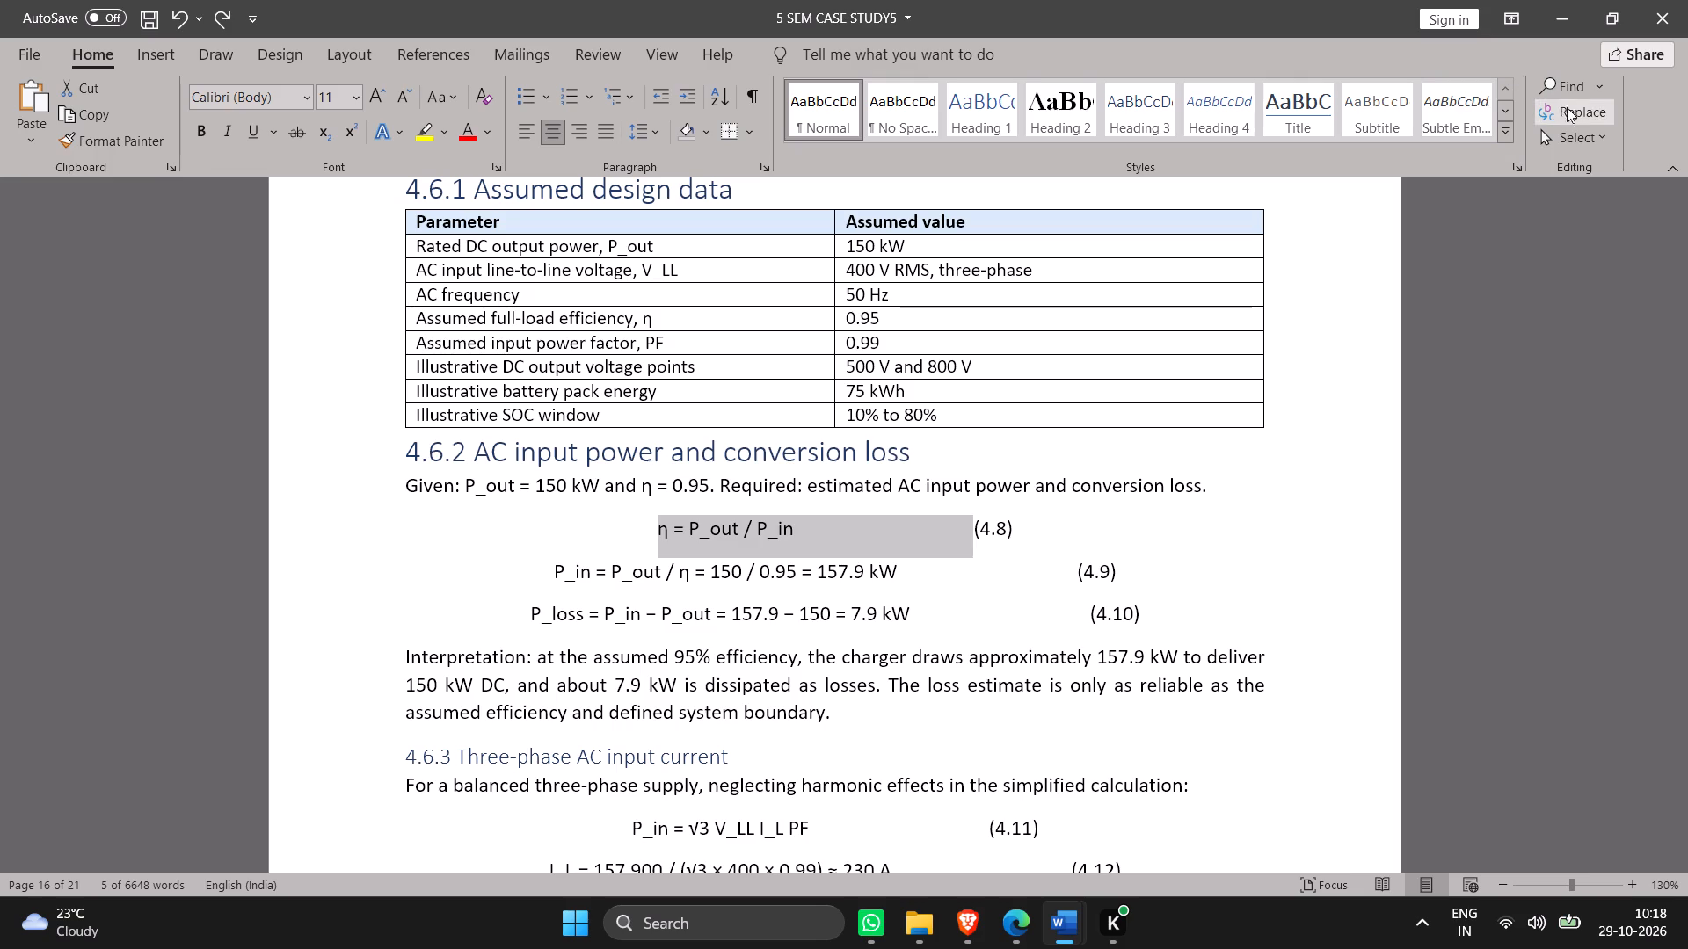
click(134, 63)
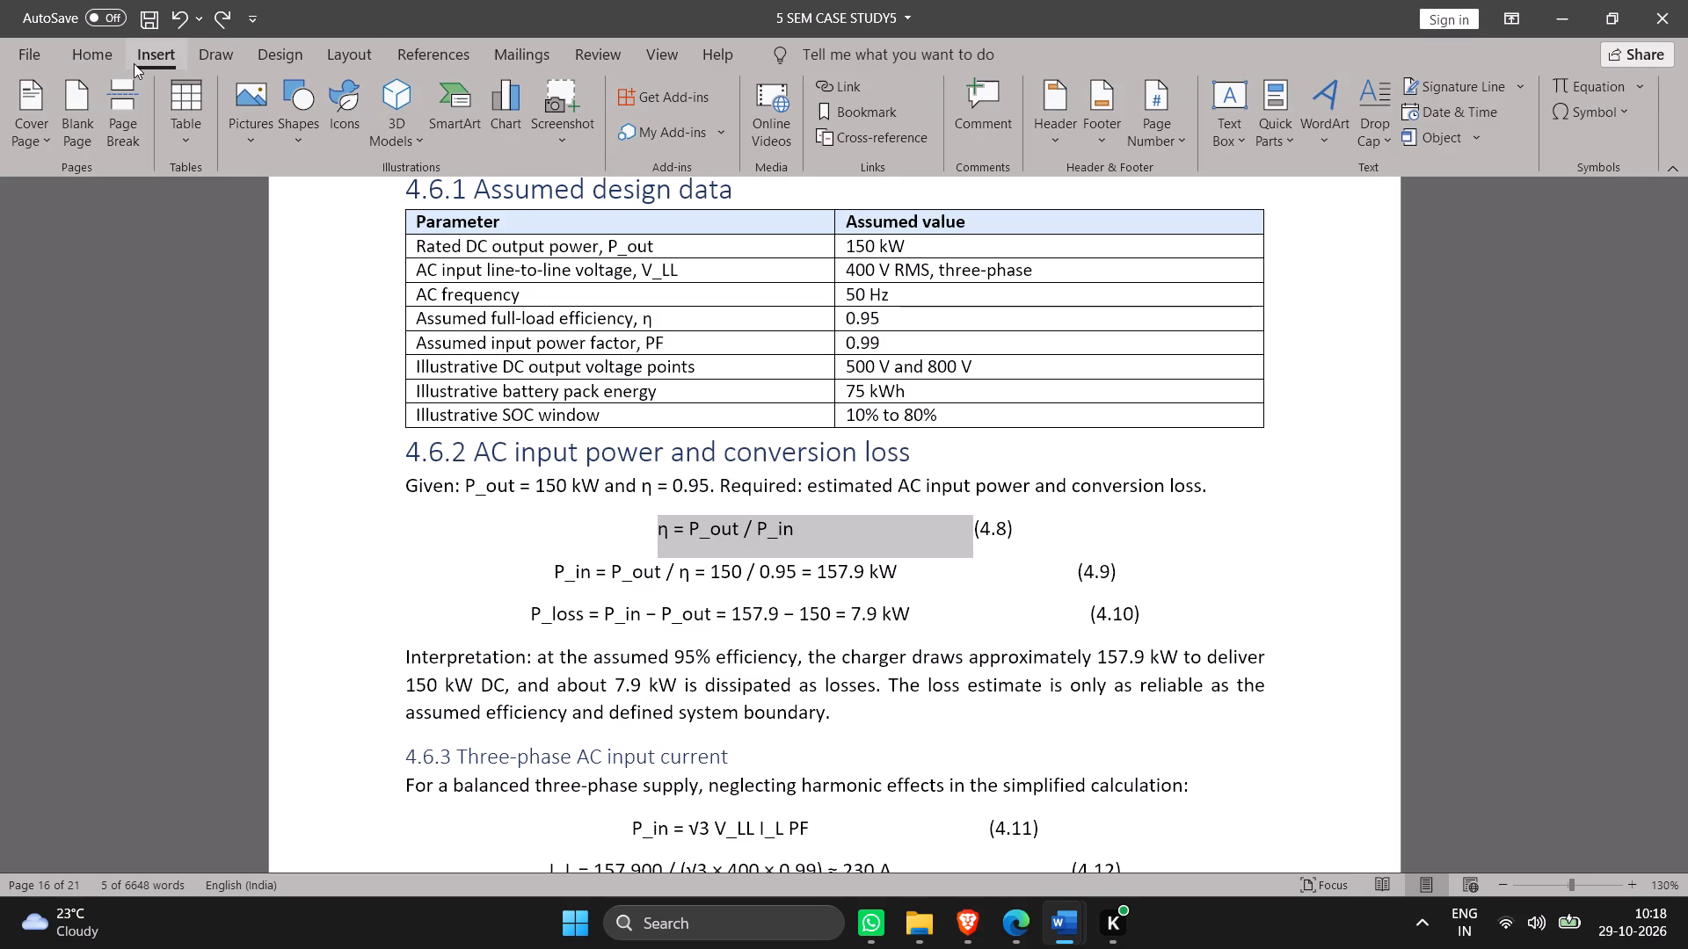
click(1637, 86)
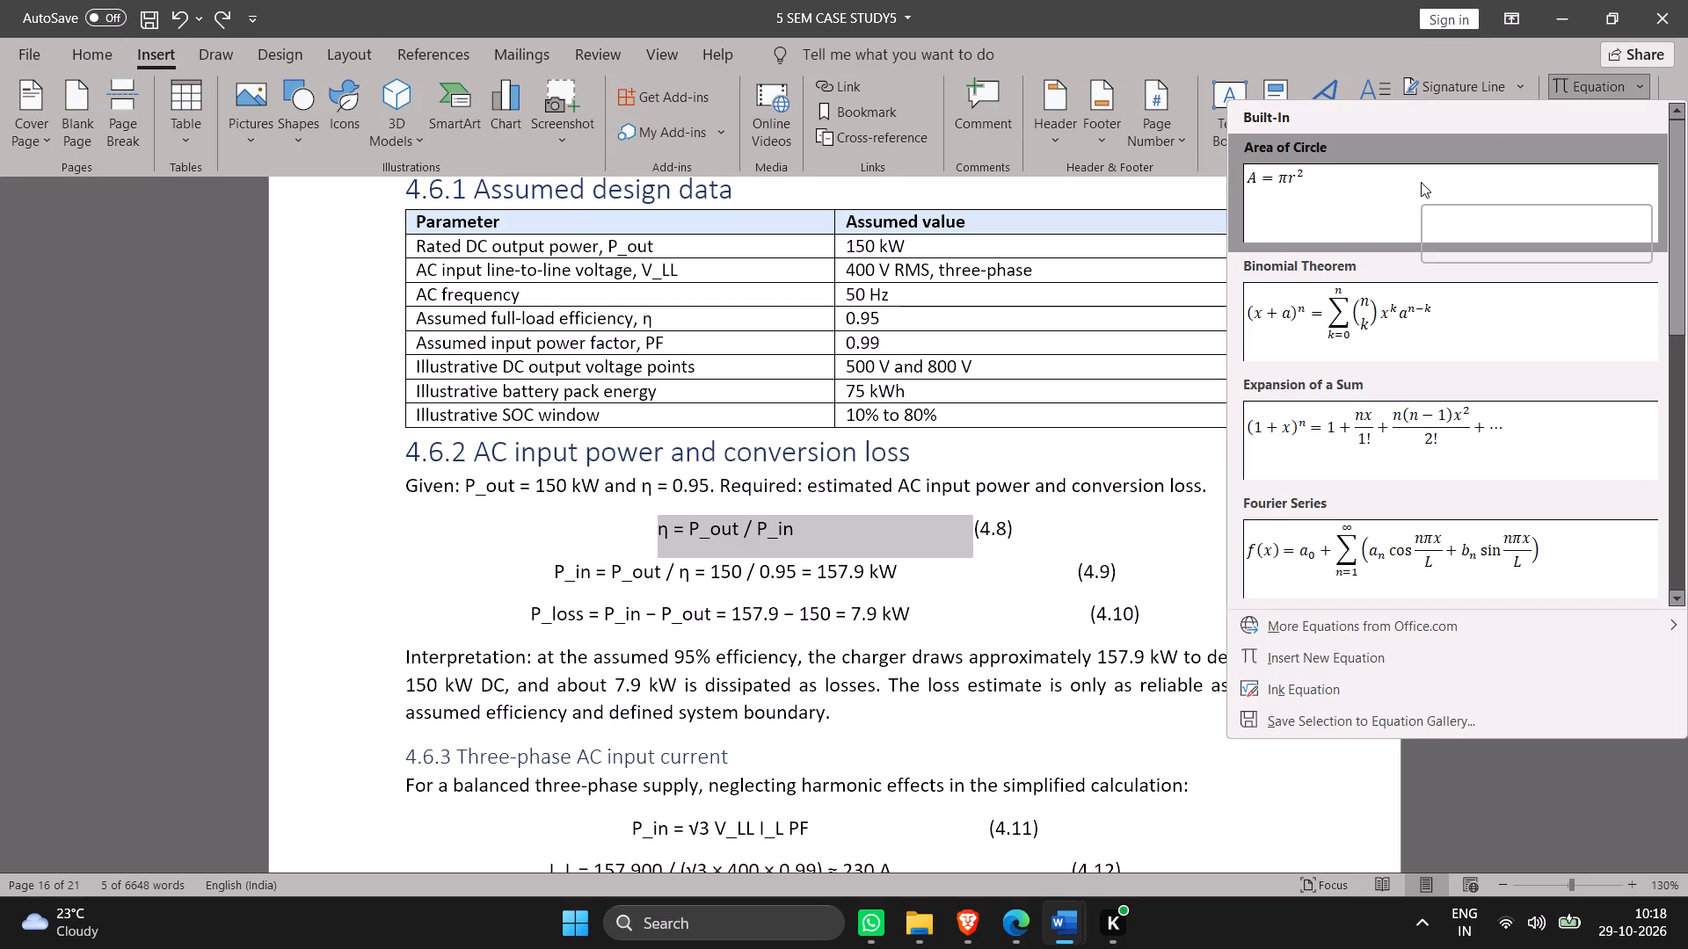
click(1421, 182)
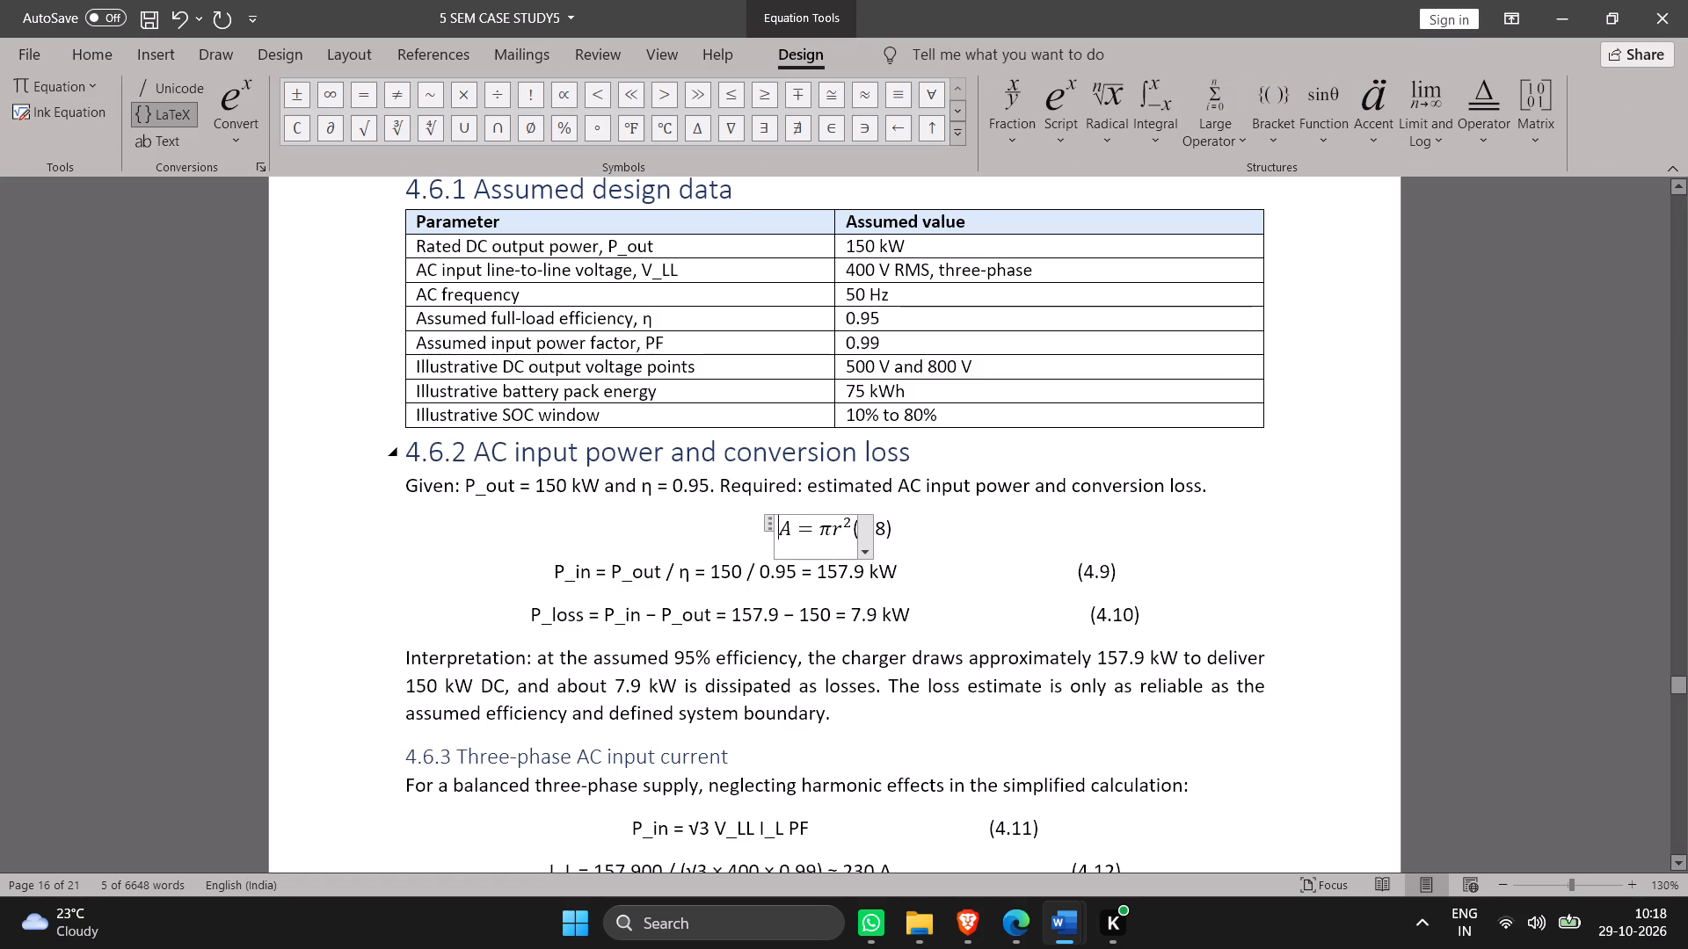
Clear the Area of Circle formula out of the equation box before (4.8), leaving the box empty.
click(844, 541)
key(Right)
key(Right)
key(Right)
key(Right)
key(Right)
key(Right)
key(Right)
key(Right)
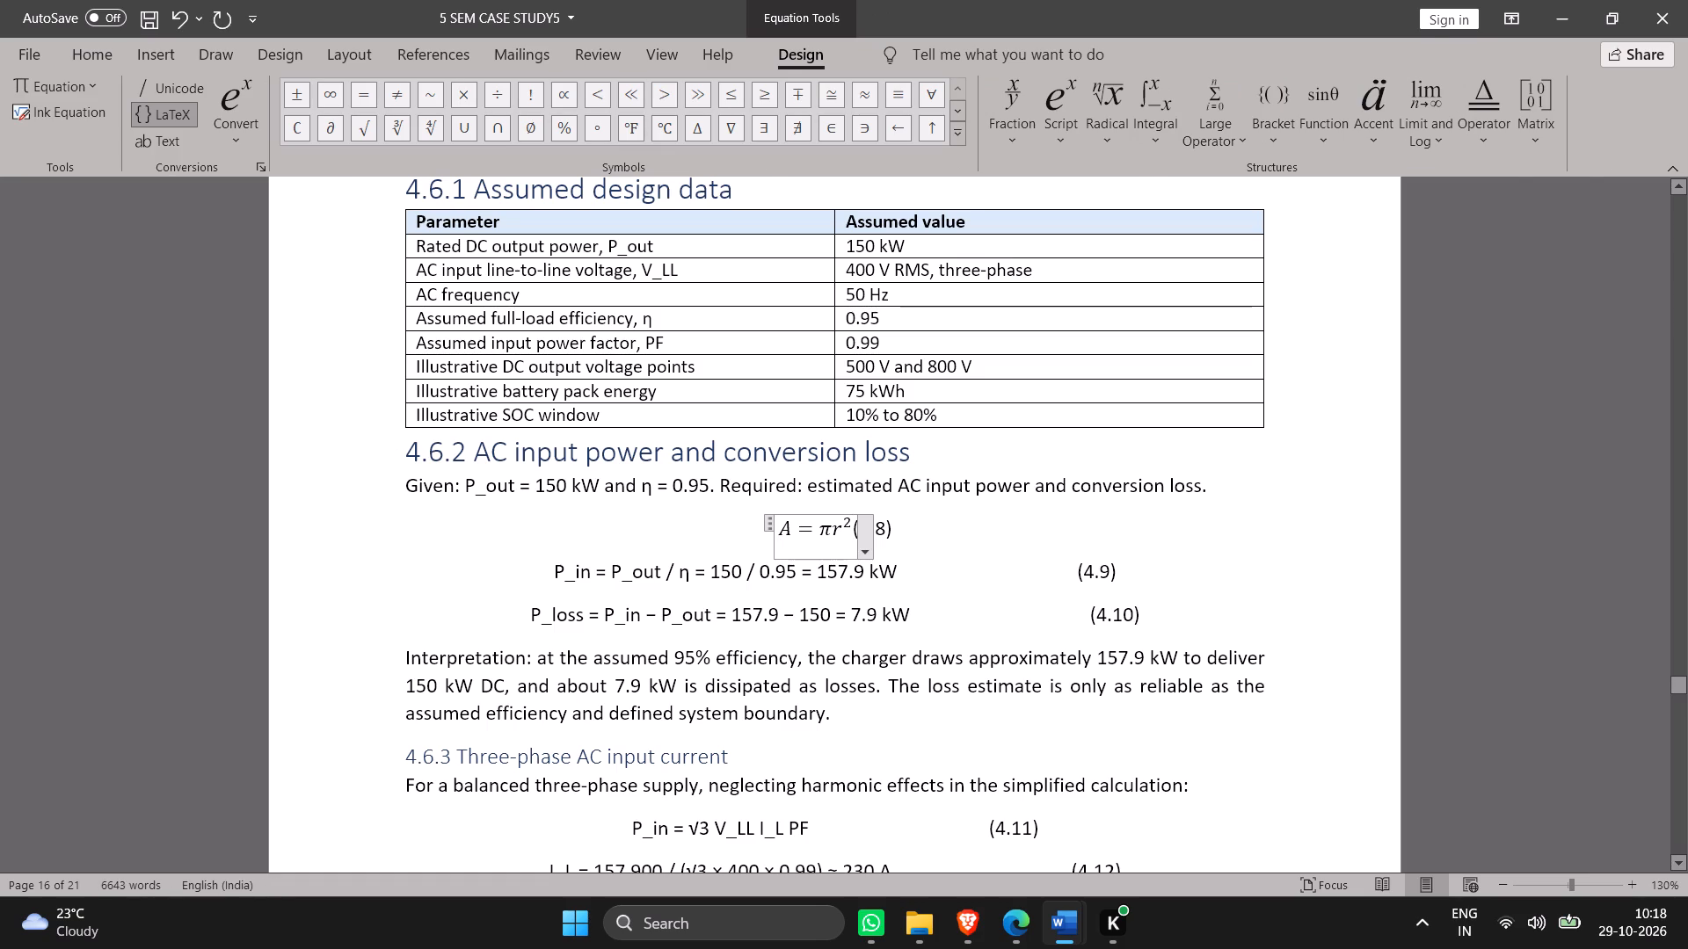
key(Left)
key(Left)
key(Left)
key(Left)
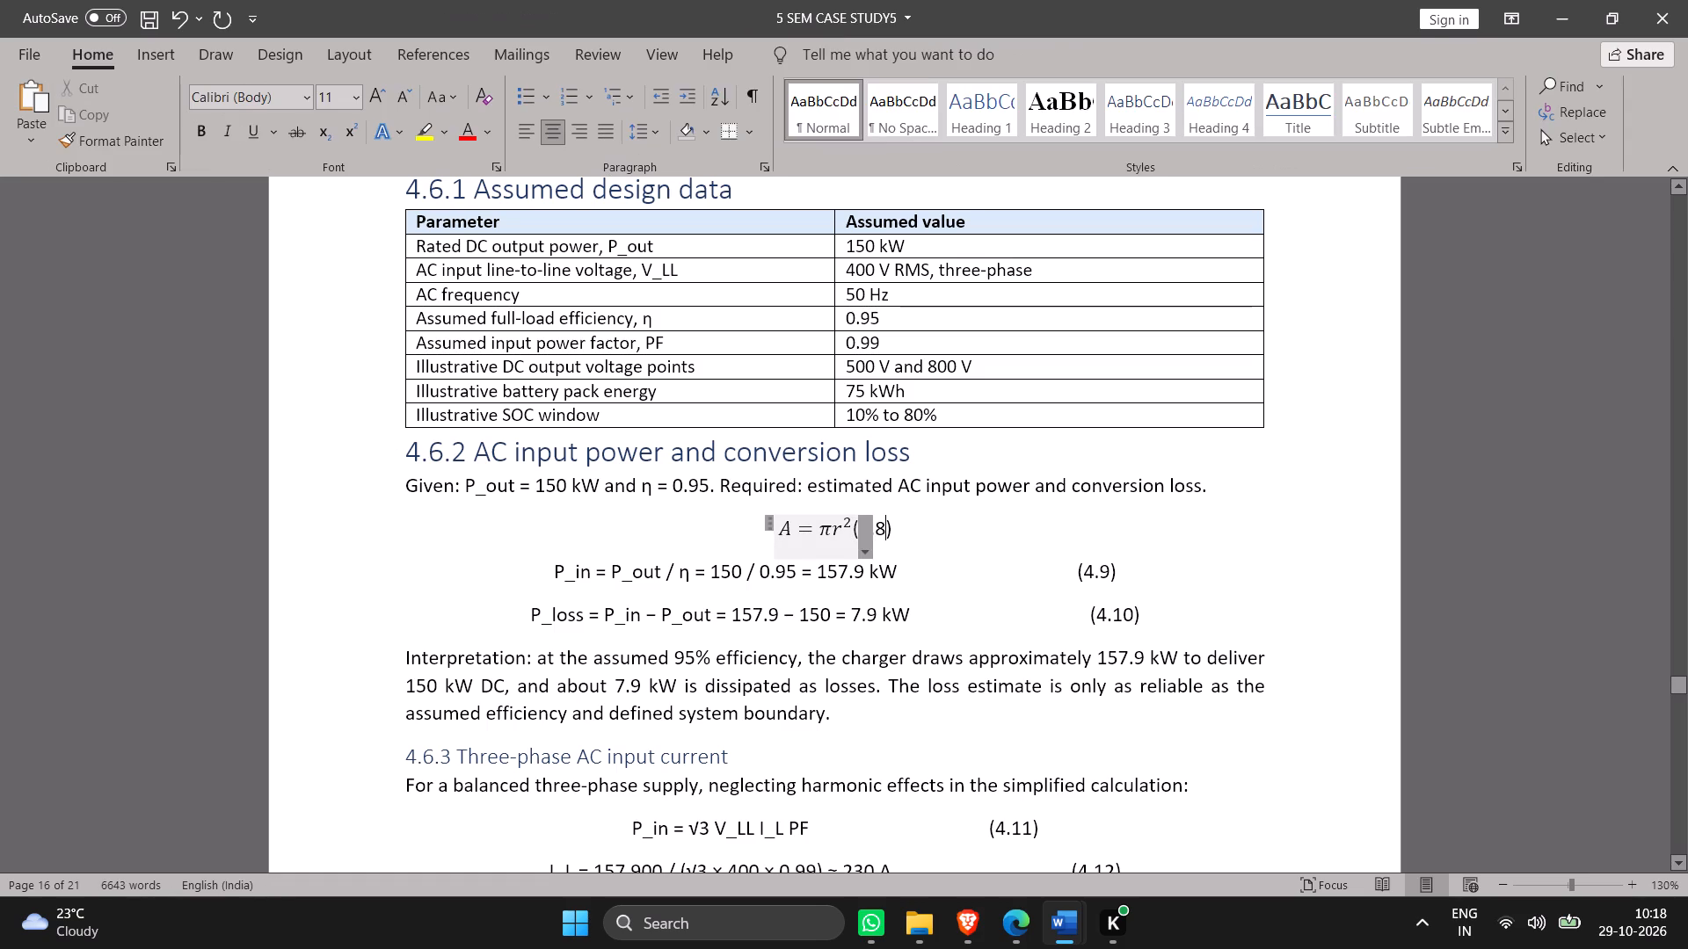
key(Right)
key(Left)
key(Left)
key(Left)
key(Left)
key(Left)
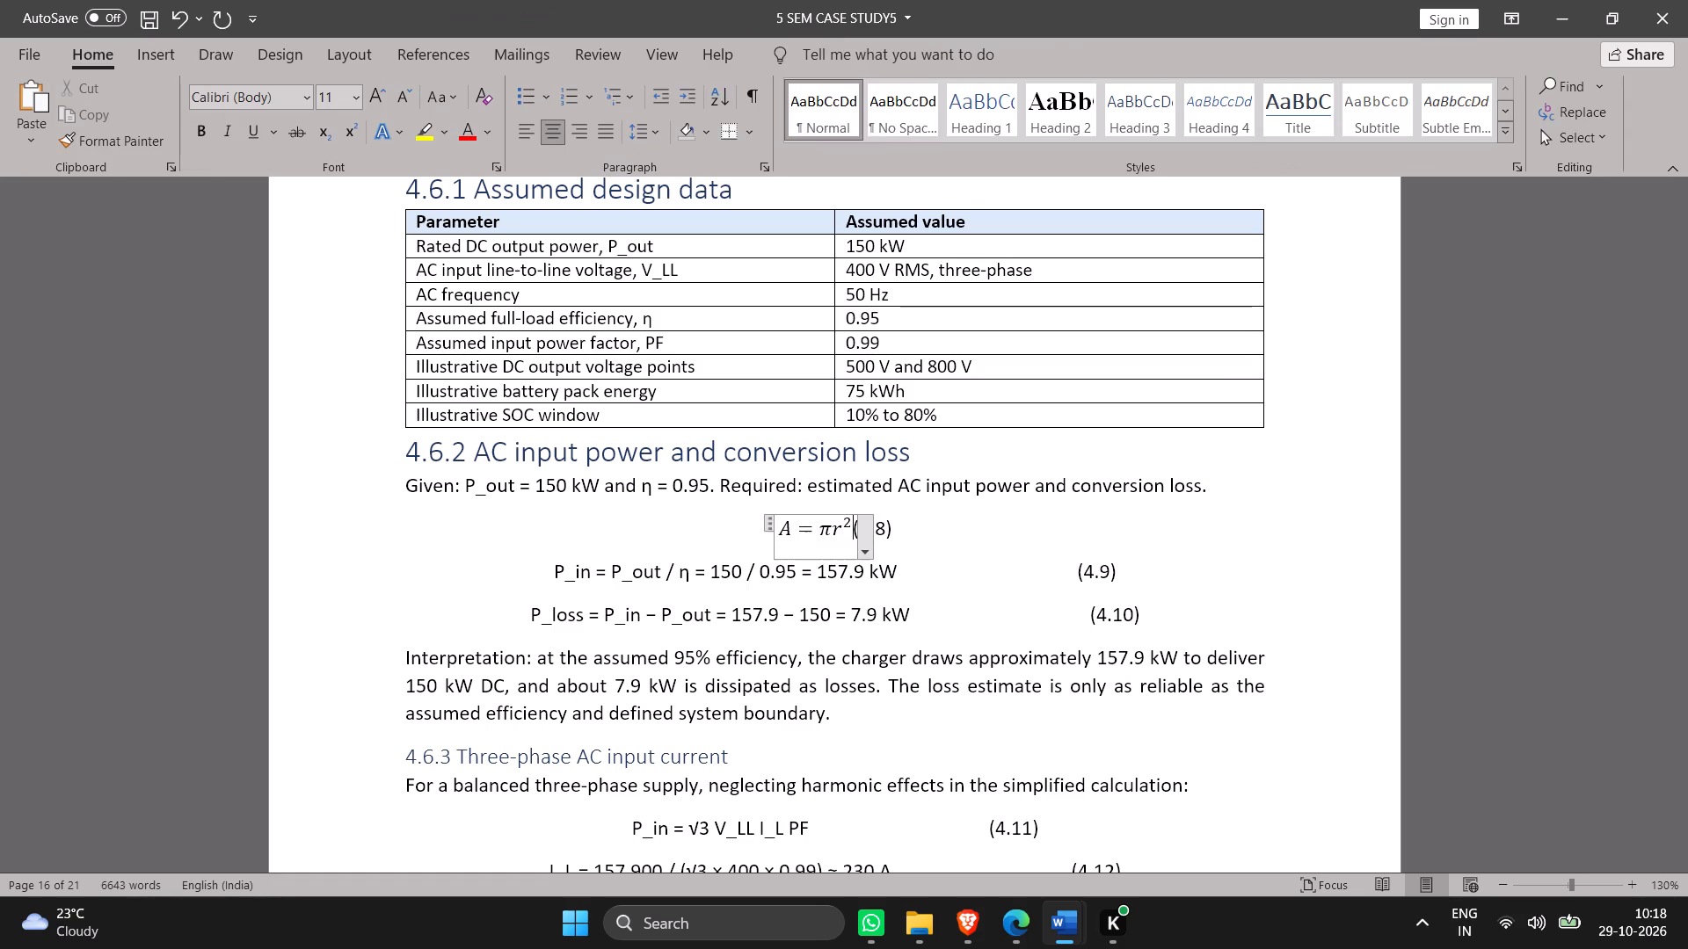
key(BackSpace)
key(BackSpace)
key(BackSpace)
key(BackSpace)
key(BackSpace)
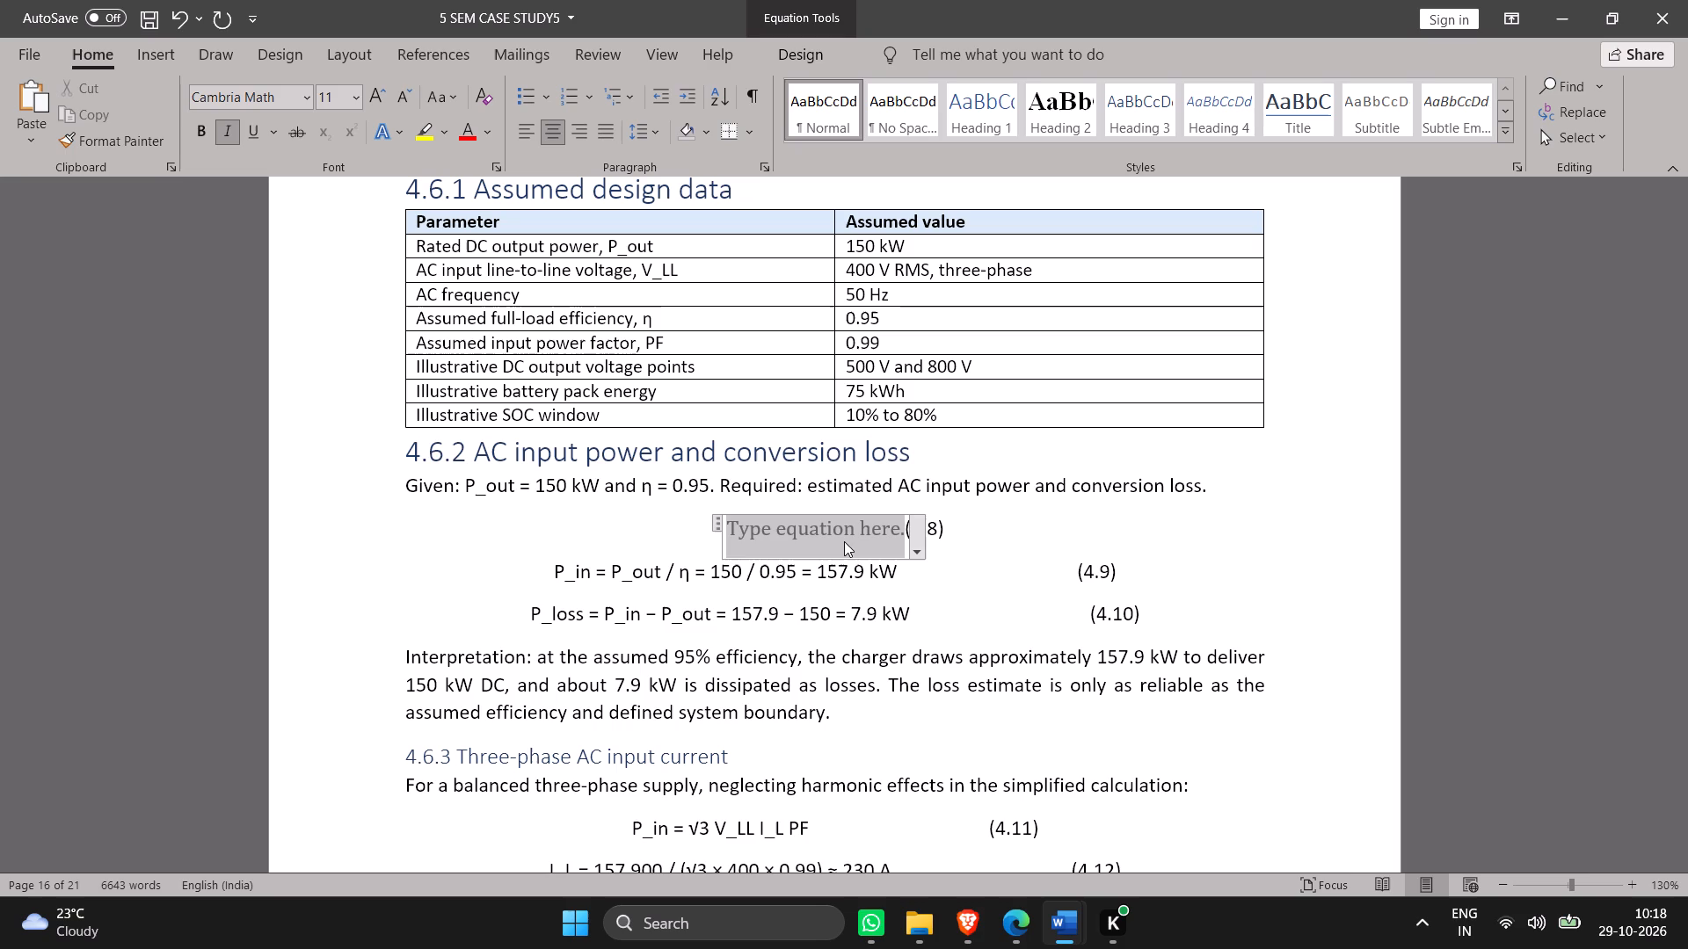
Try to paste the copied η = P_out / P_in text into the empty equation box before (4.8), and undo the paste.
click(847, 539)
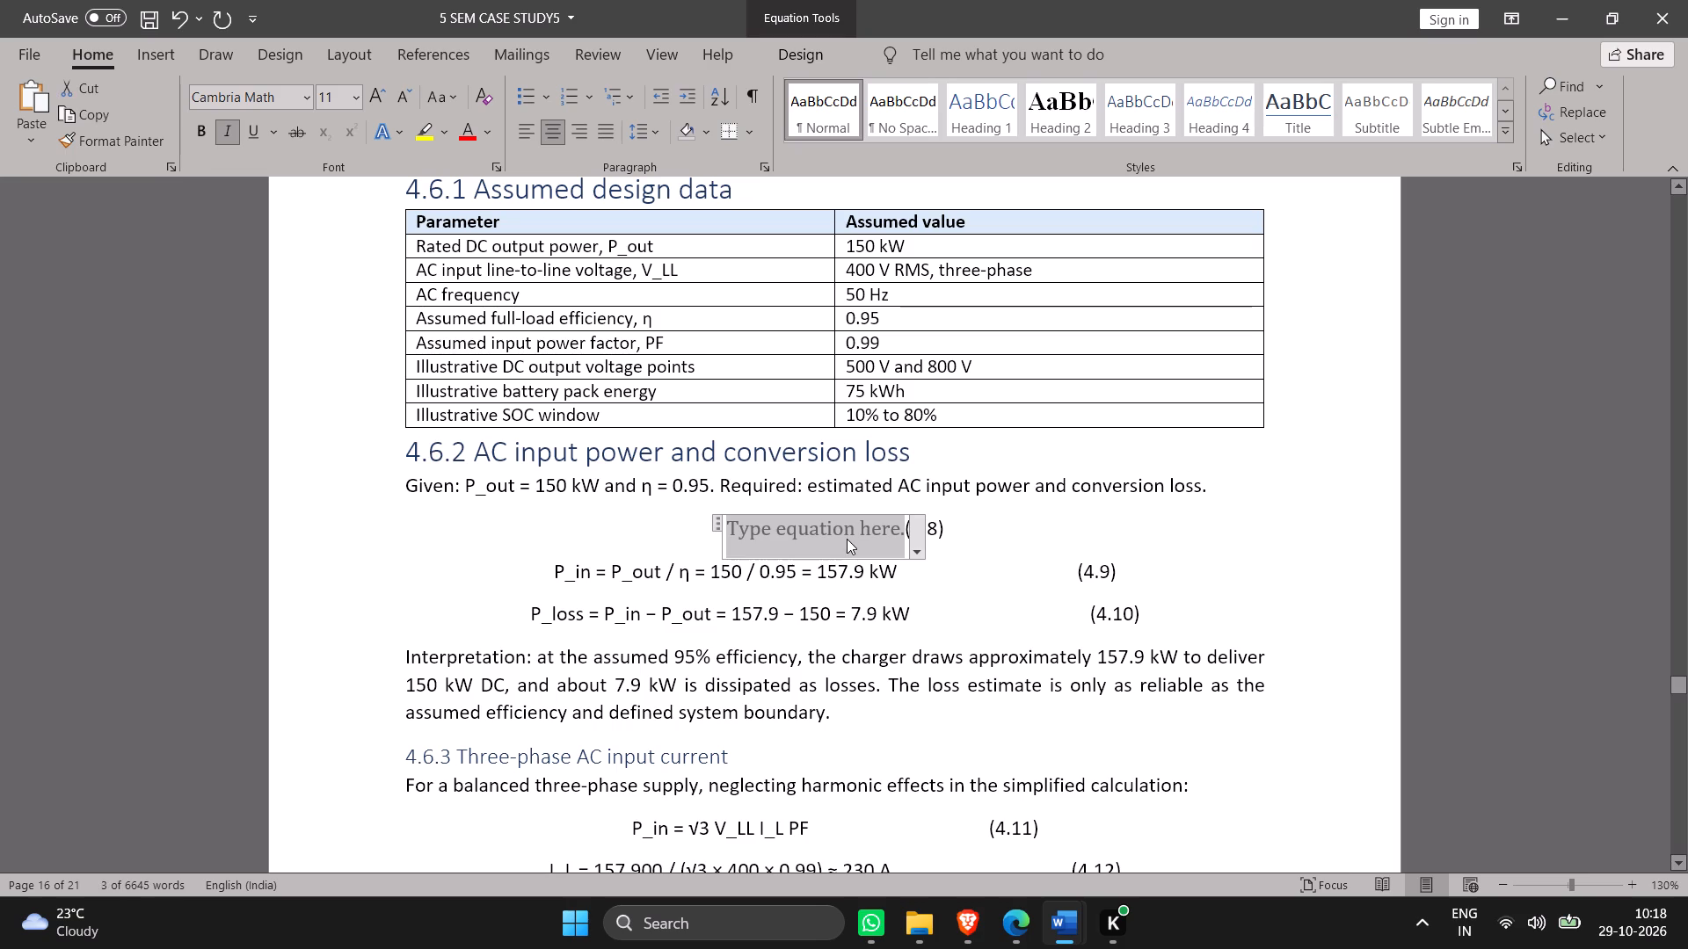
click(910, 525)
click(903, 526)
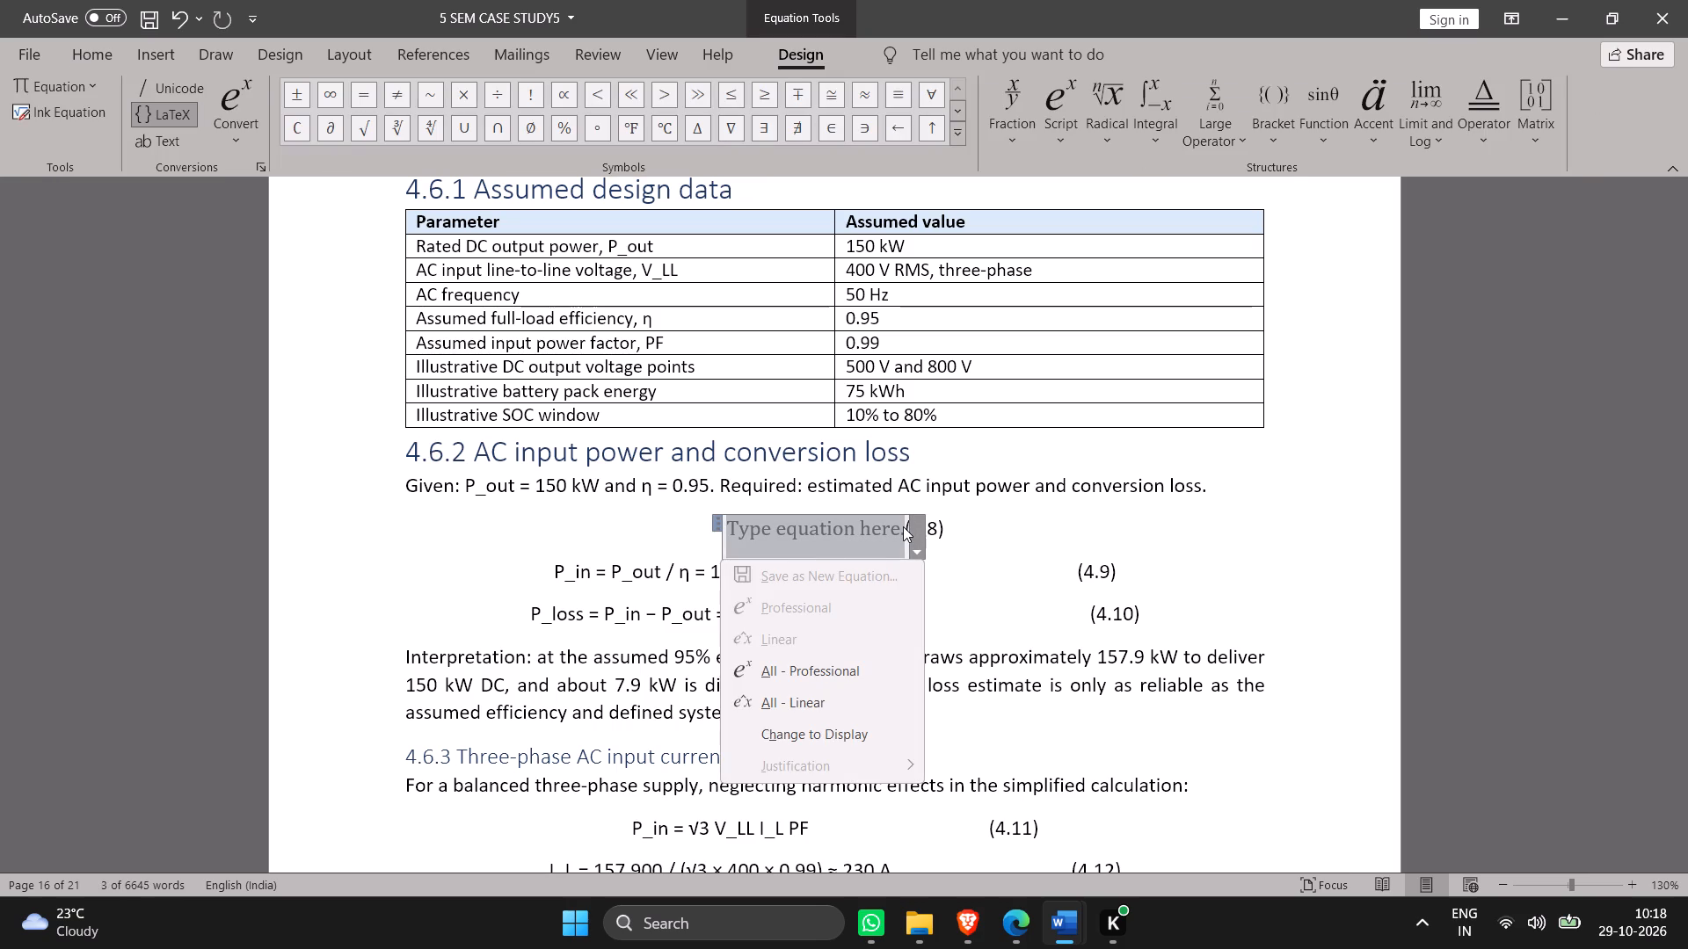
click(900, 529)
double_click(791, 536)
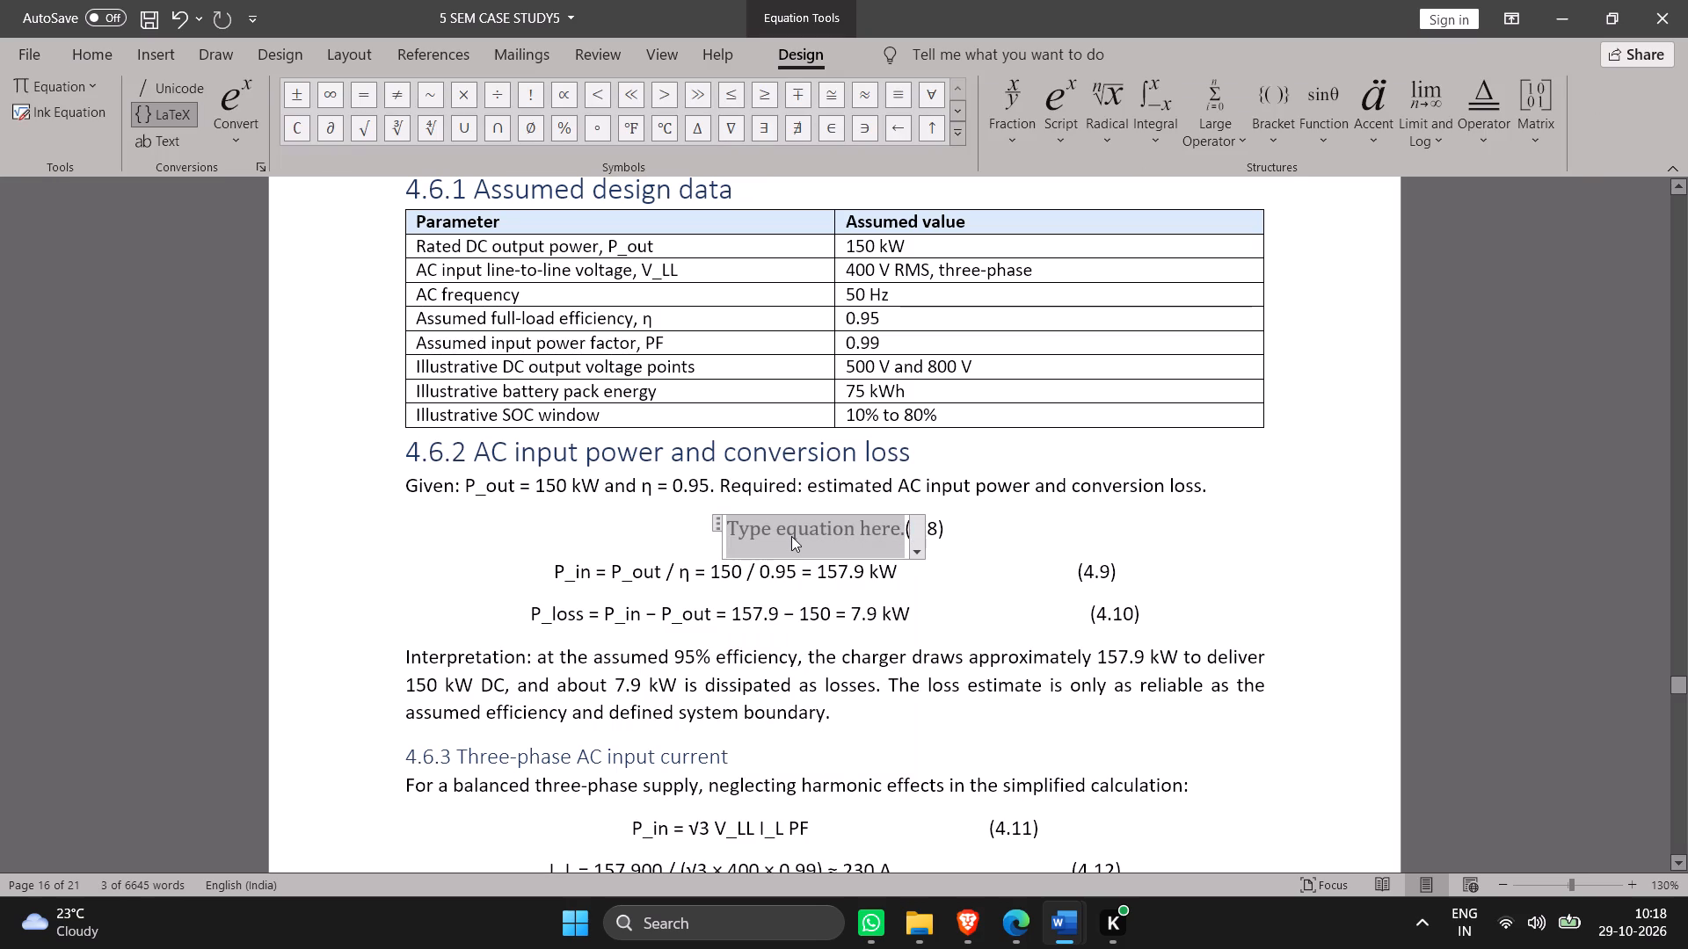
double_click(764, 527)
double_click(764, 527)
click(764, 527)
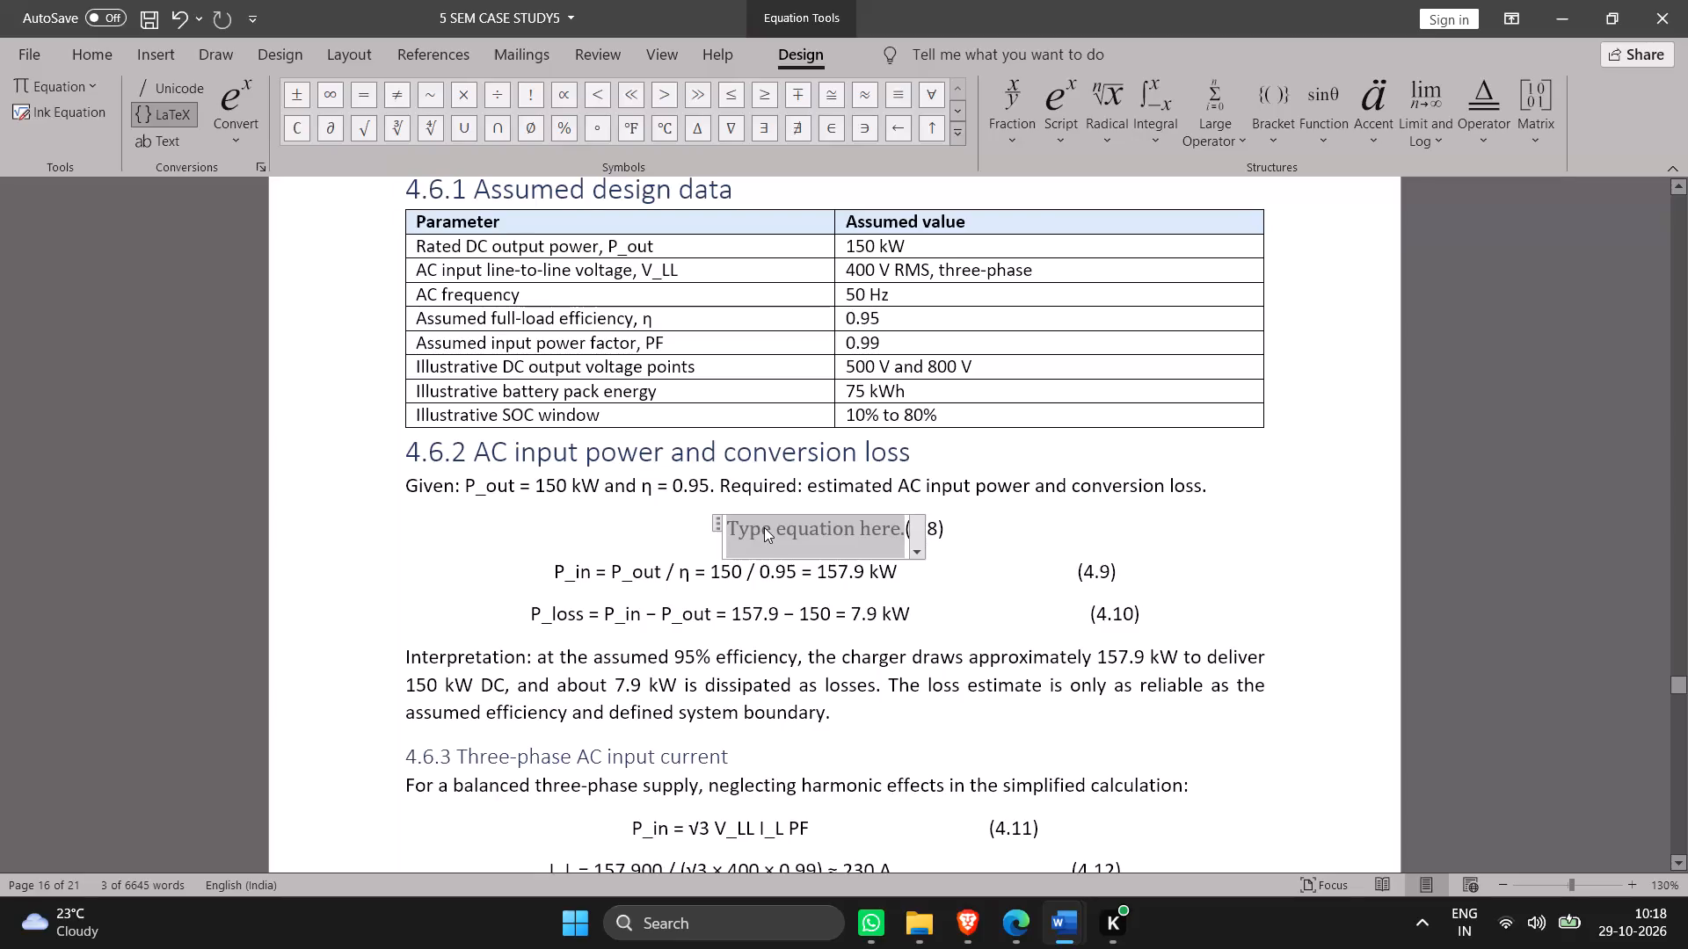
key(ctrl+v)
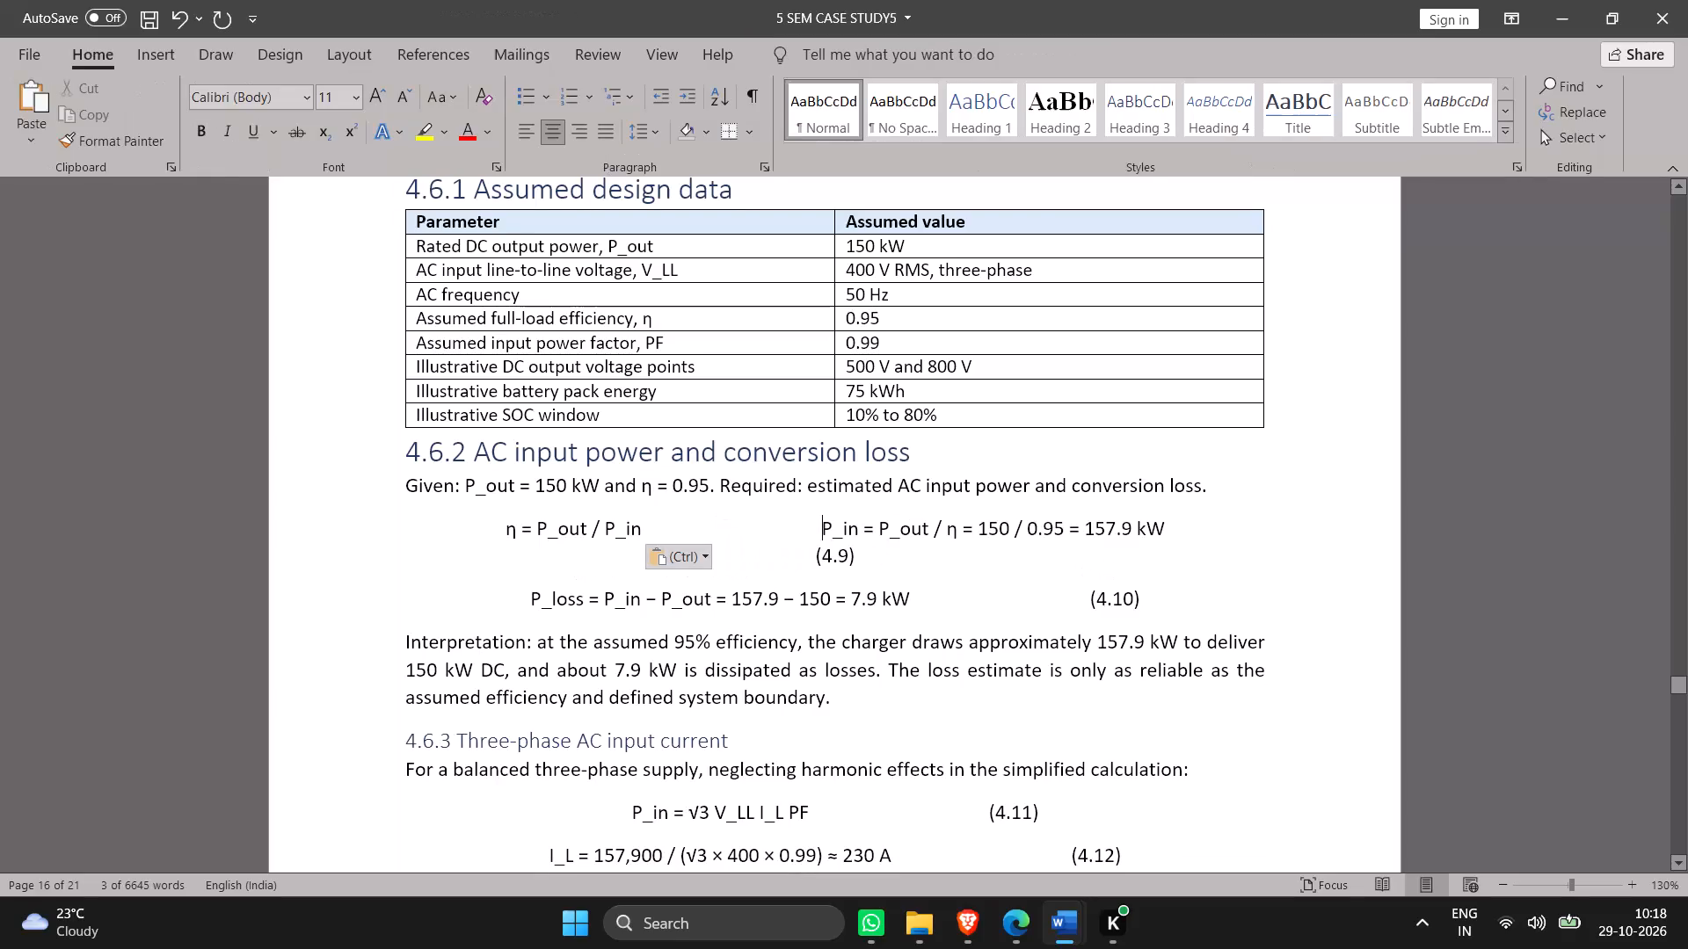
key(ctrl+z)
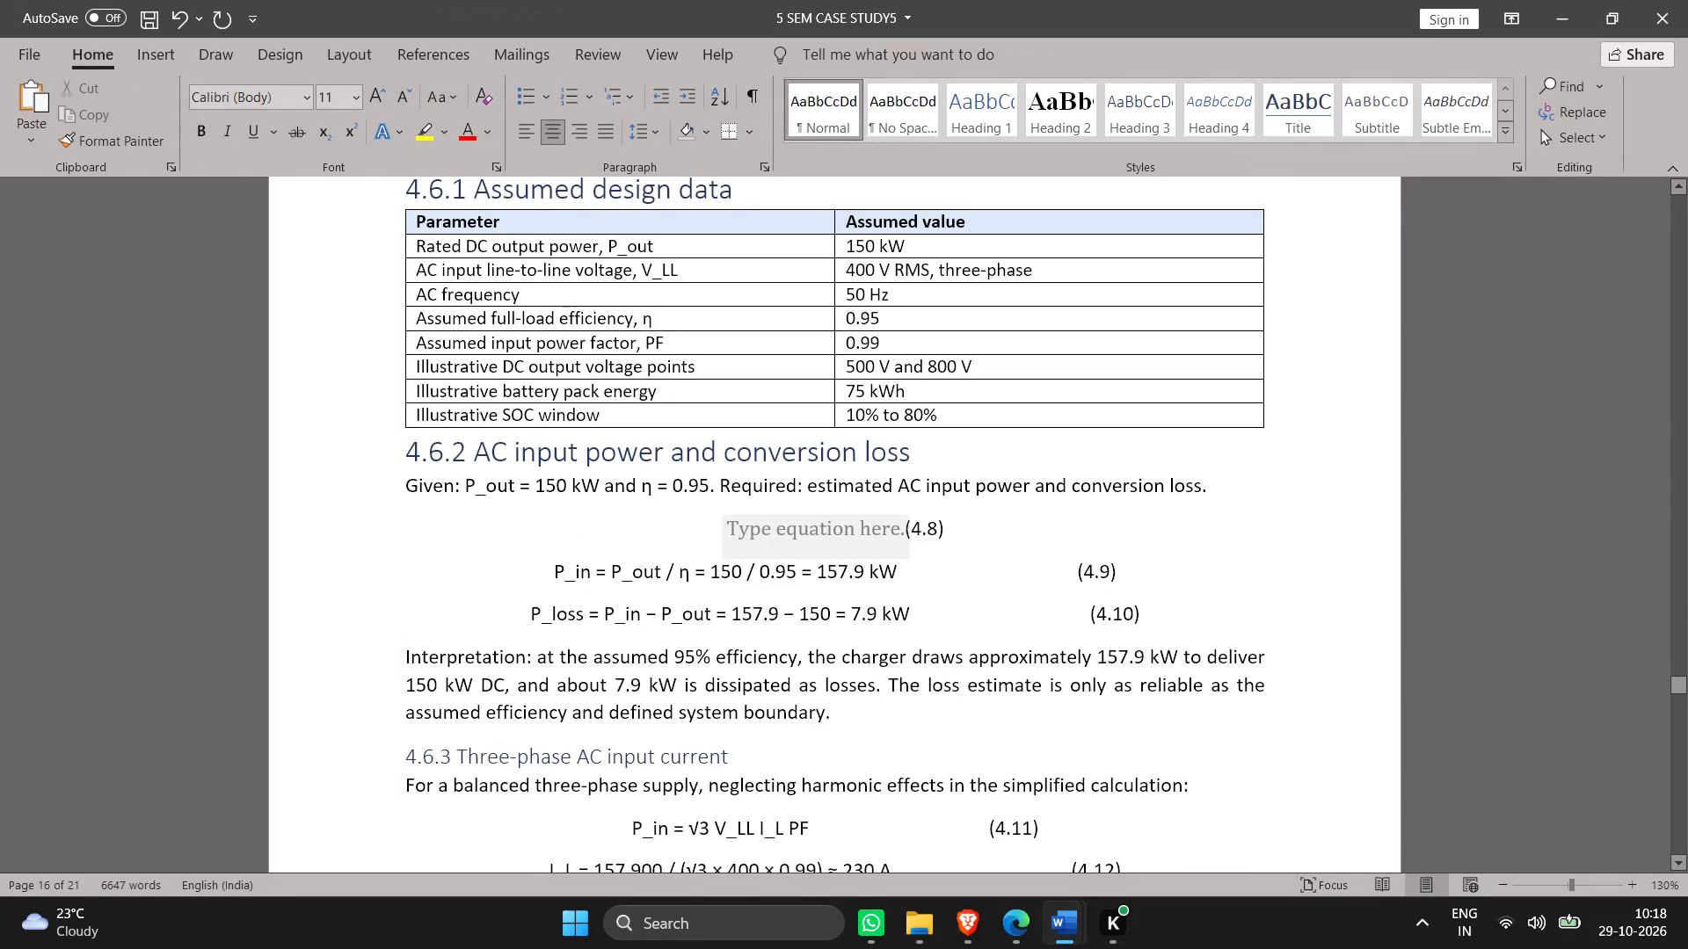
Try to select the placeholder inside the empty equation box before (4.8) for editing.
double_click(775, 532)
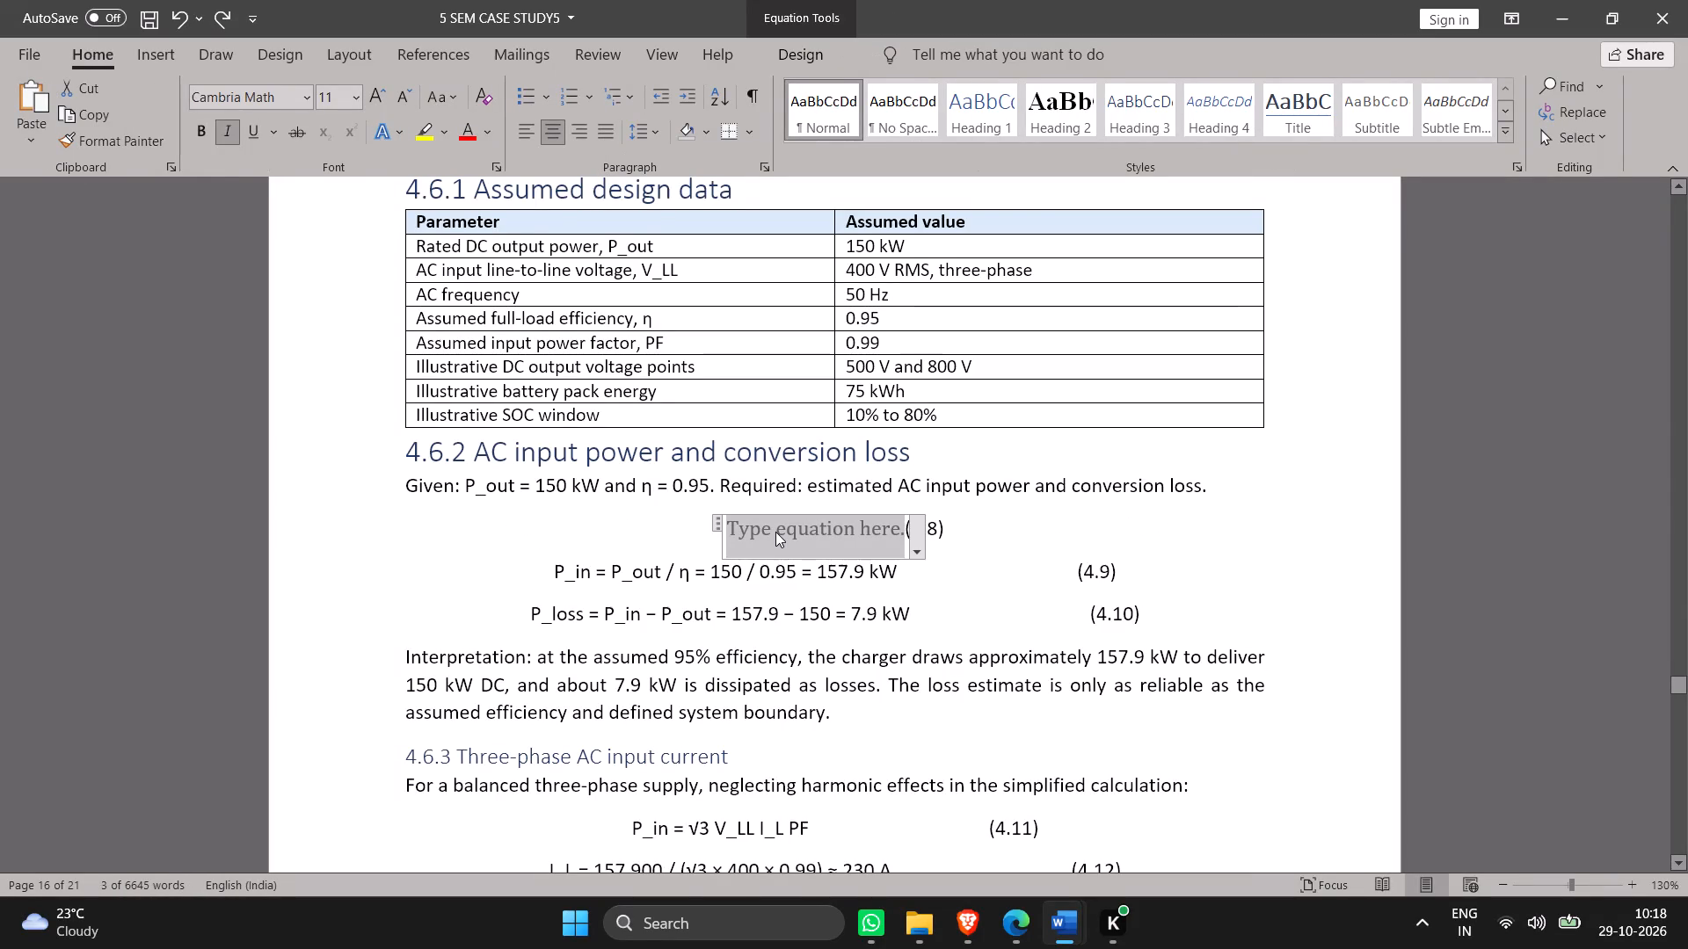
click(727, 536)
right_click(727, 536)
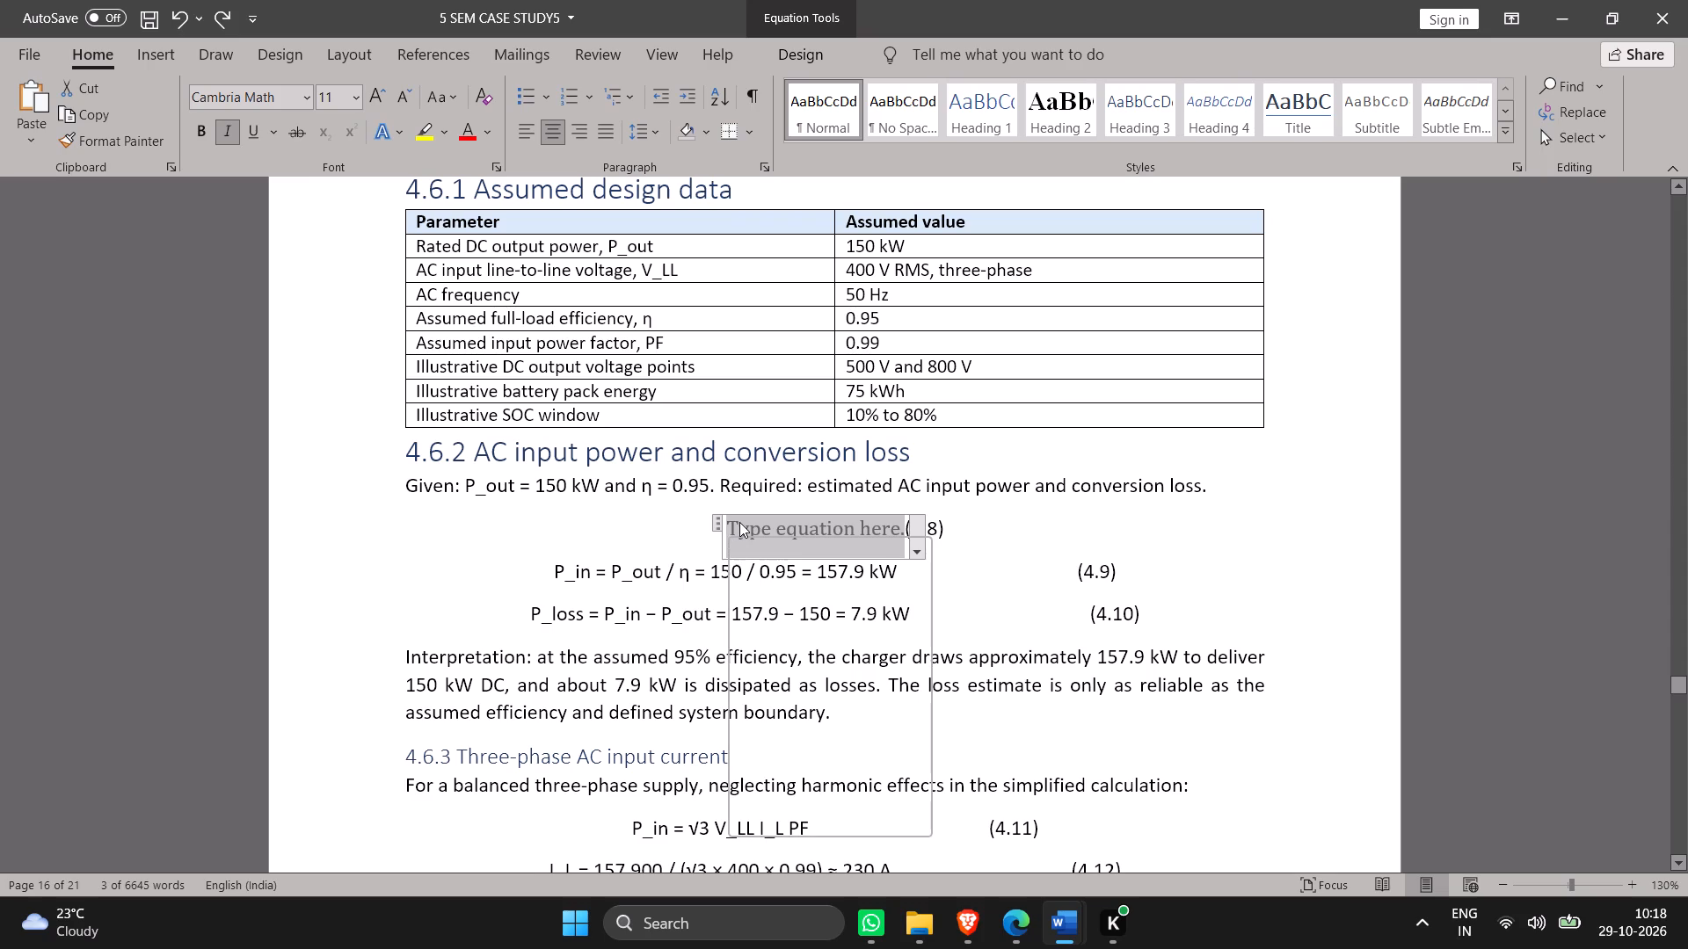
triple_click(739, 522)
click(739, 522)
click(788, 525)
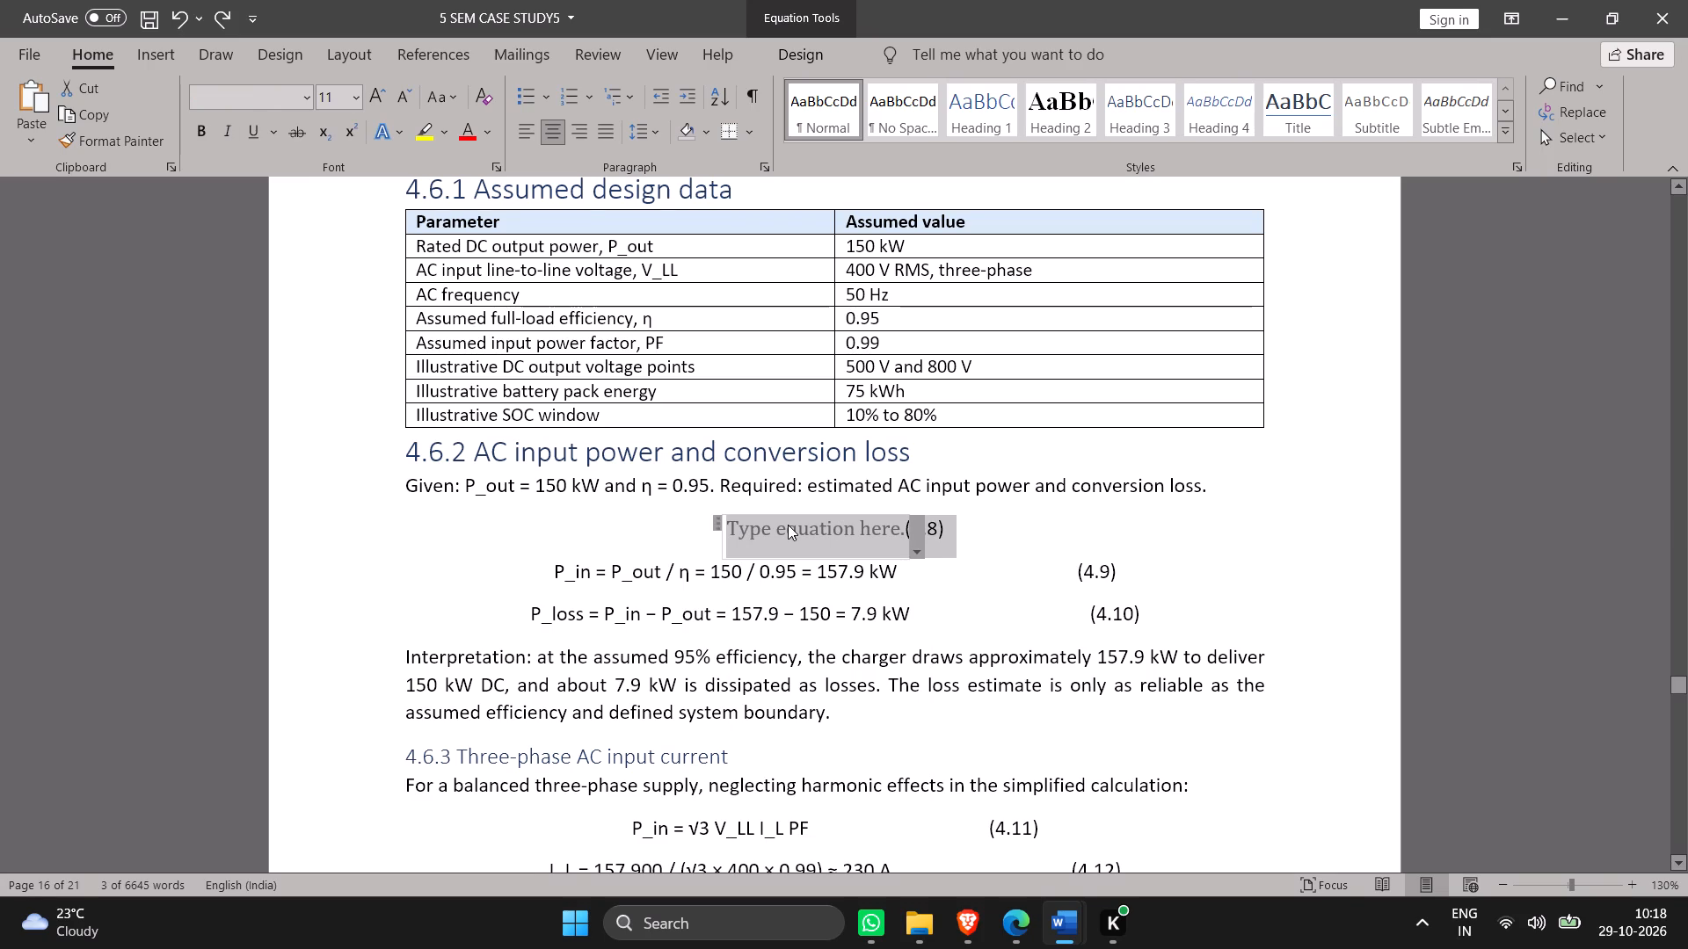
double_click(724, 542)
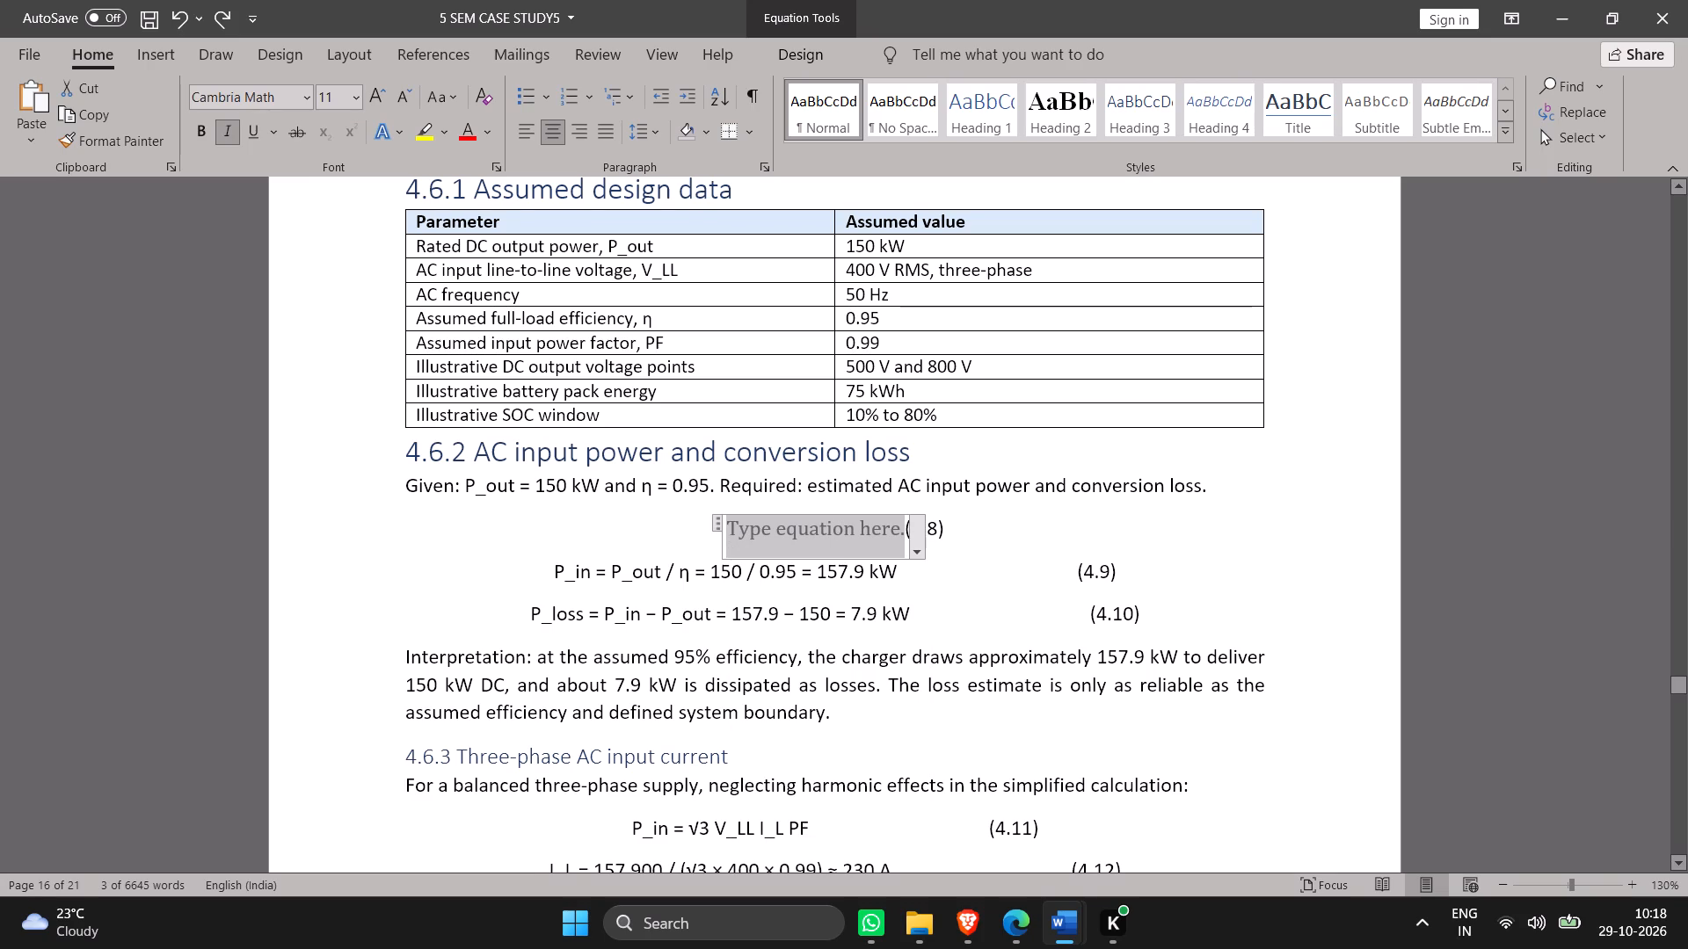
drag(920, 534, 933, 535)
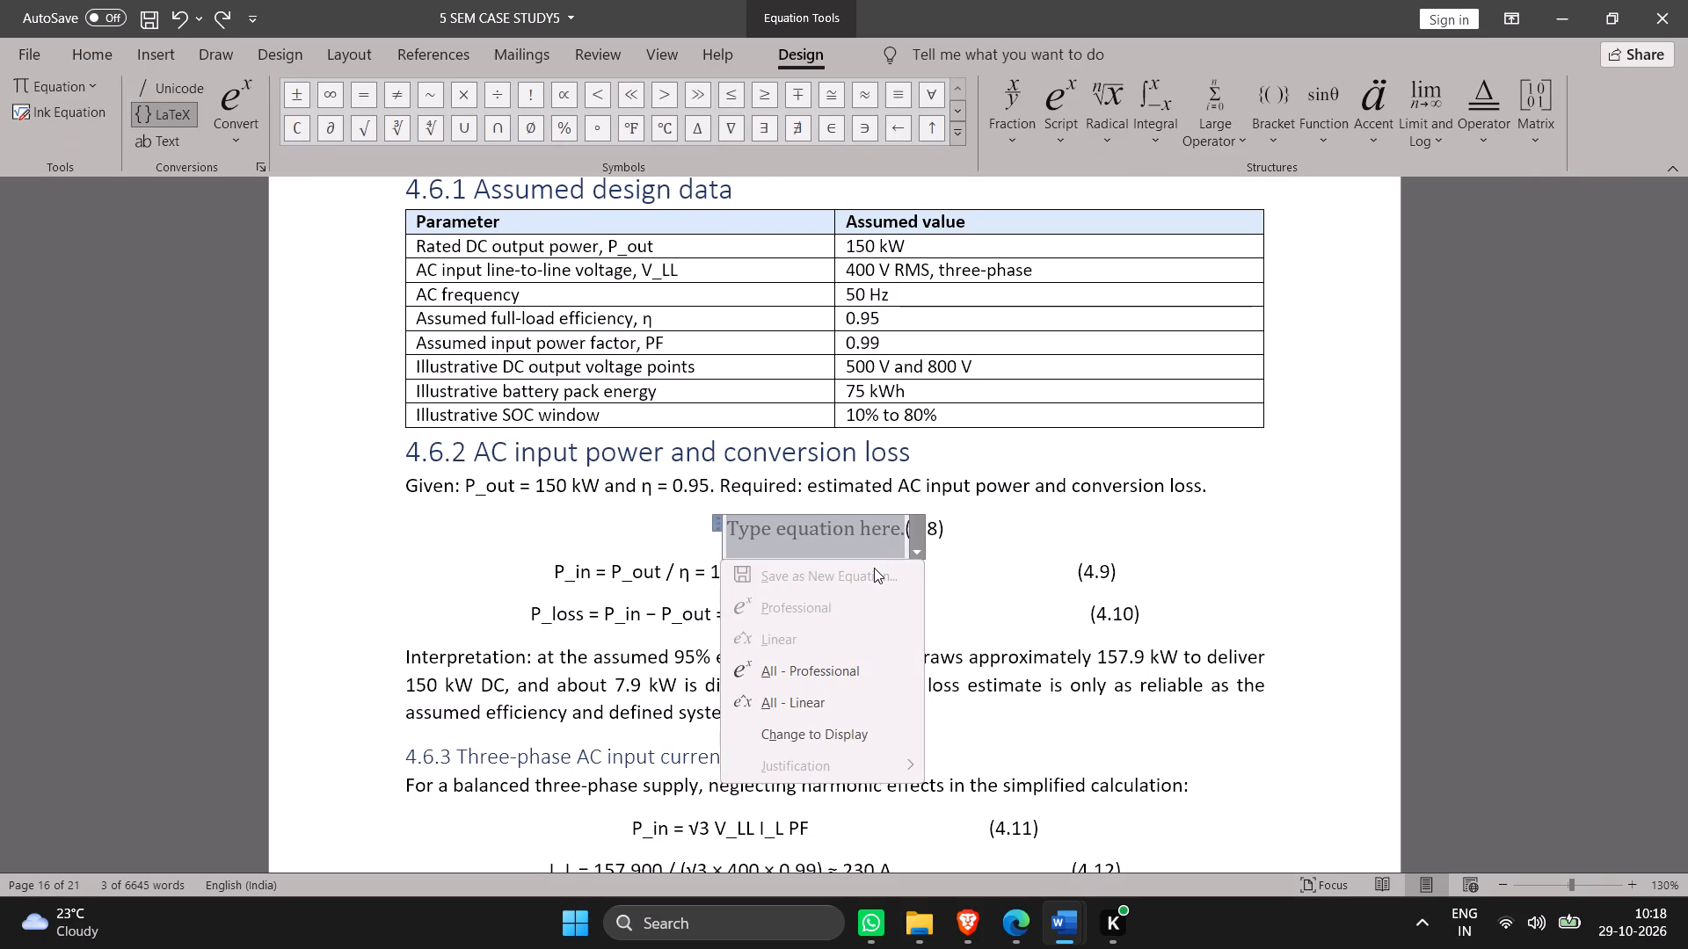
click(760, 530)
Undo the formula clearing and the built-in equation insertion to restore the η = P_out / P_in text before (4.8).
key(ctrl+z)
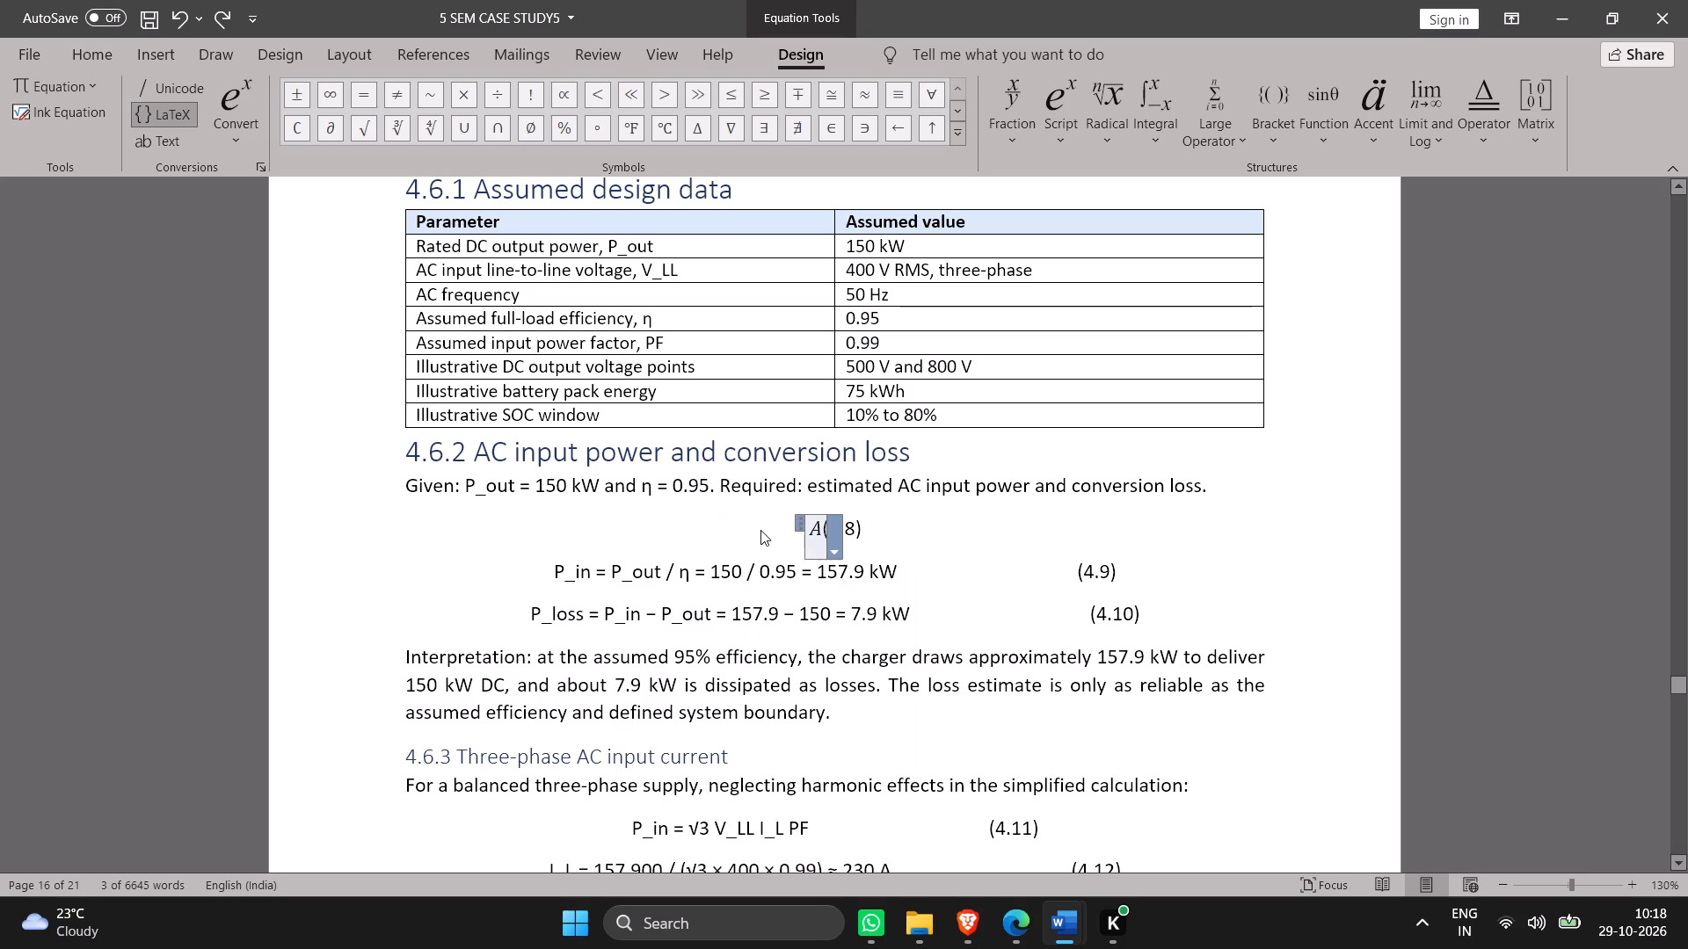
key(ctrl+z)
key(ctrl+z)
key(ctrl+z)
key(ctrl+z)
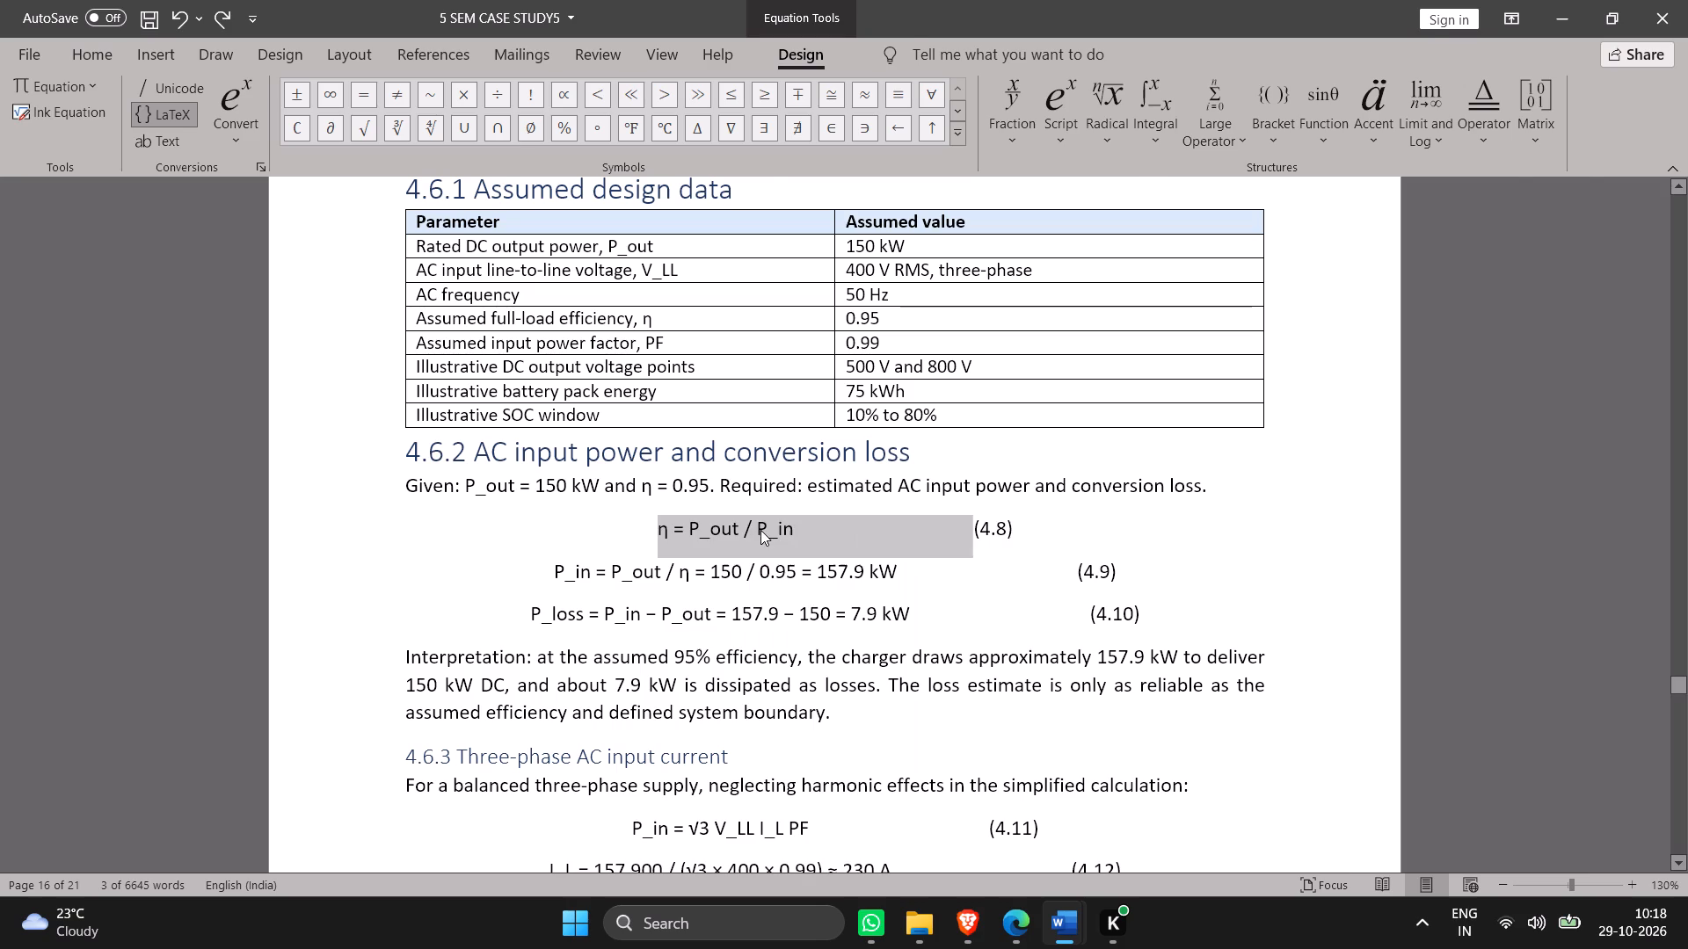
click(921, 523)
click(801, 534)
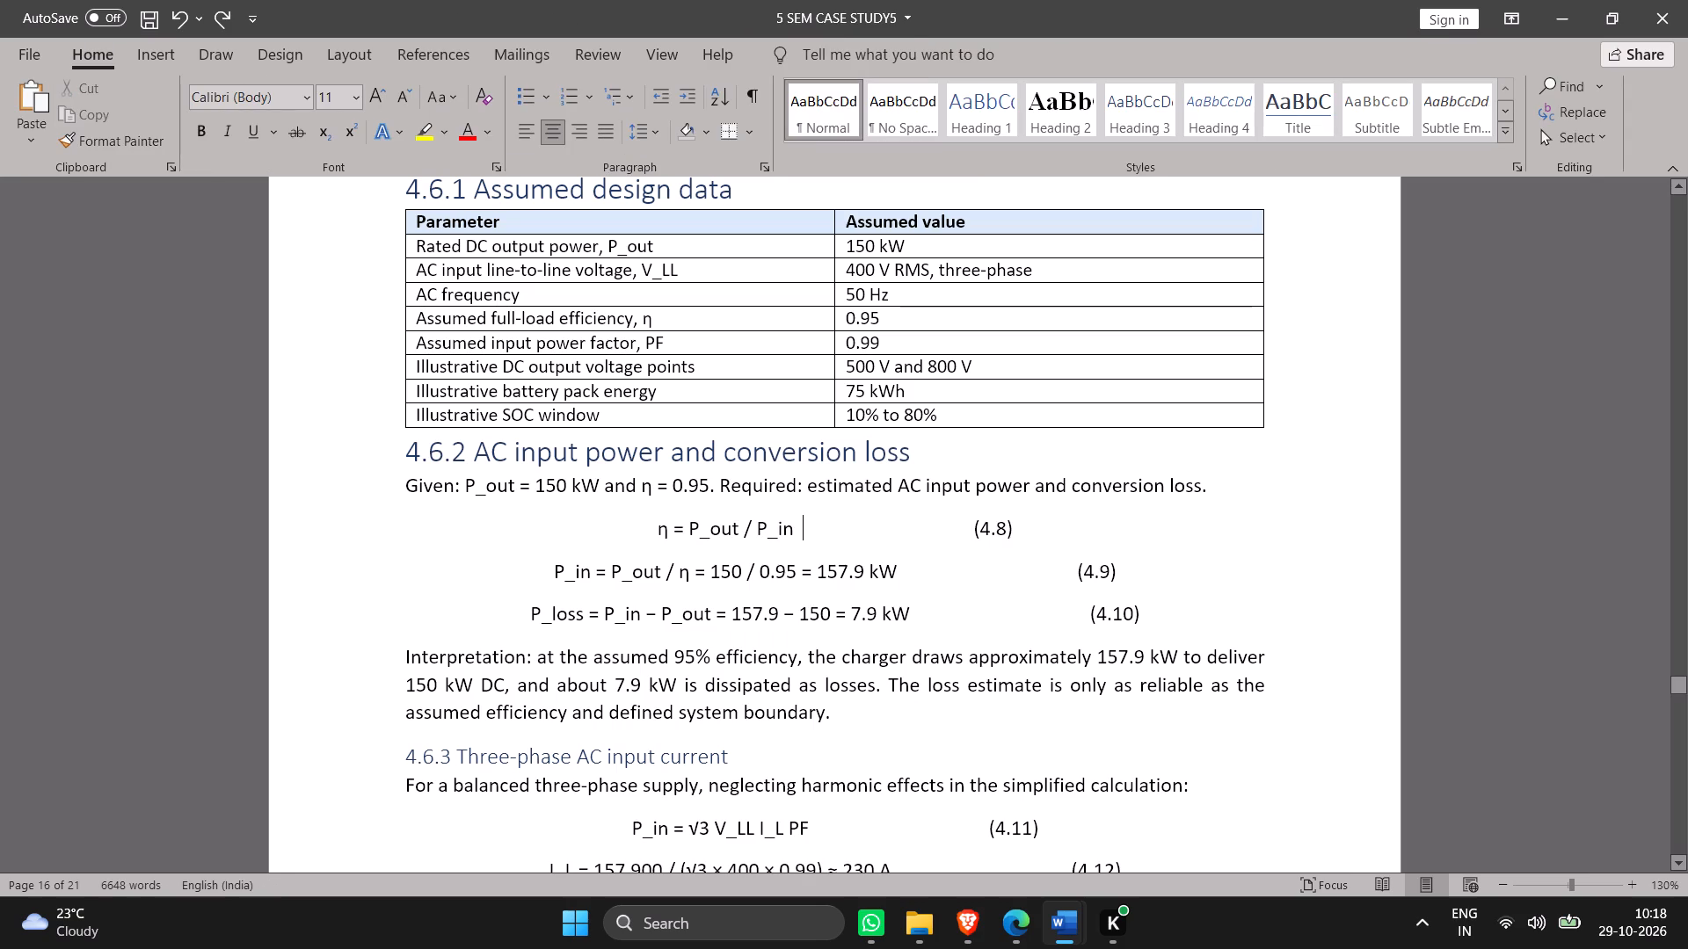
Widen the gap between η = P_out / P_in and its number (4.8) by two spaces.
click(801, 534)
click(795, 533)
drag(795, 533, 753, 536)
click(846, 539)
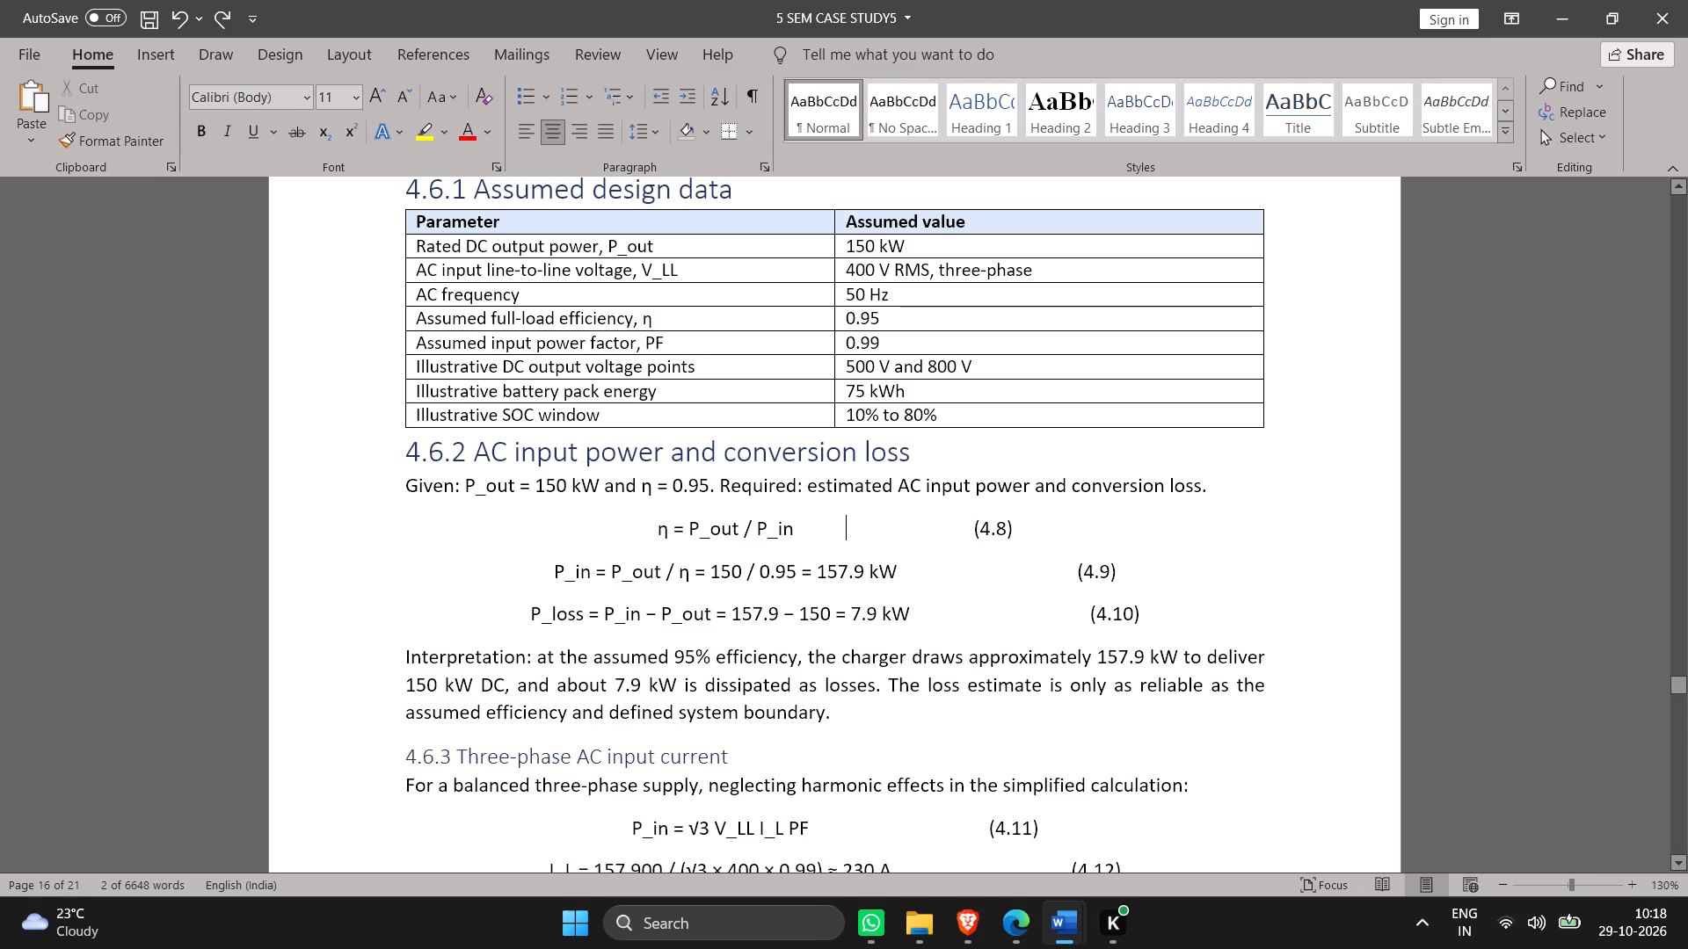
click(974, 532)
key(space)
key(space)
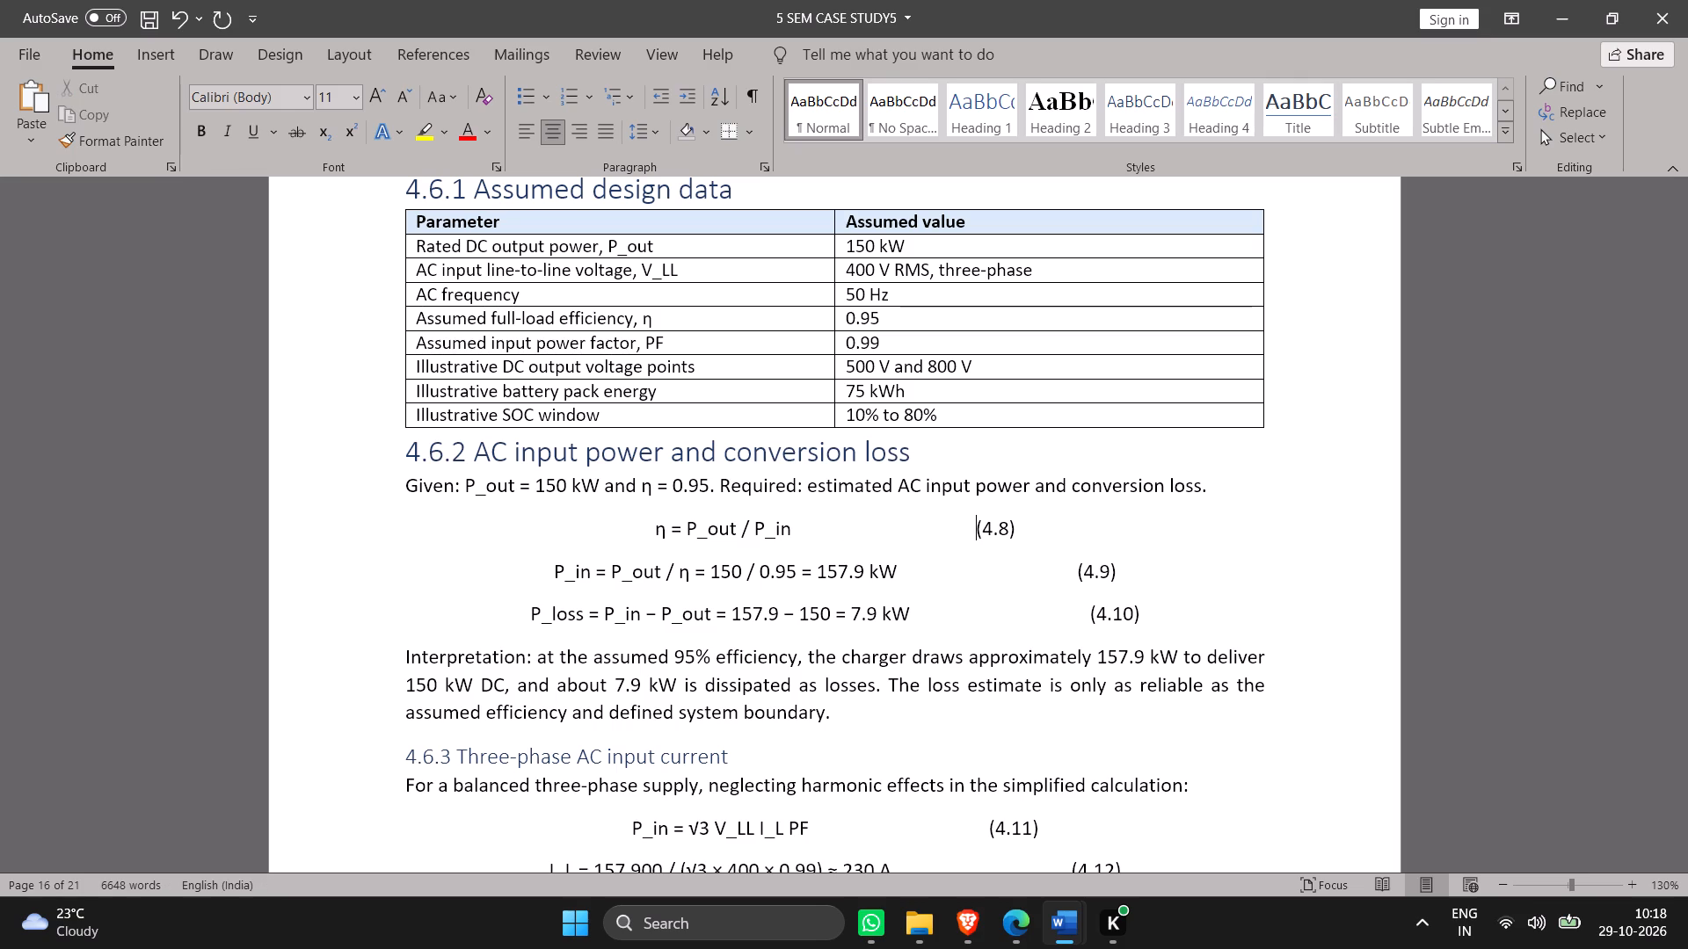
Convert the plain text η = P_out / P_in before (4.8) into a new equation.
click(804, 524)
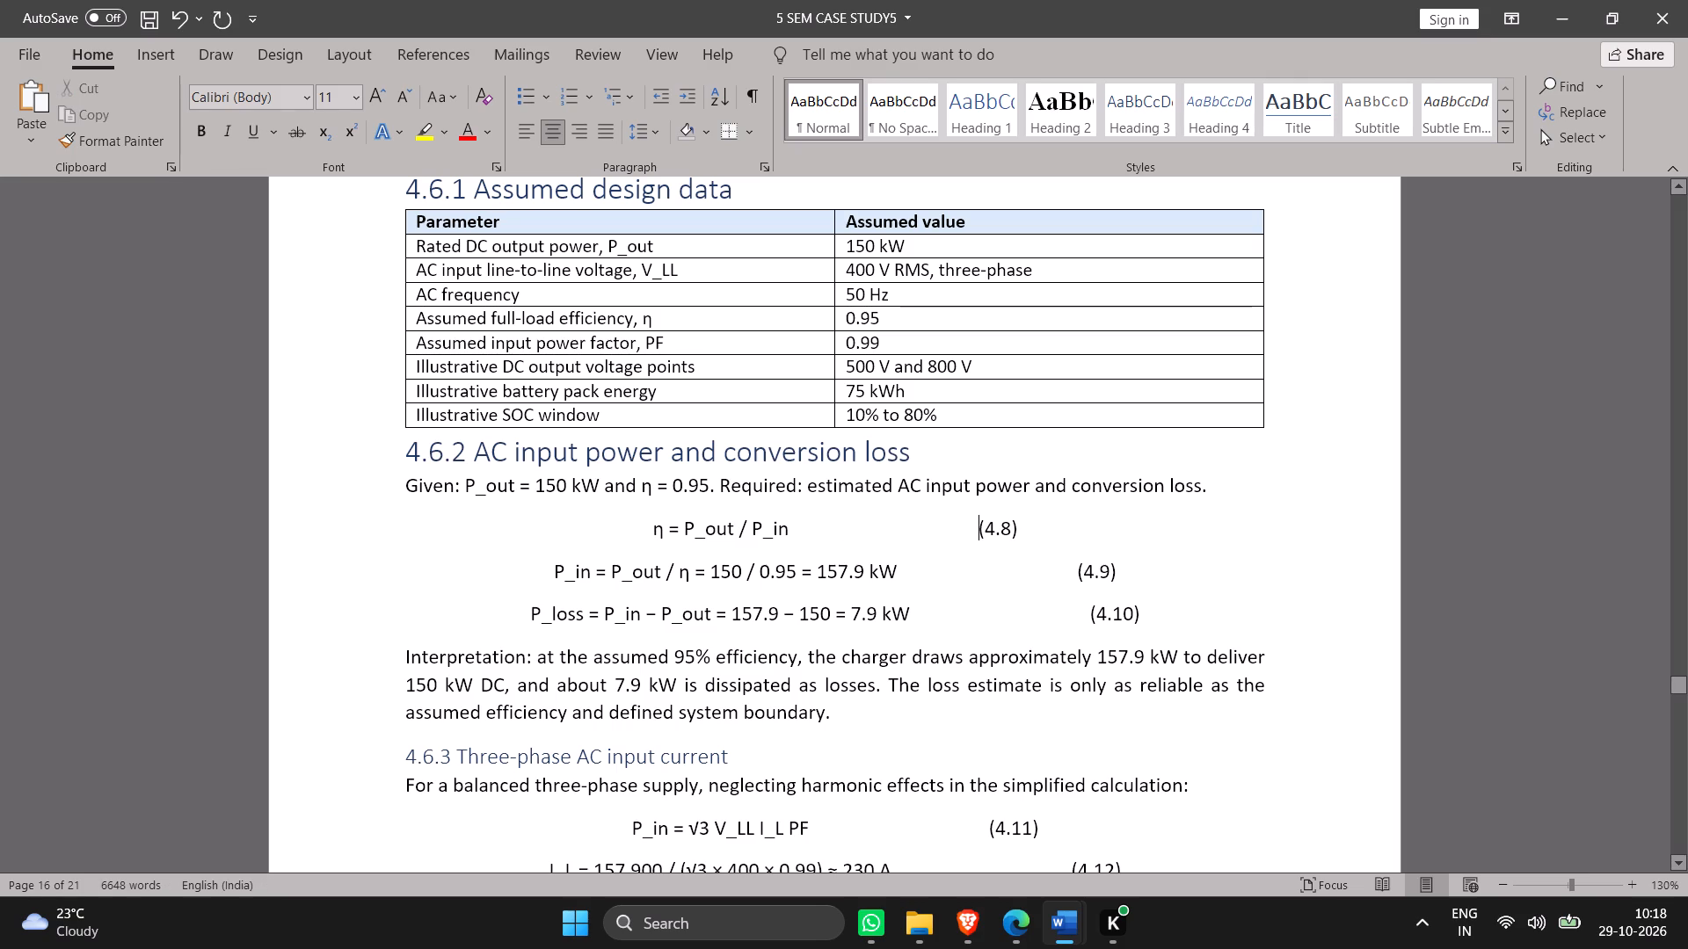
click(787, 532)
drag(787, 532, 670, 523)
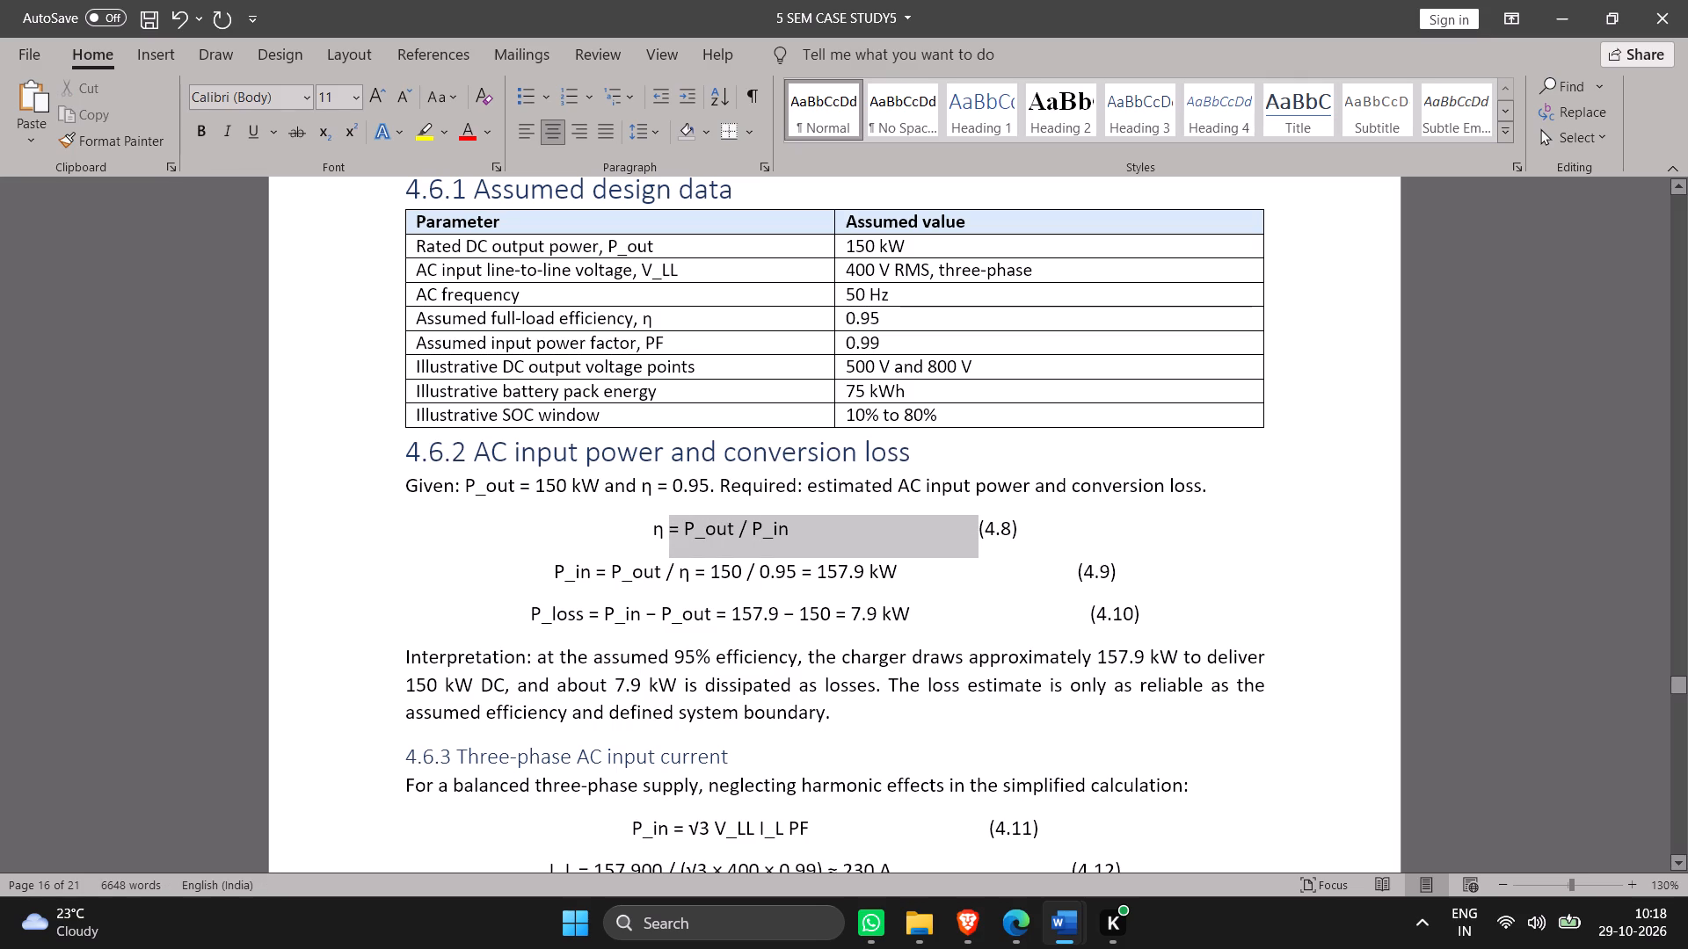
drag(670, 523, 629, 522)
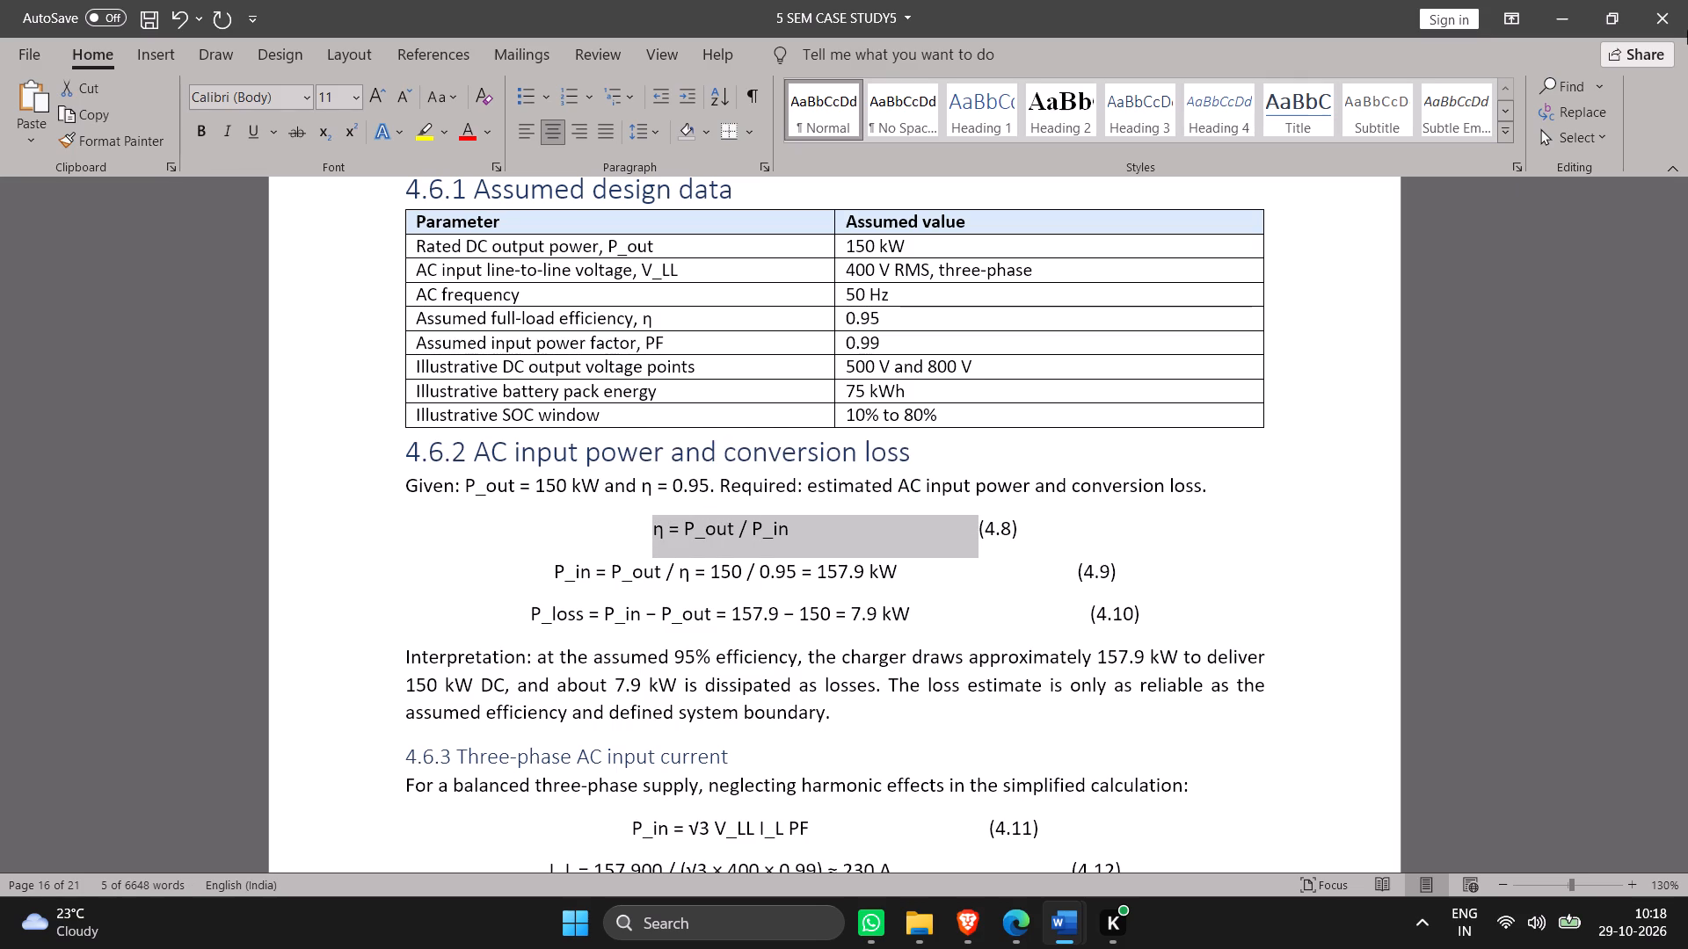
click(152, 46)
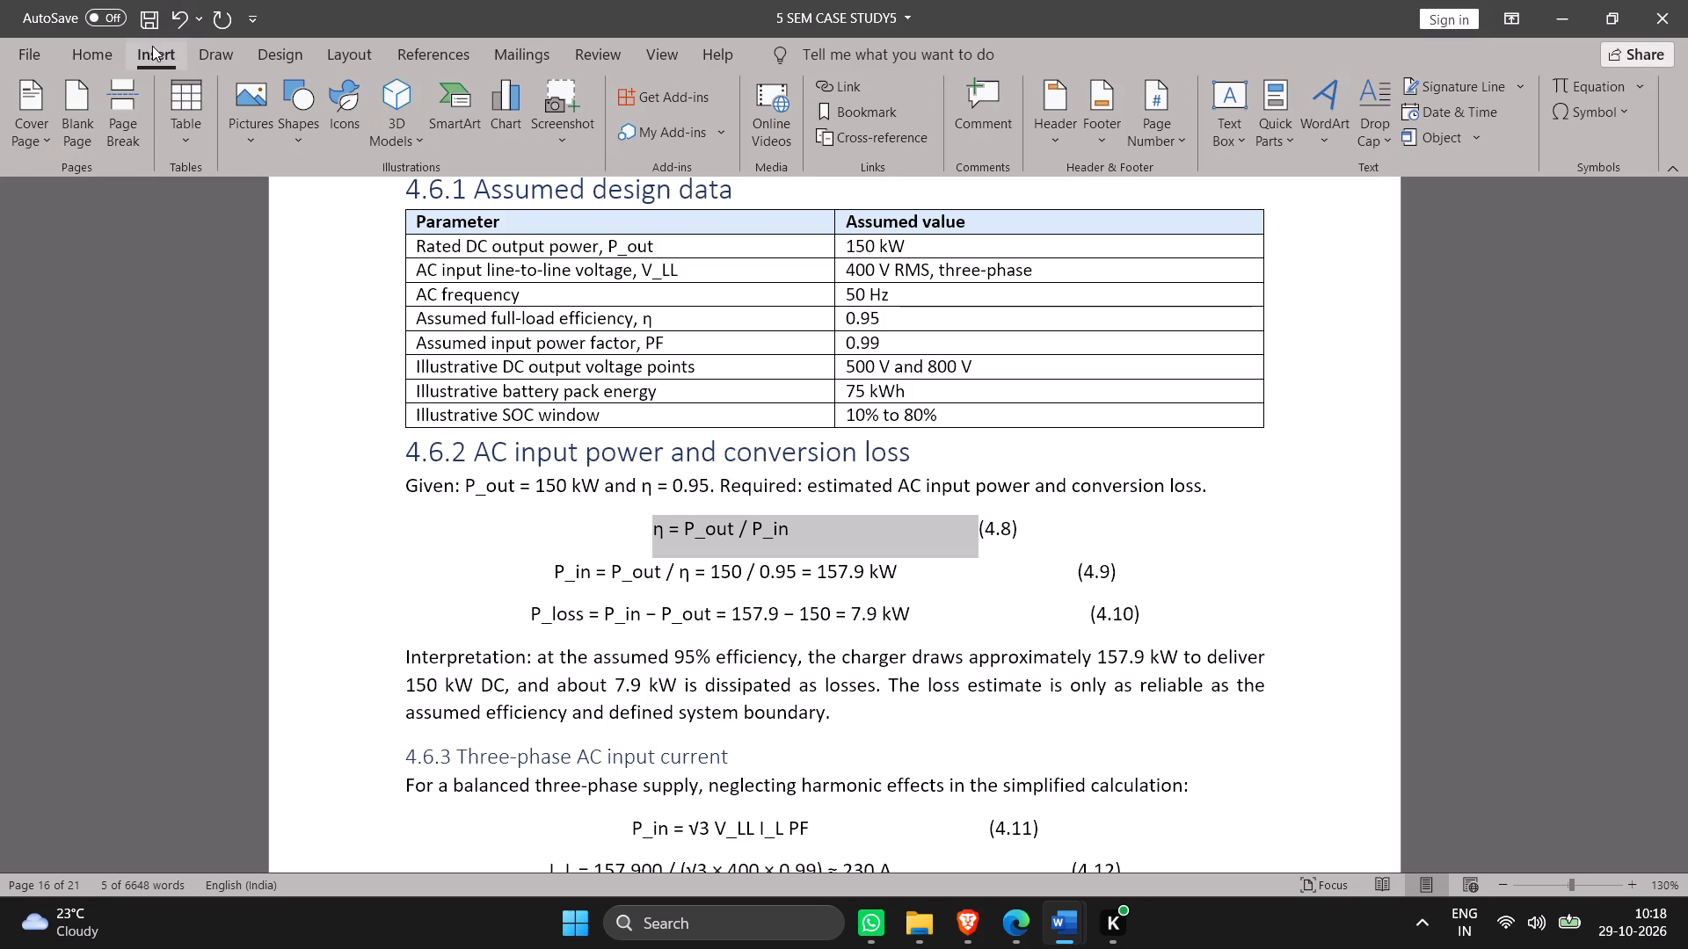
click(1639, 83)
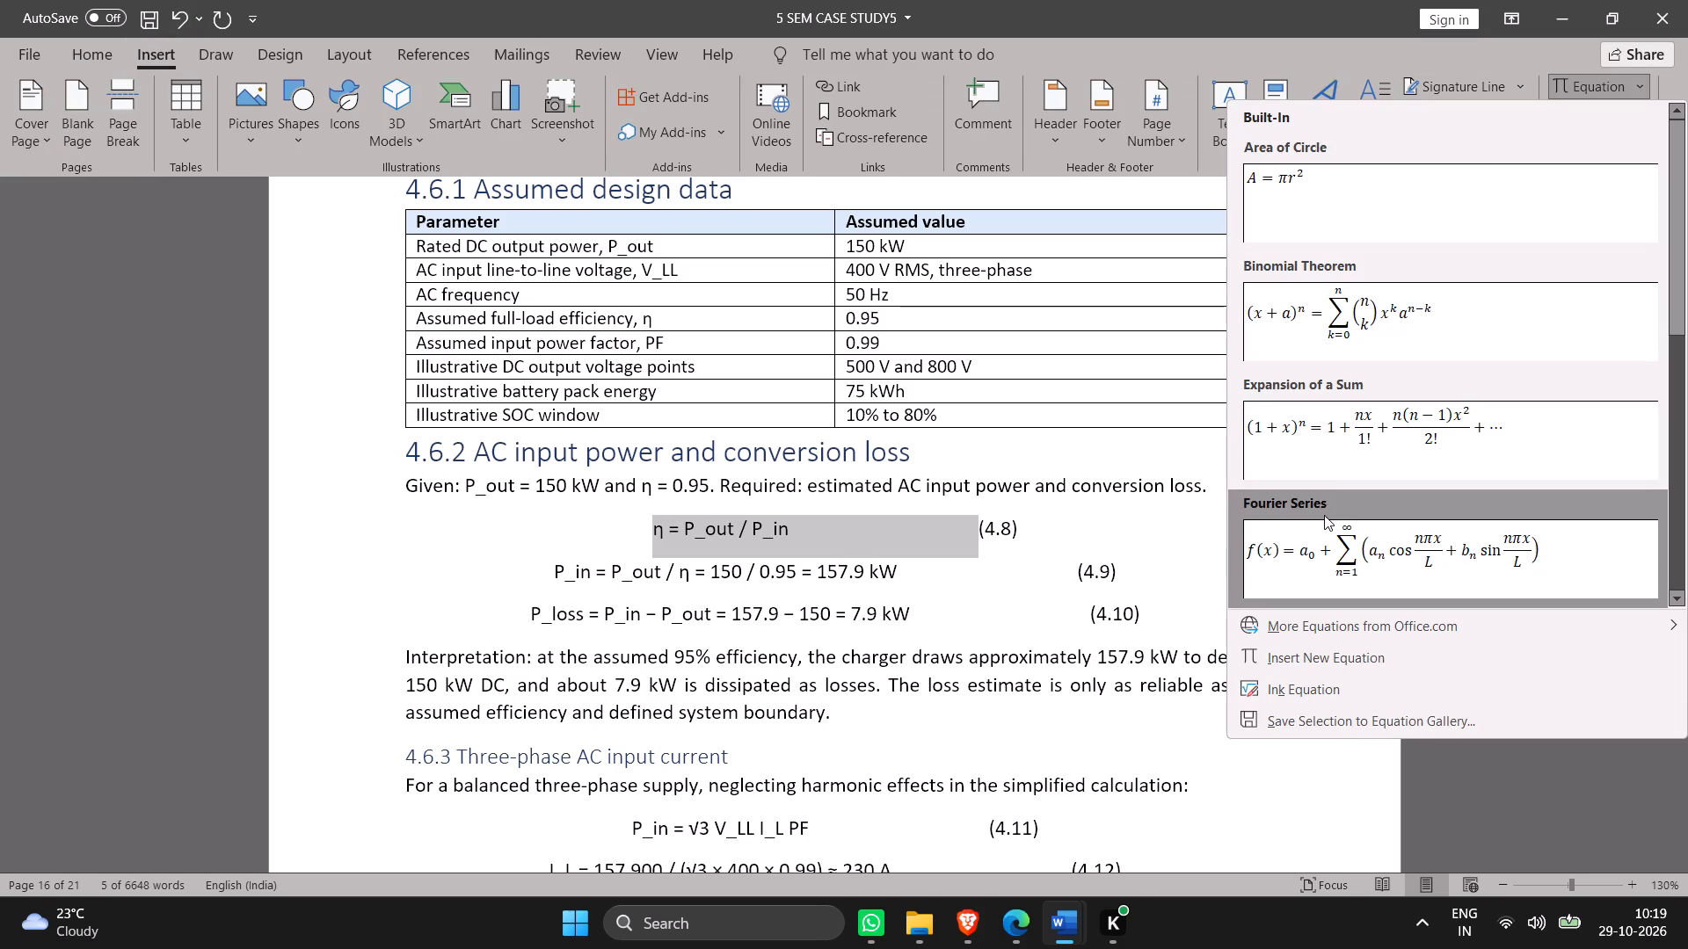
click(1325, 646)
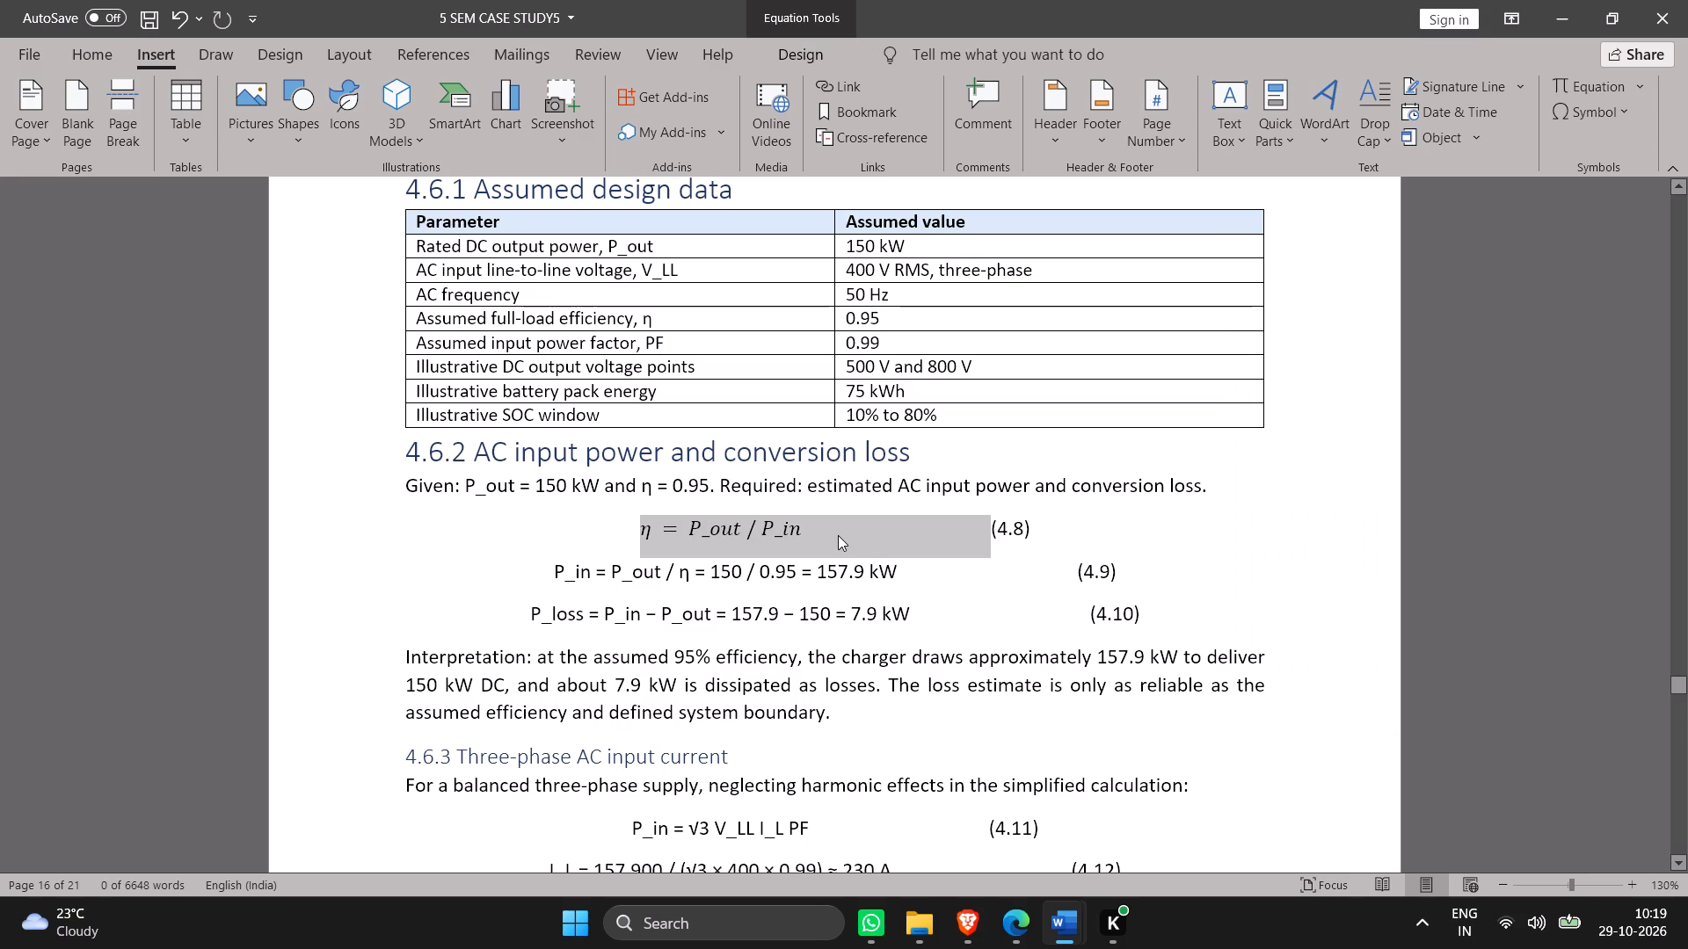
click(925, 551)
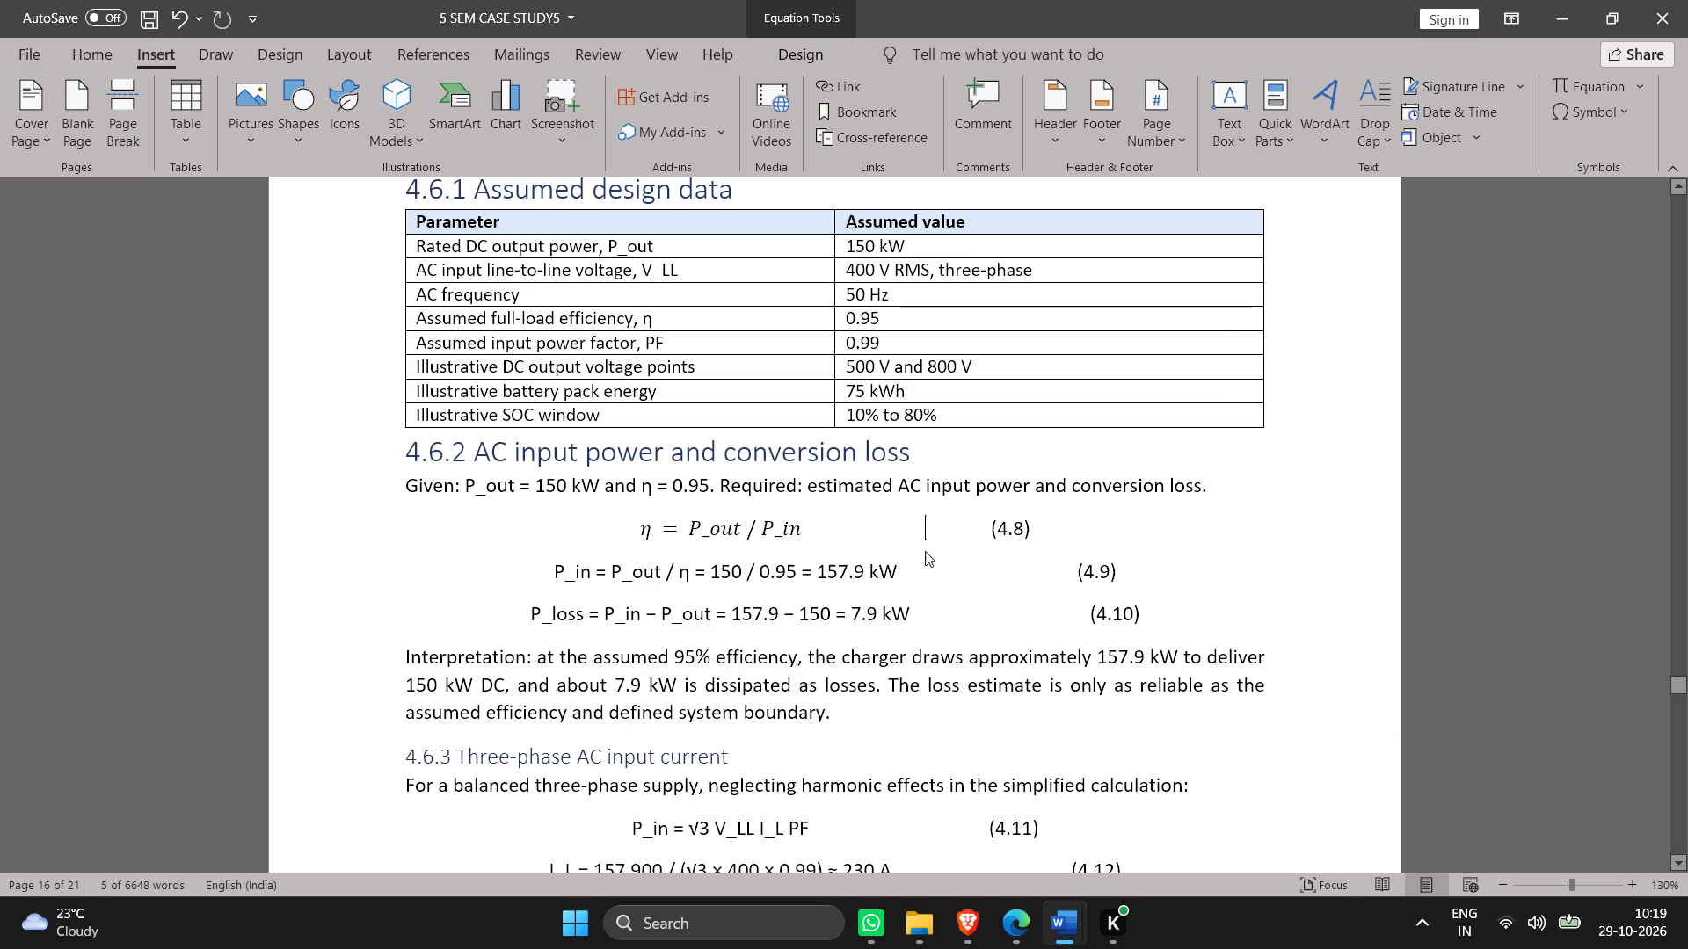
Convert the plain text P_in = P_out / η = 150 / 0.95 = 157.9 kW before (4.9) into a new equation.
drag(913, 566, 529, 588)
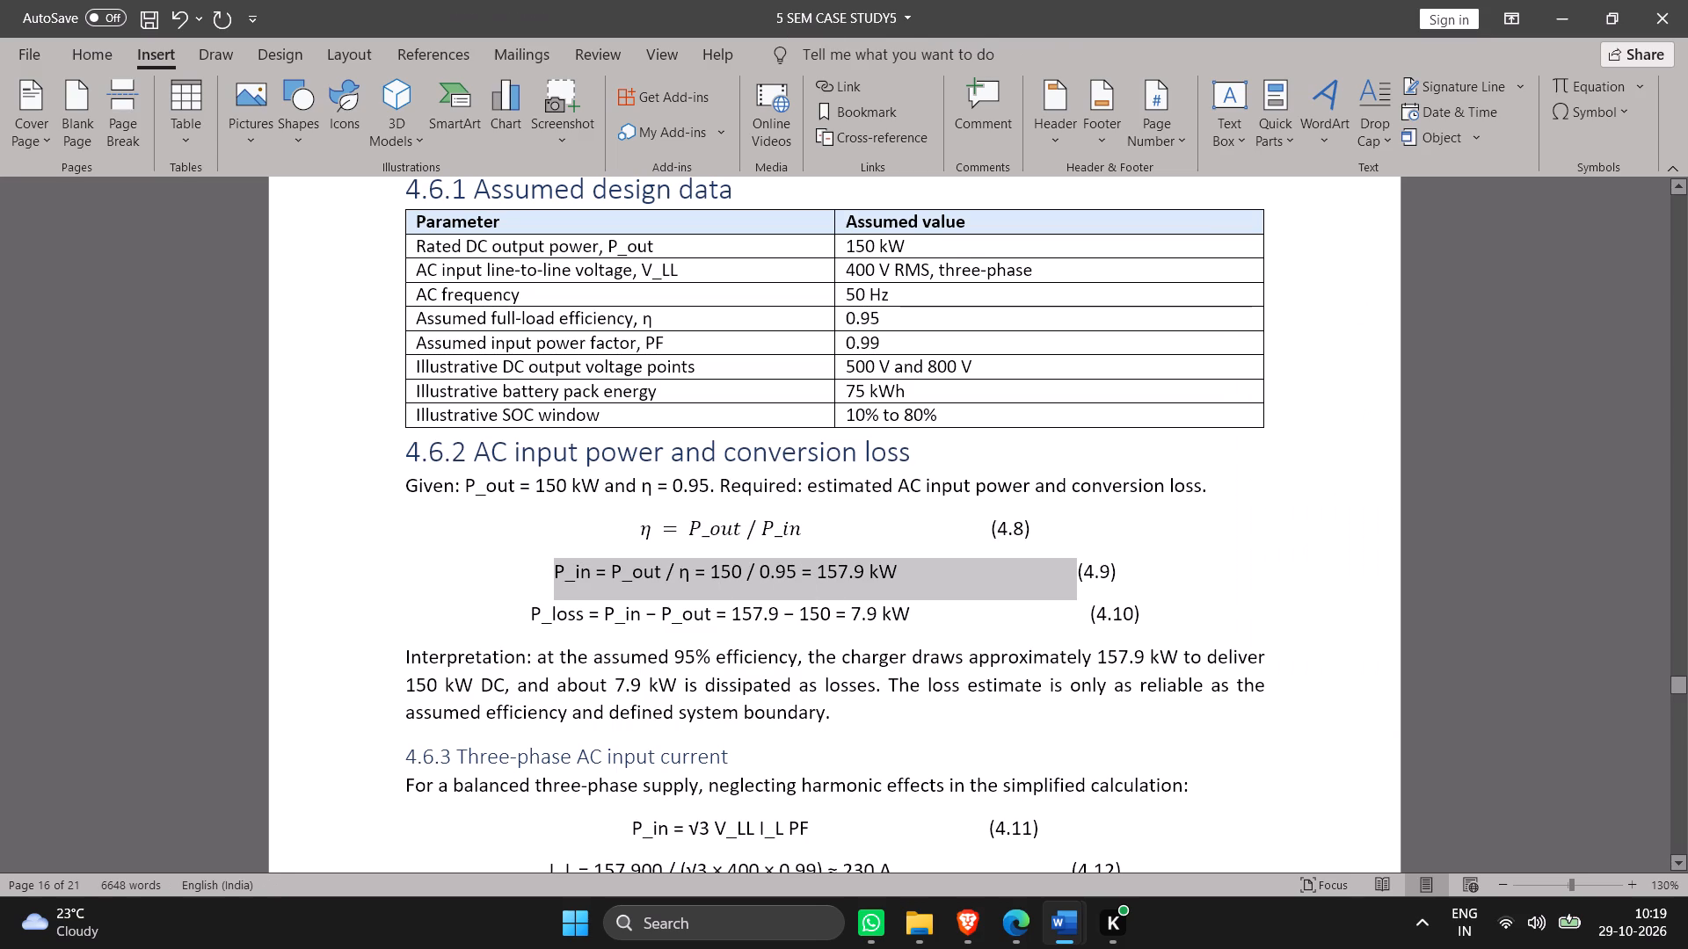
drag(529, 588, 527, 588)
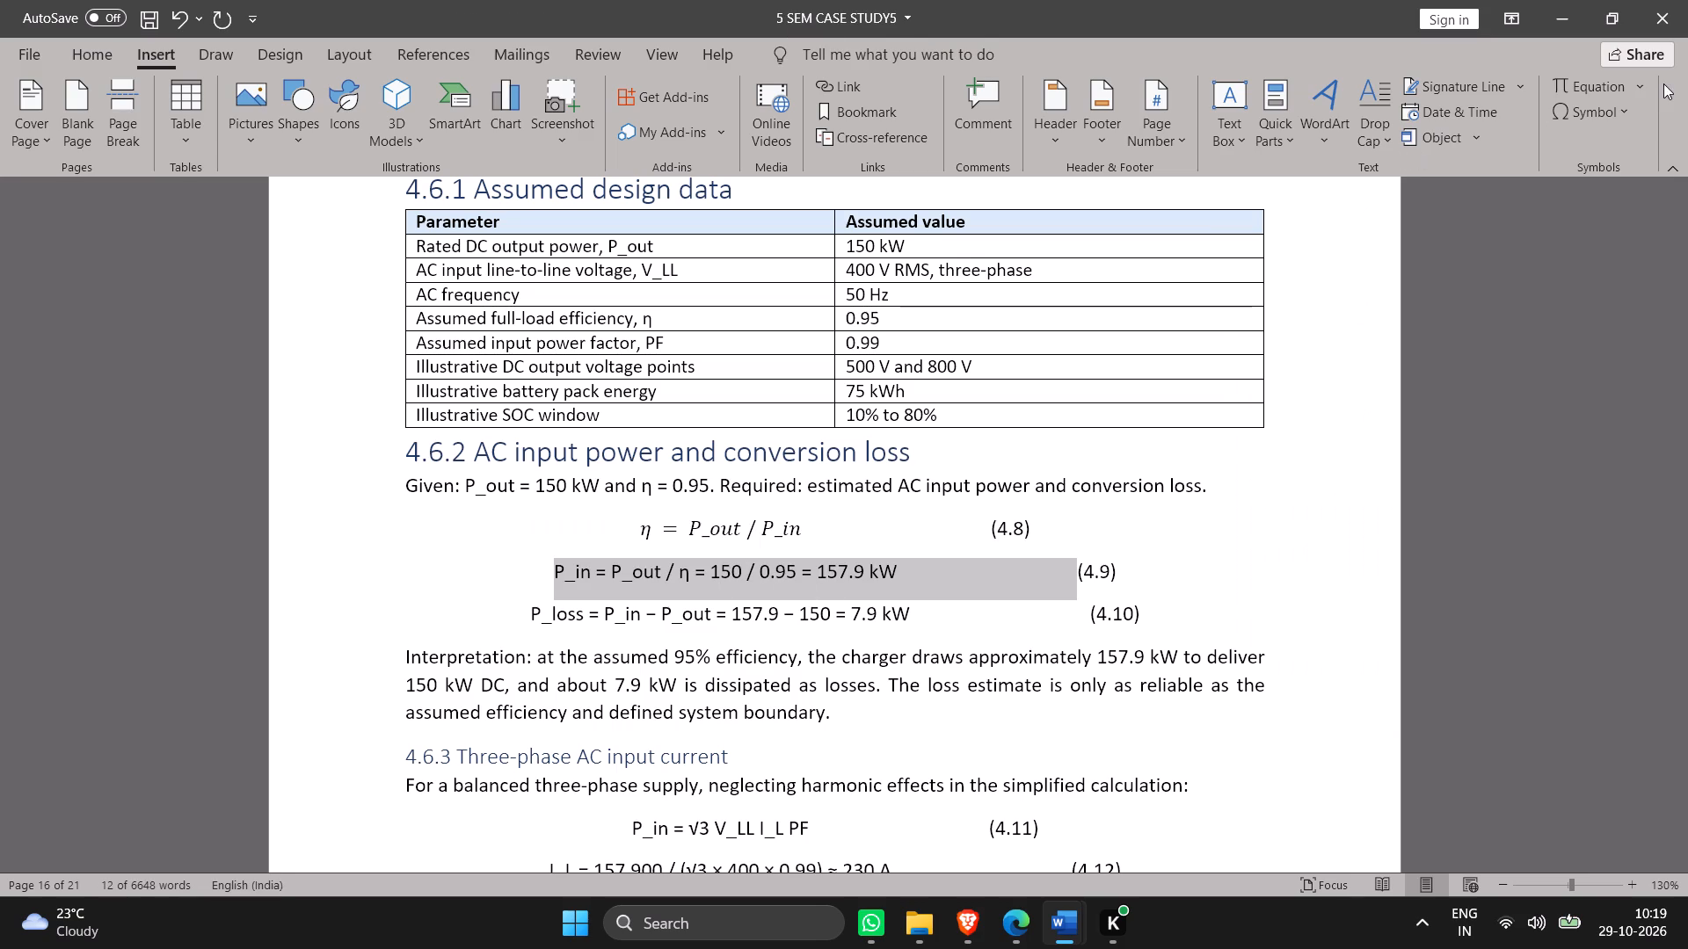
click(1636, 89)
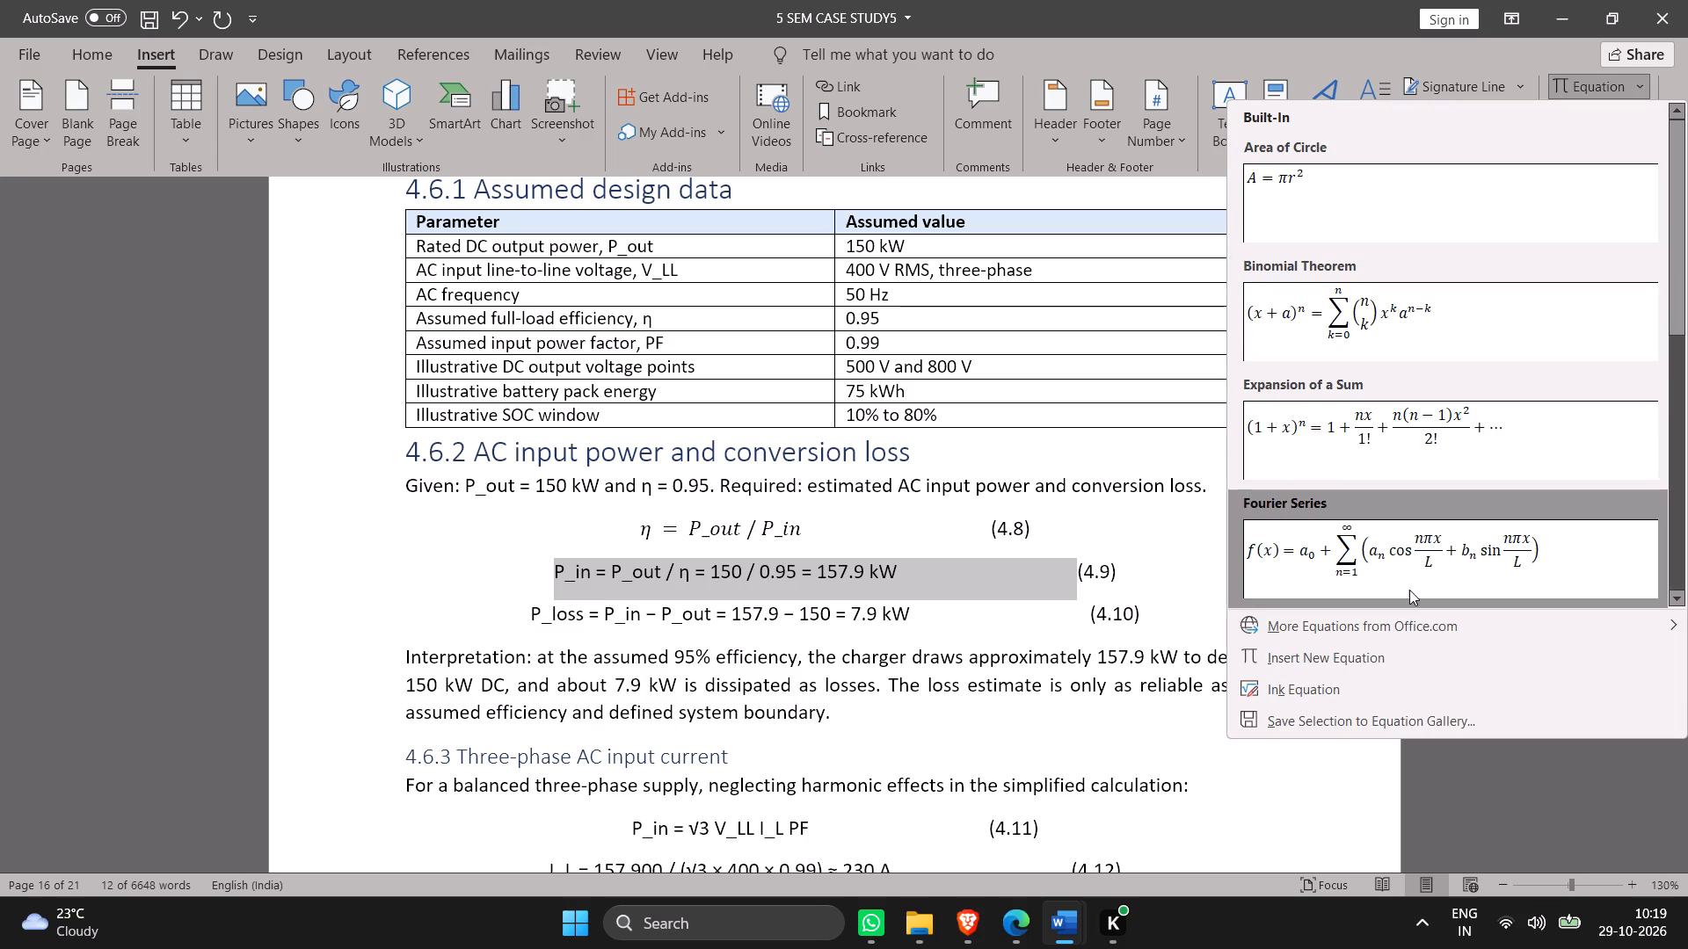
click(1377, 655)
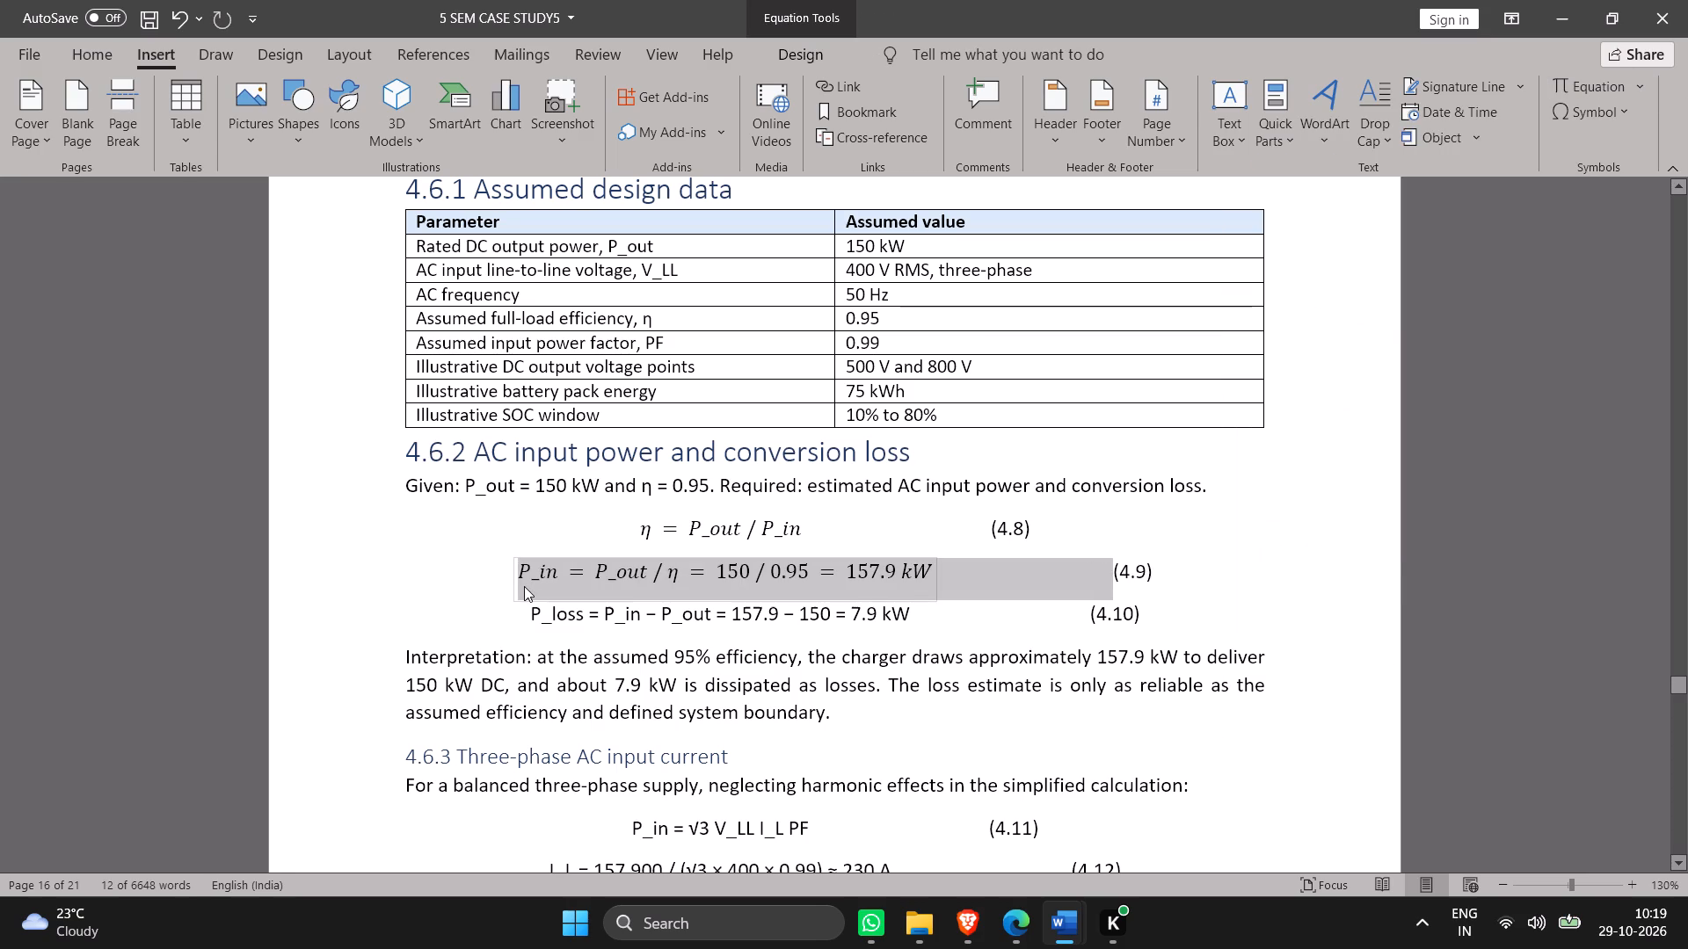
click(465, 565)
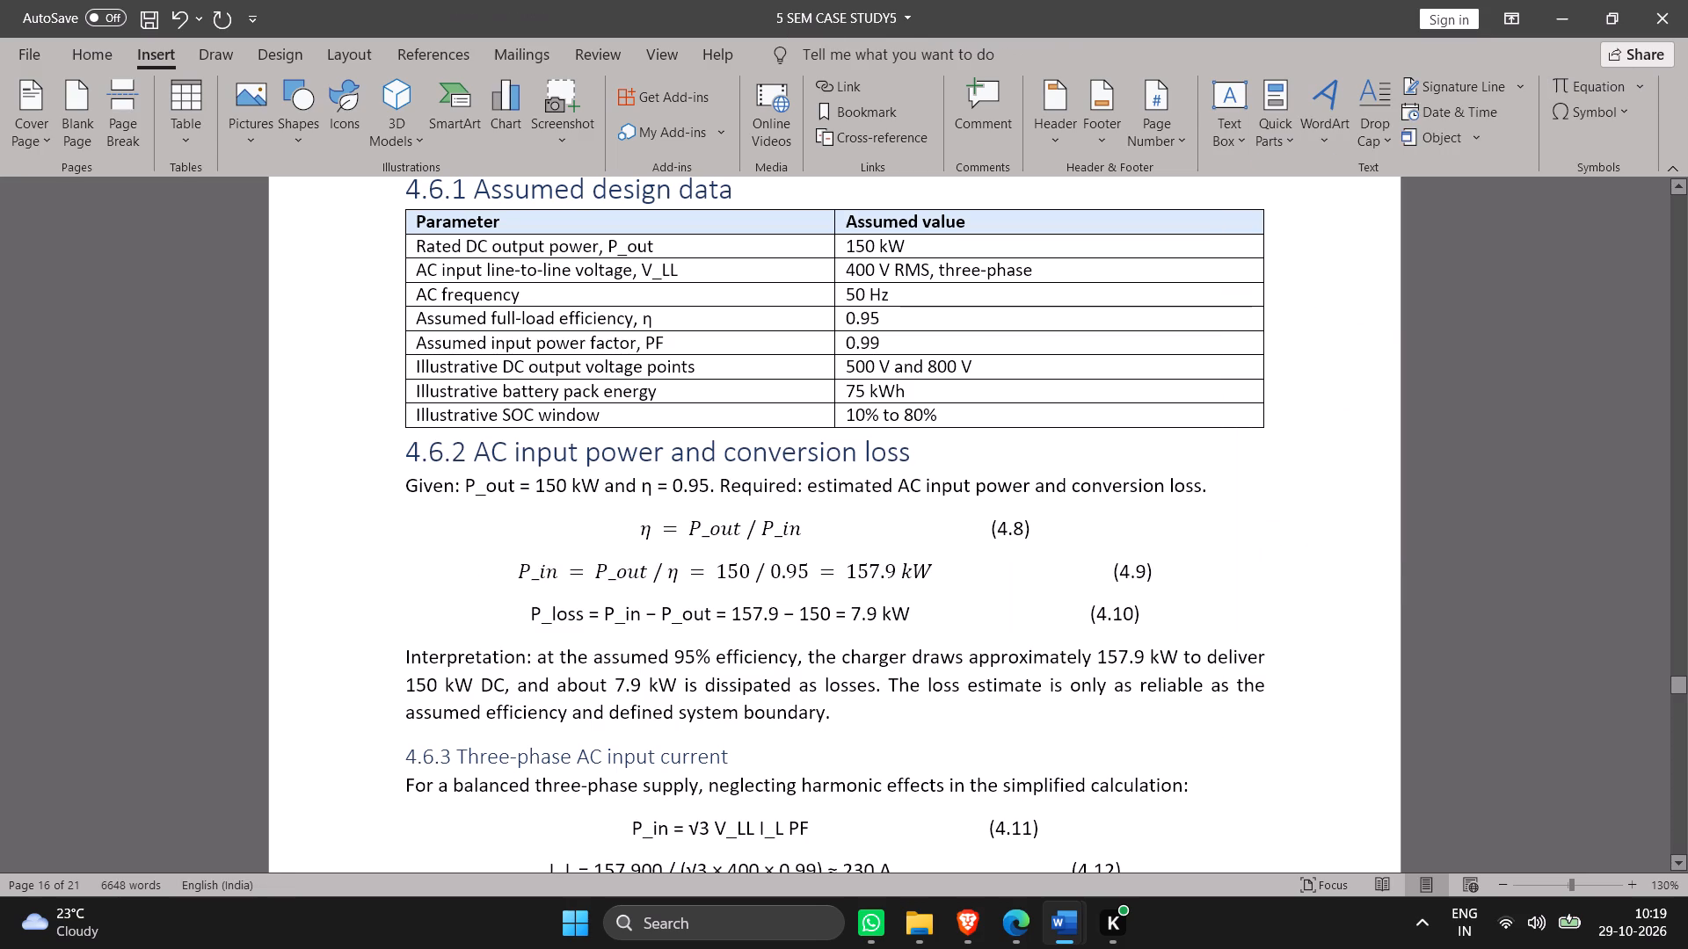
Convert the plain text P_loss = P_in − P_out = 157.9 − 150 = 7.9 kW before (4.10) into a new equation.
scroll(465, 565, down, 1)
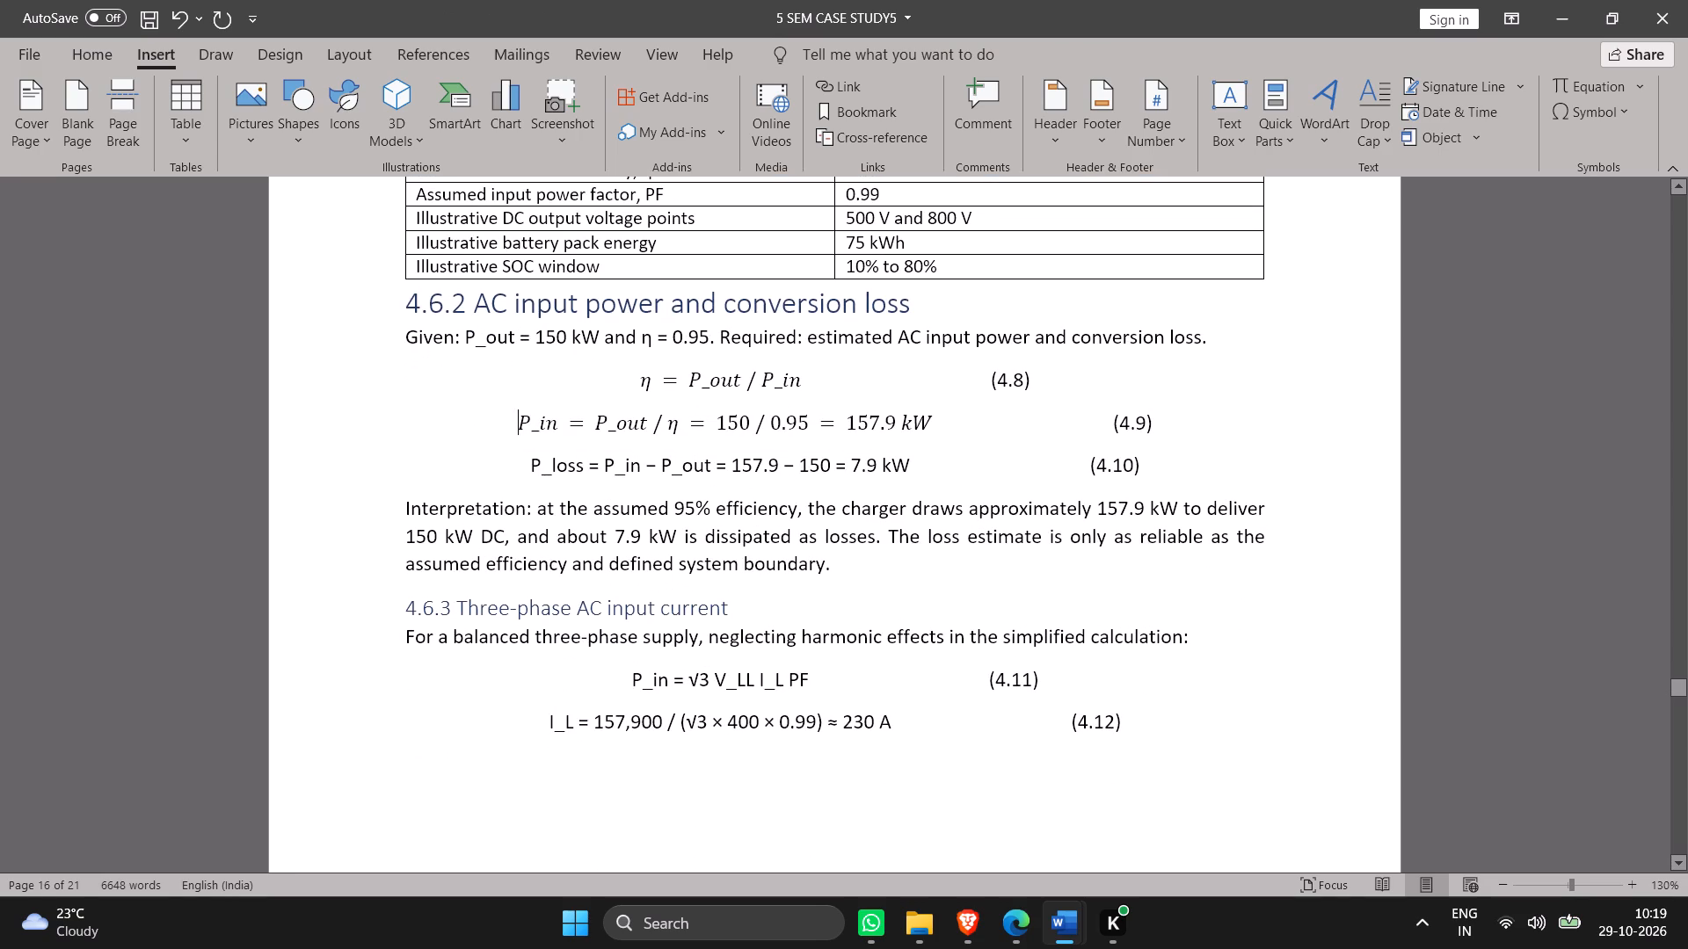
click(912, 412)
click(931, 431)
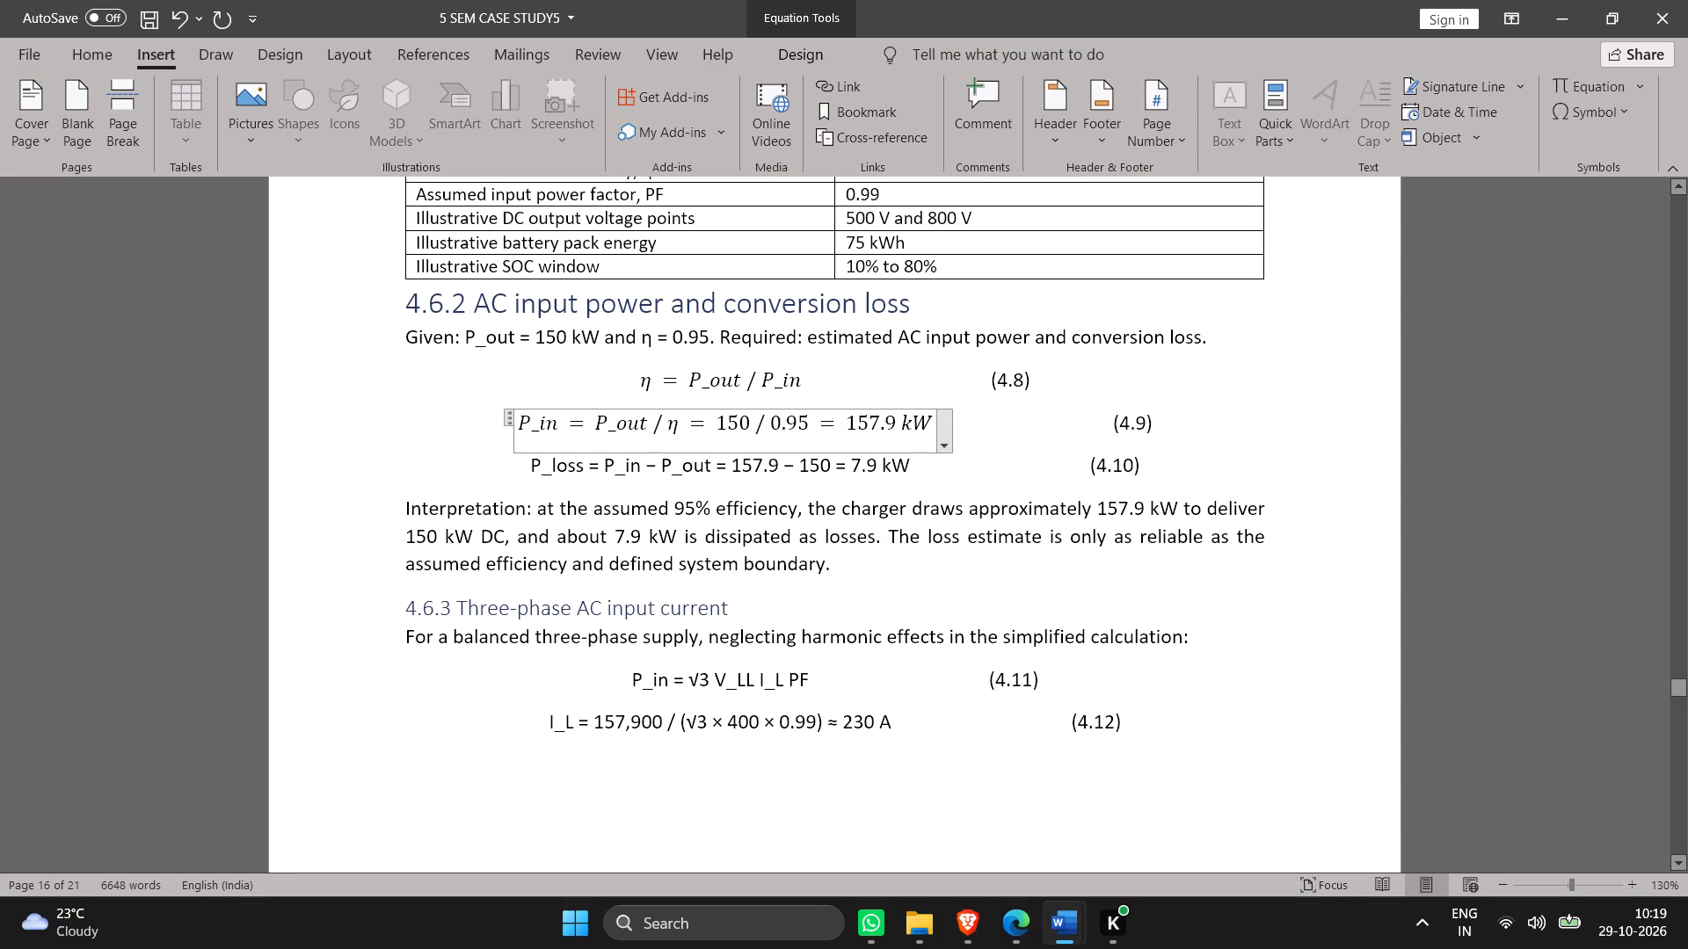
drag(909, 475, 543, 478)
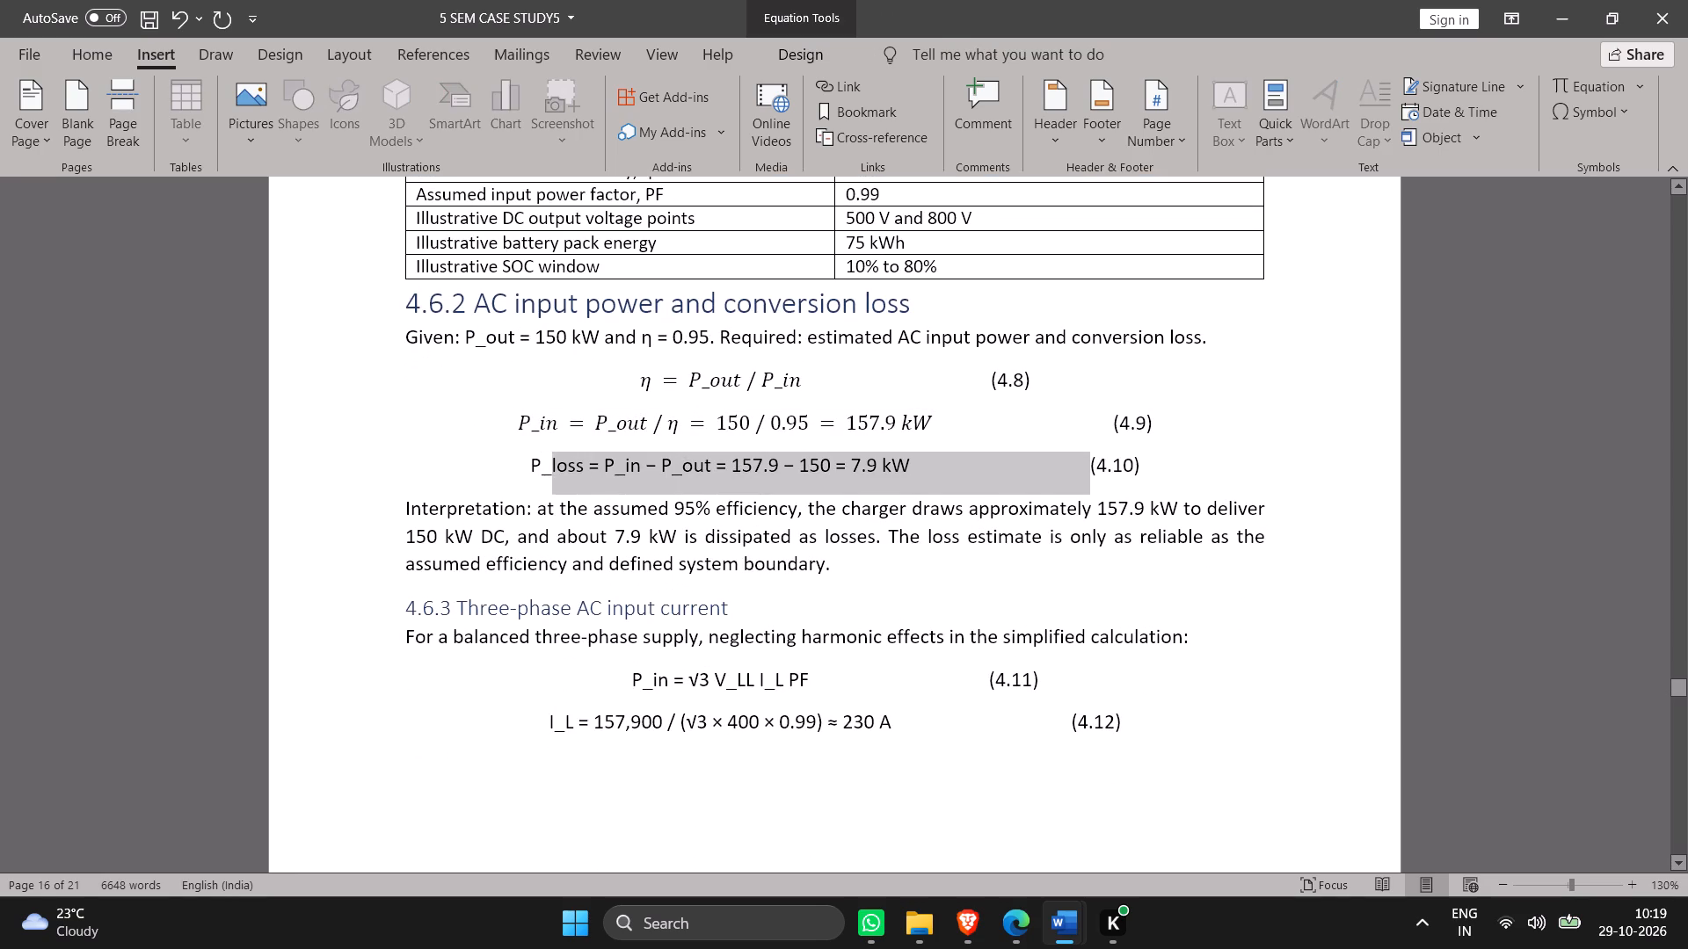
drag(543, 478, 531, 480)
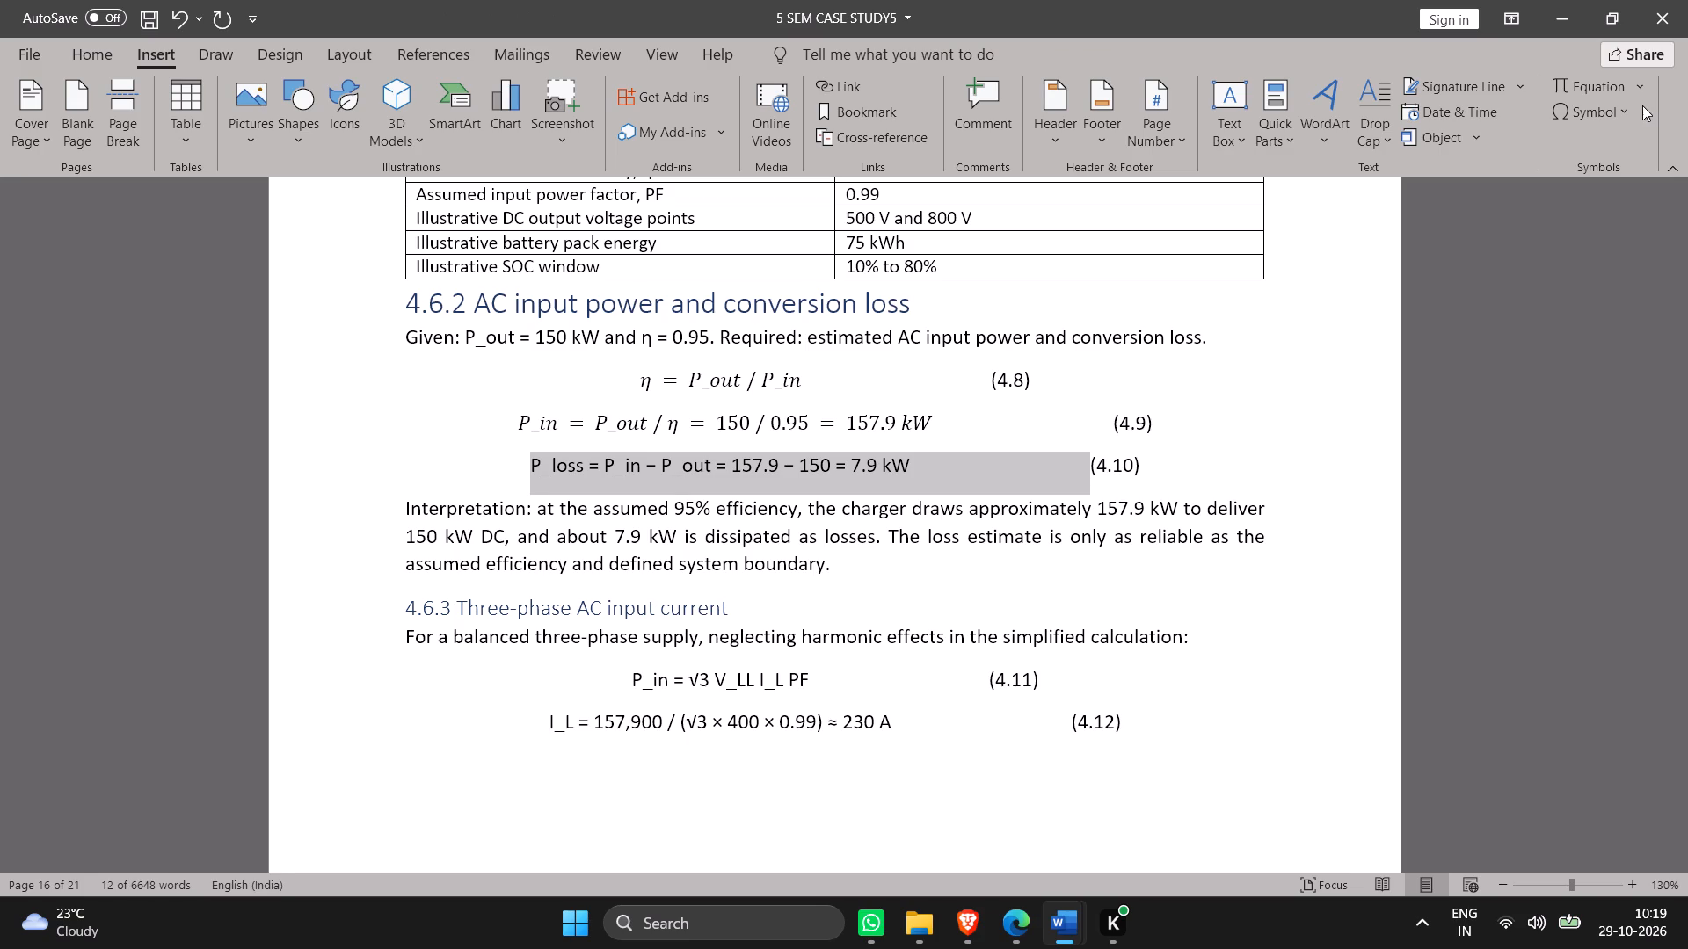
click(1636, 80)
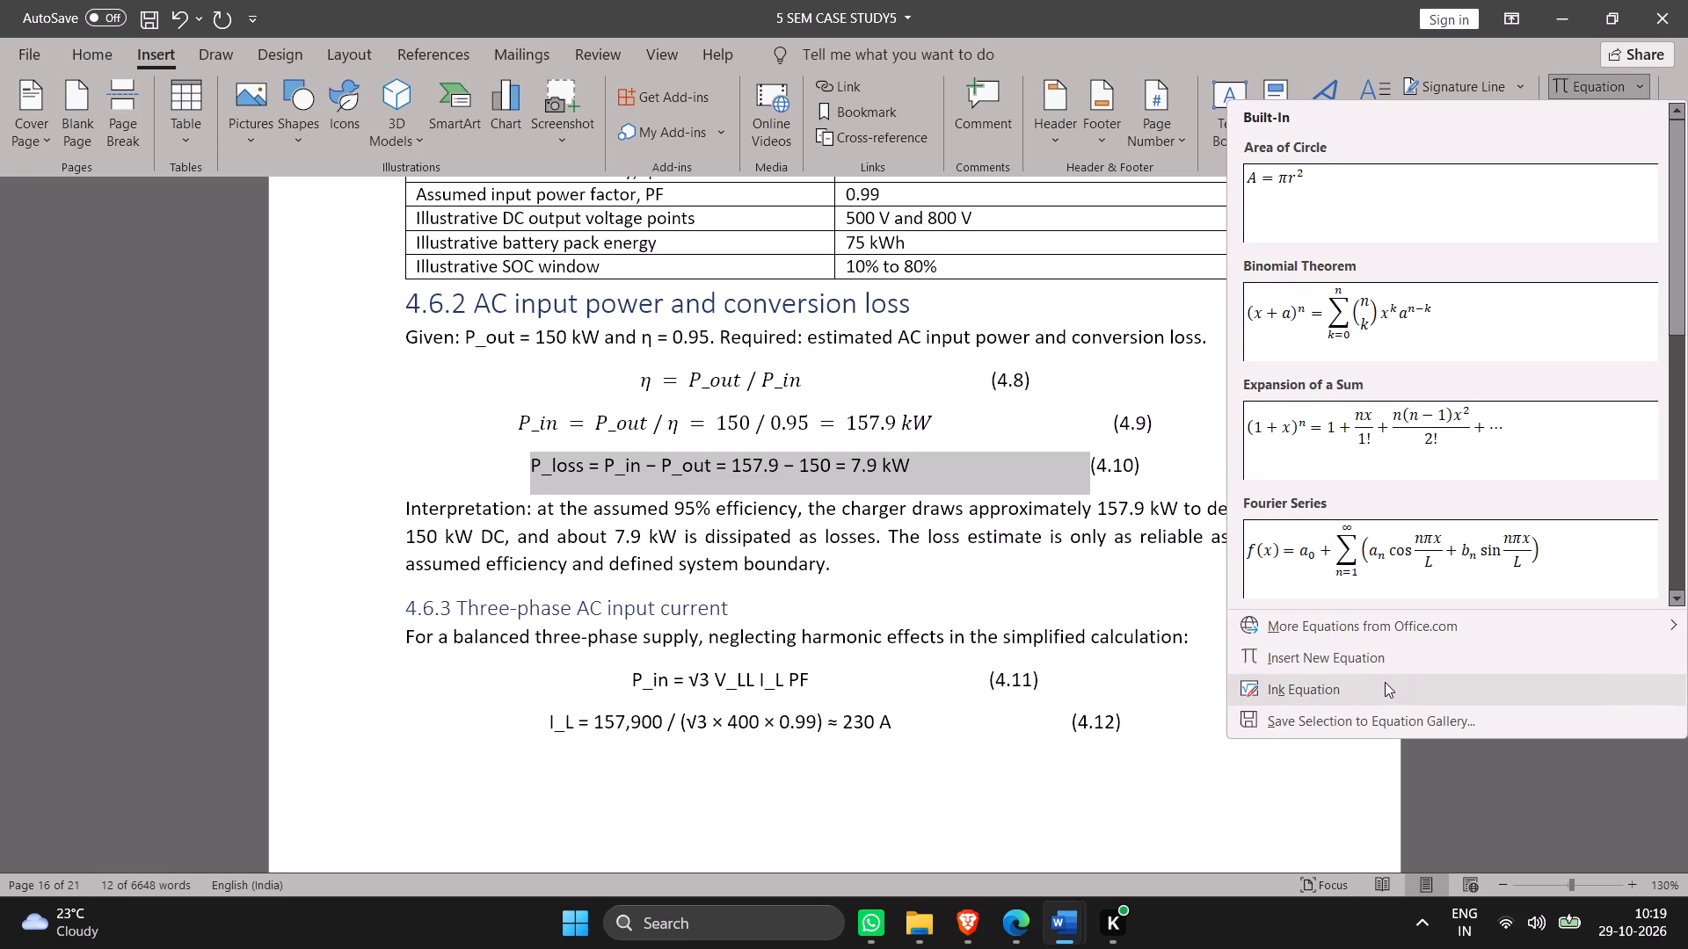
click(1378, 662)
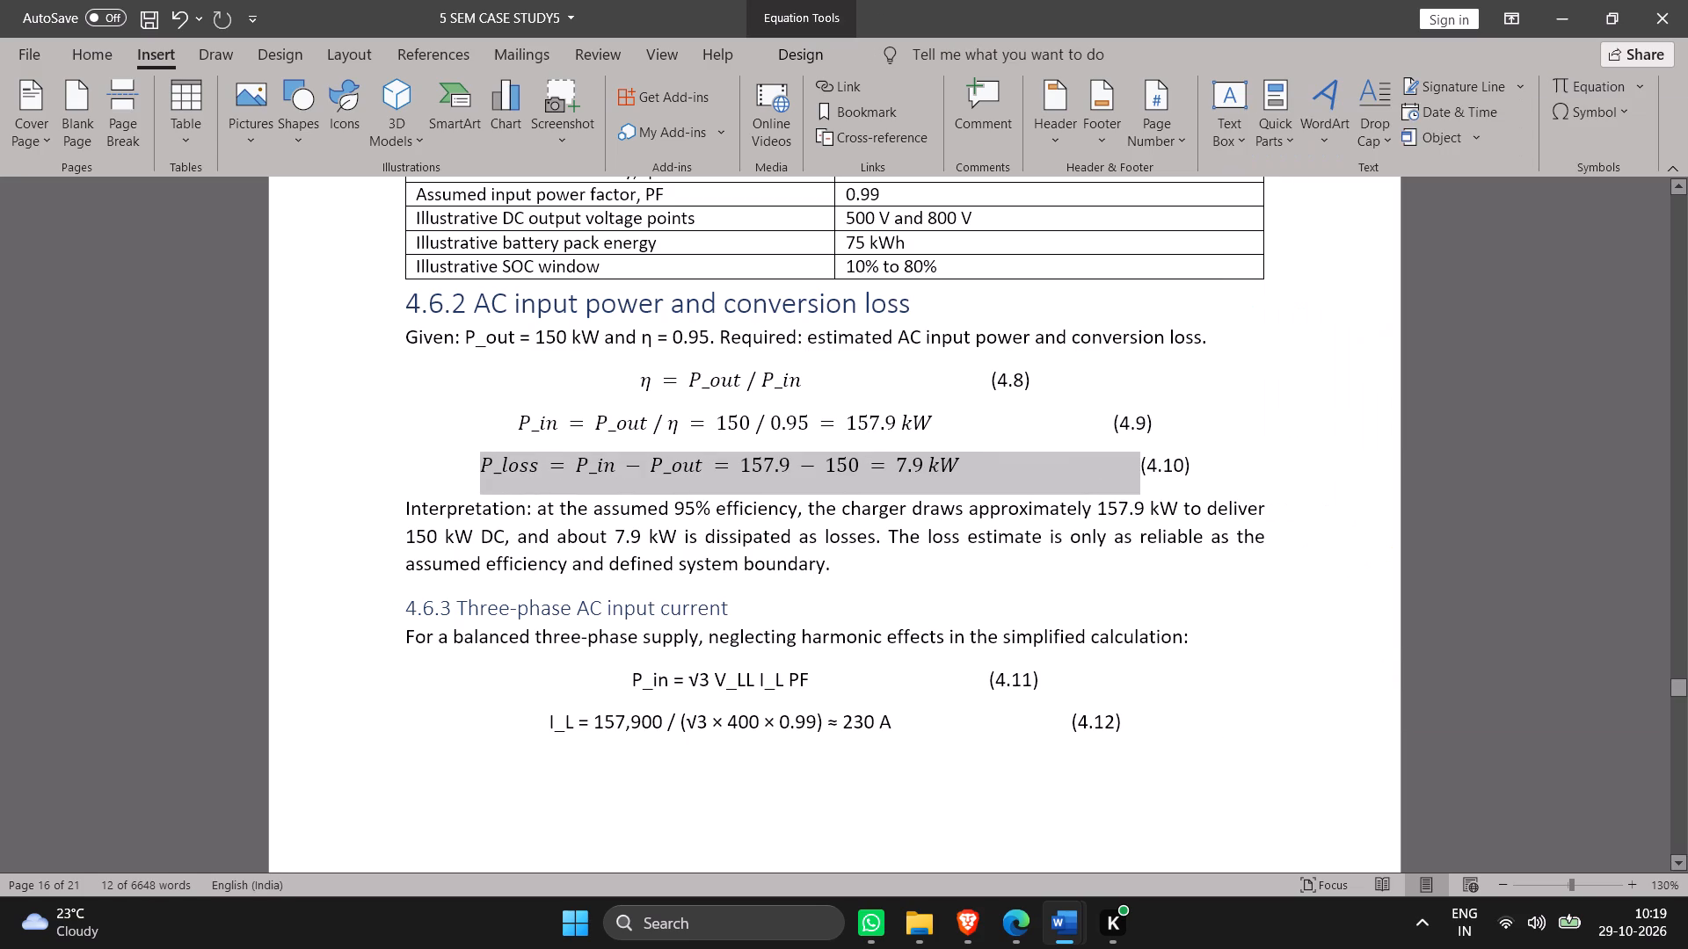
click(1136, 541)
Insert three more spaces directly before the equation number (4.8).
click(996, 387)
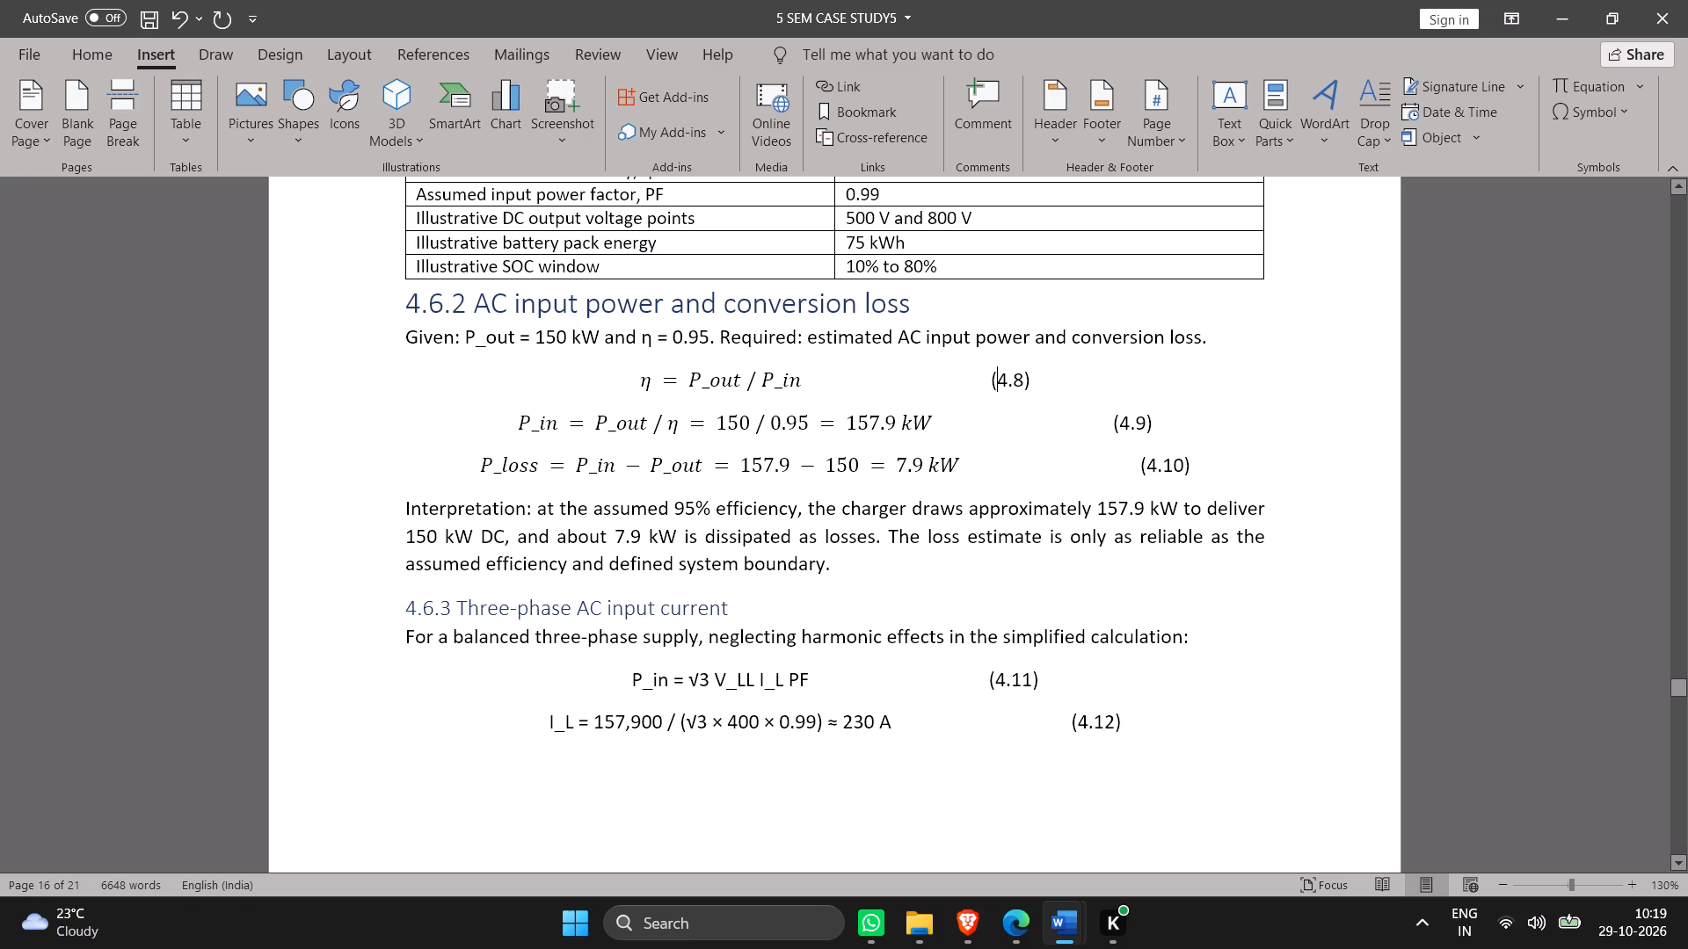
key(Left)
key(space)
key(space)
key(space)
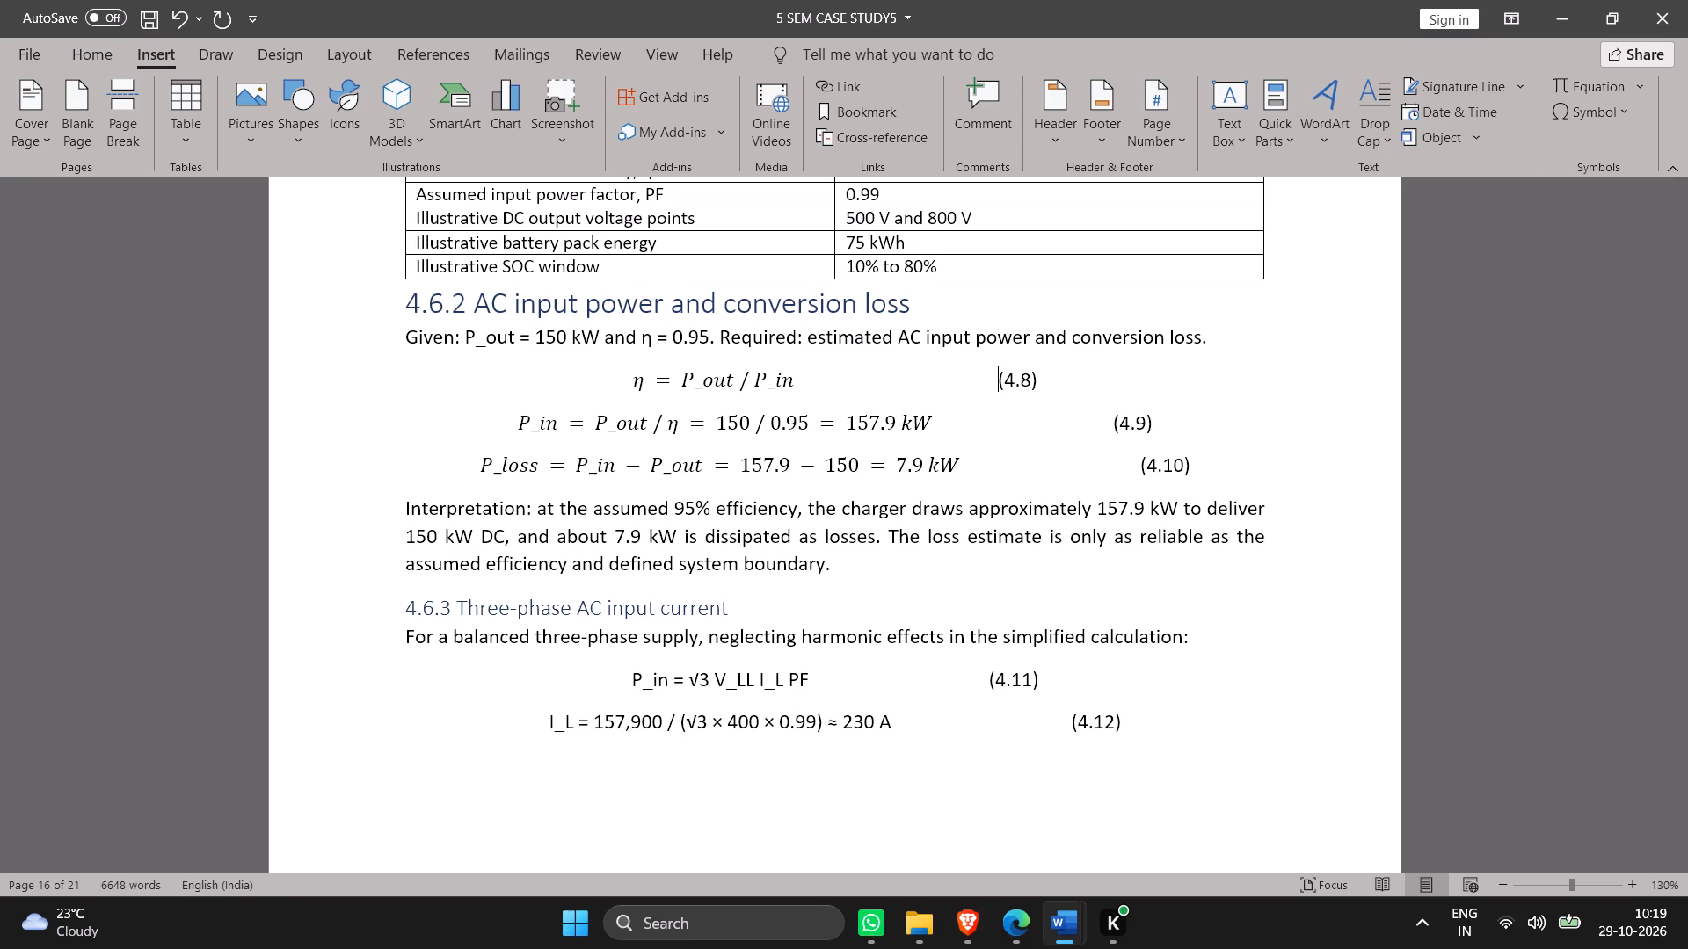
Narrow the gap between the P_in equation and its number (4.9) by deleting 26 spaces.
click(1113, 433)
key(BackSpace)
key(BackSpace)
key(BackSpace)
key(BackSpace)
key(BackSpace)
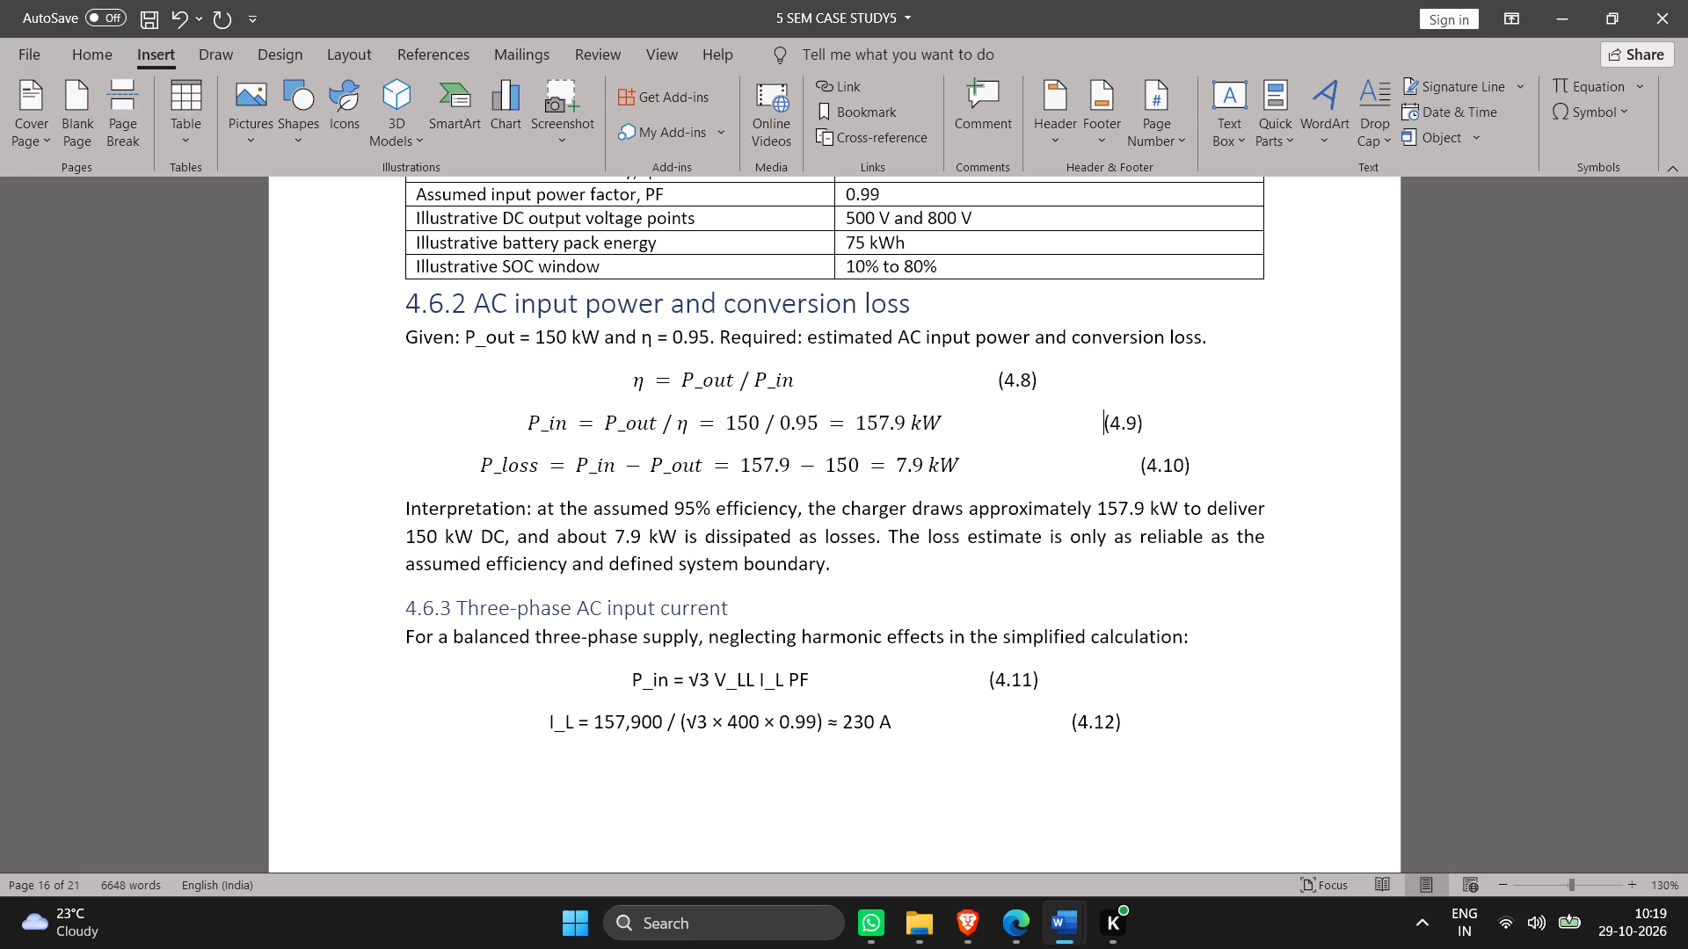
key(BackSpace)
key(BackSpace)
key(BackSpace)
key(BackSpace)
key(BackSpace)
key(BackSpace)
key(BackSpace)
key(BackSpace)
key(BackSpace)
key(BackSpace)
key(BackSpace)
key(BackSpace)
key(BackSpace)
key(BackSpace)
key(BackSpace)
key(BackSpace)
key(BackSpace)
key(BackSpace)
key(BackSpace)
key(BackSpace)
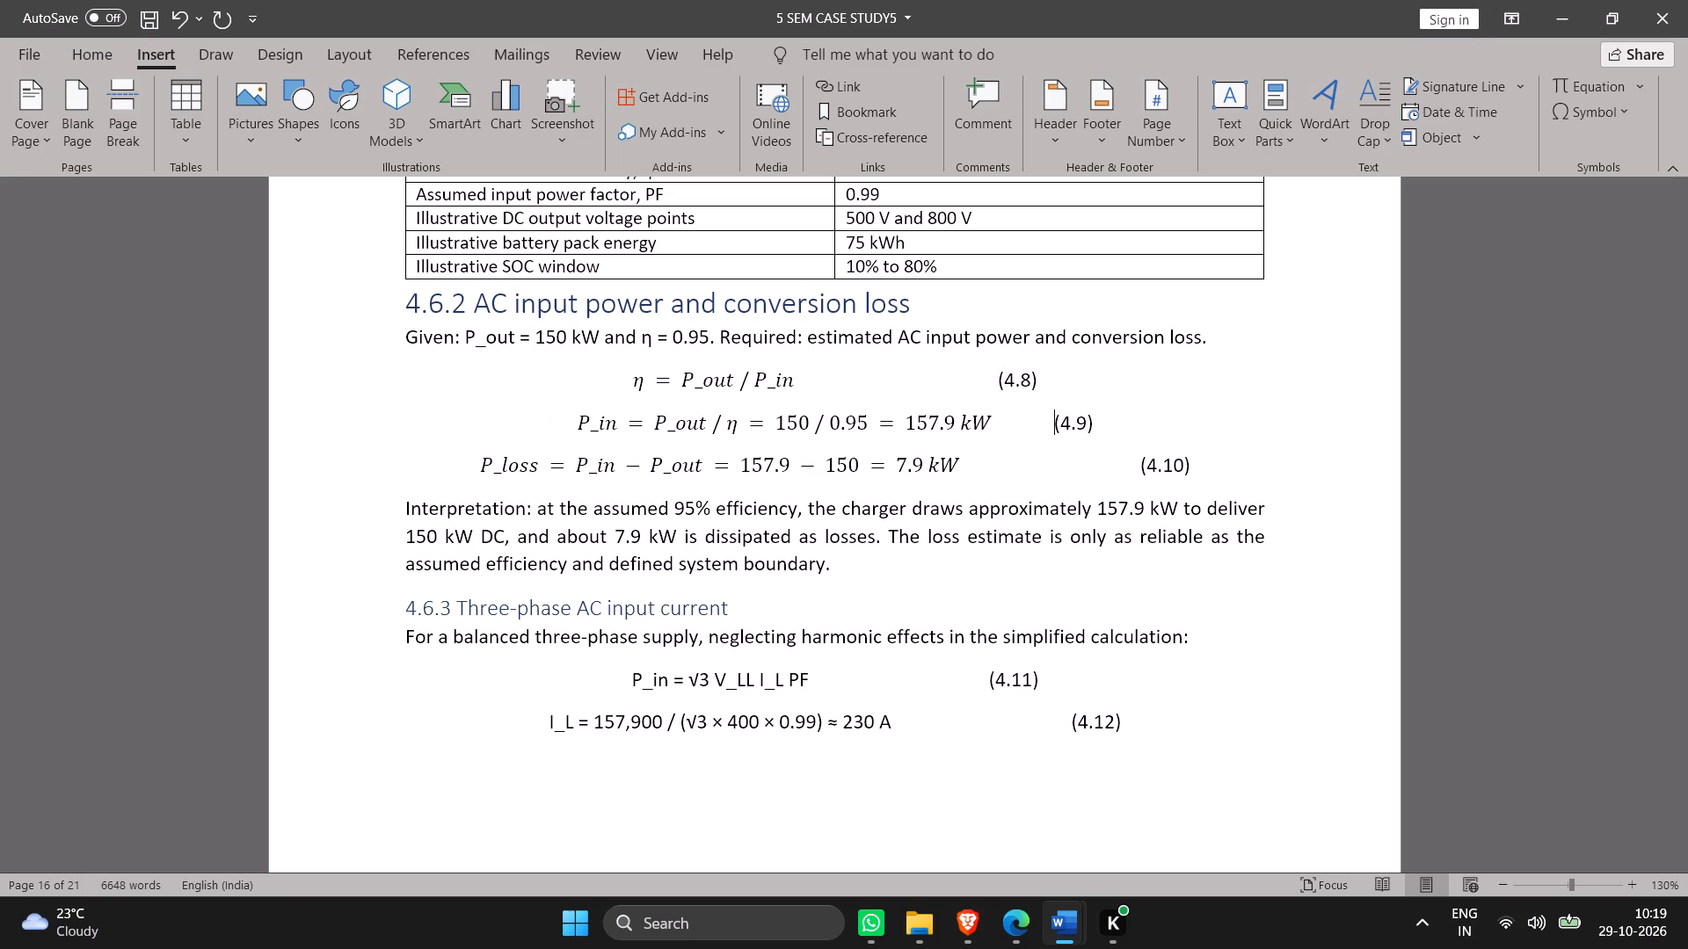
key(BackSpace)
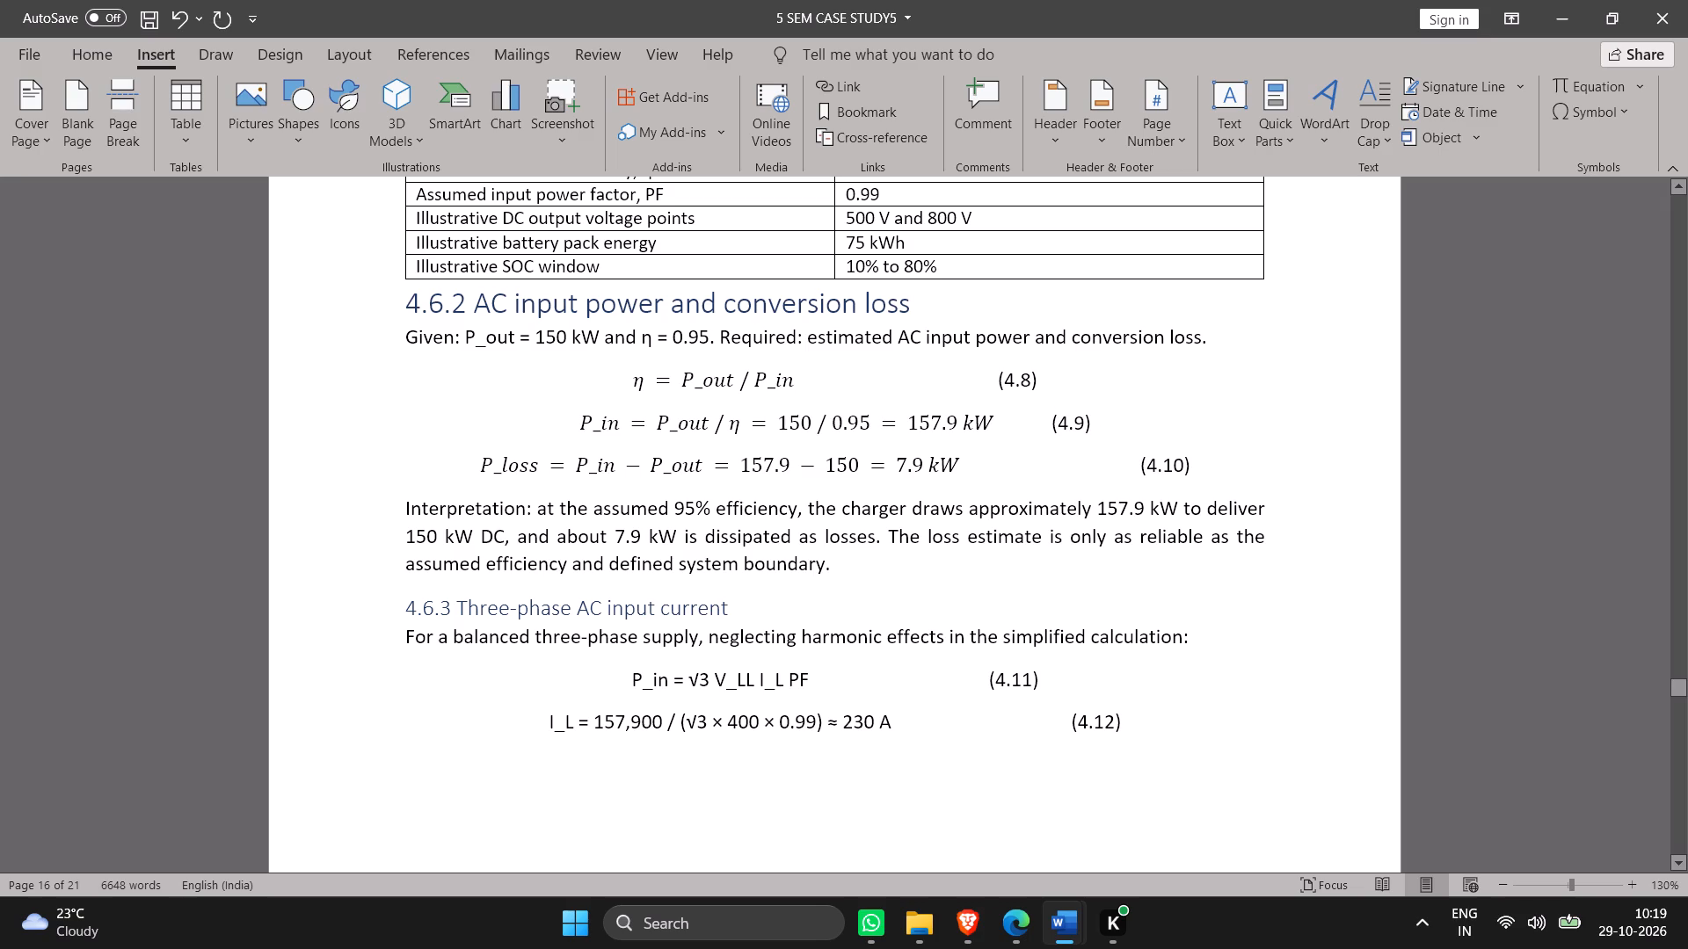
Insert 16 spaces before the equation number (4.8) to bring it roughly in line with (4.9) below.
click(993, 380)
key(Right)
key(space)
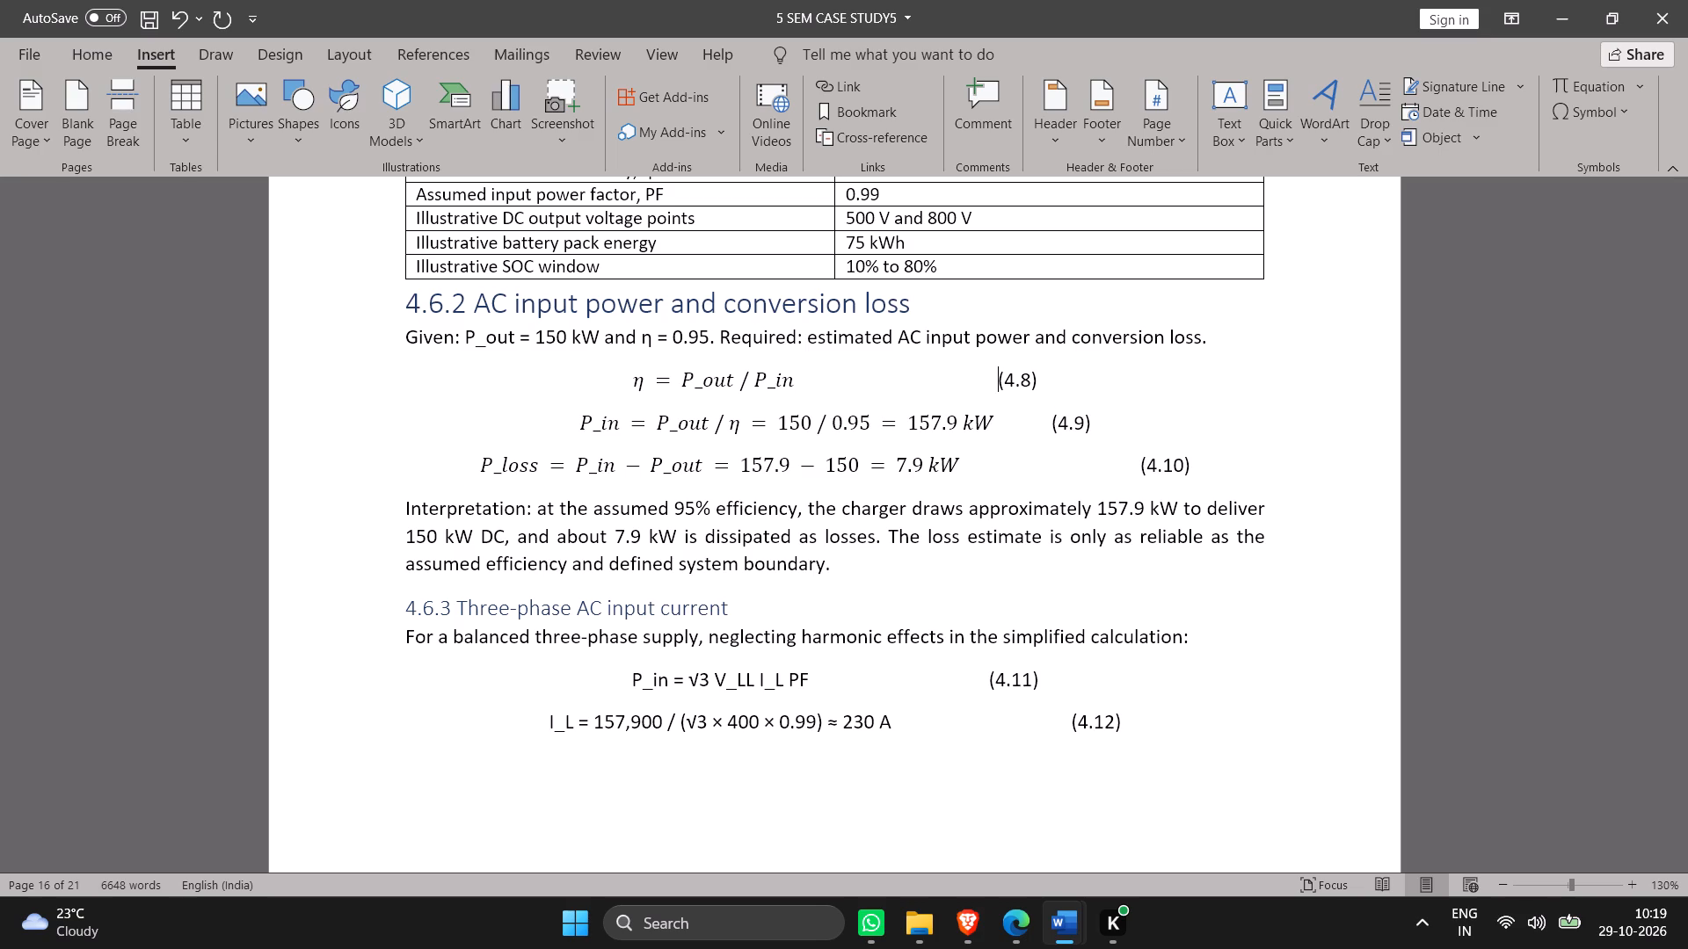
key(space)
key(space)
key(space)
key(space)
key(space)
key(space)
key(space)
key(space)
key(space)
key(space)
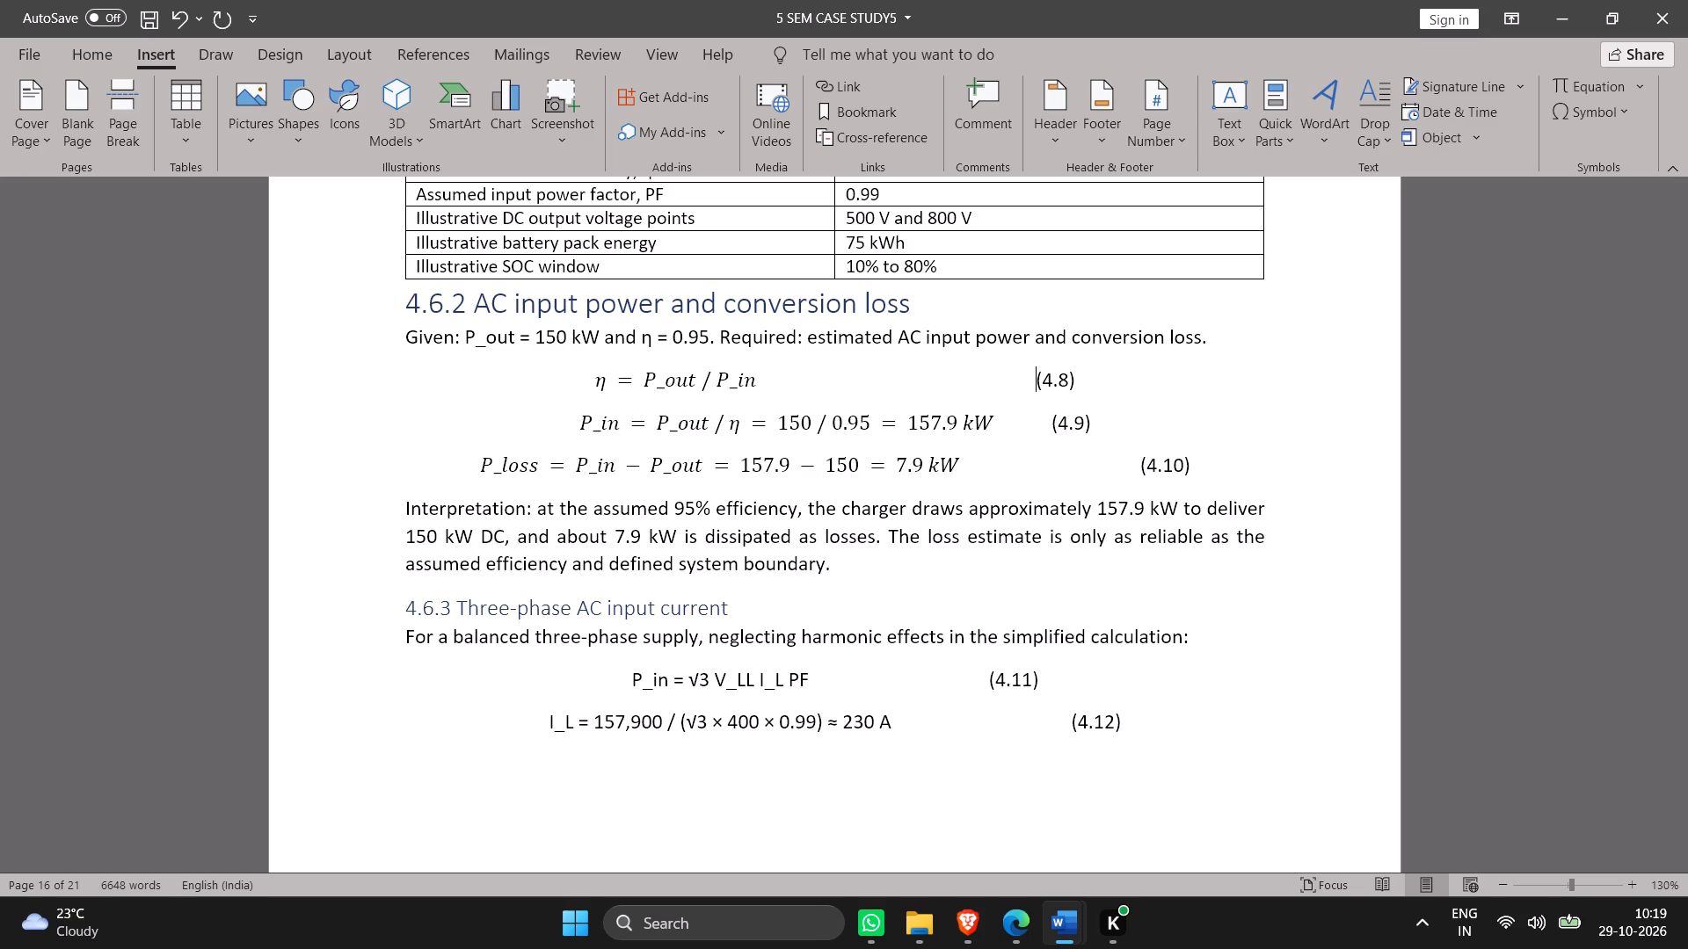
key(space)
key(space)
key(space)
key(space)
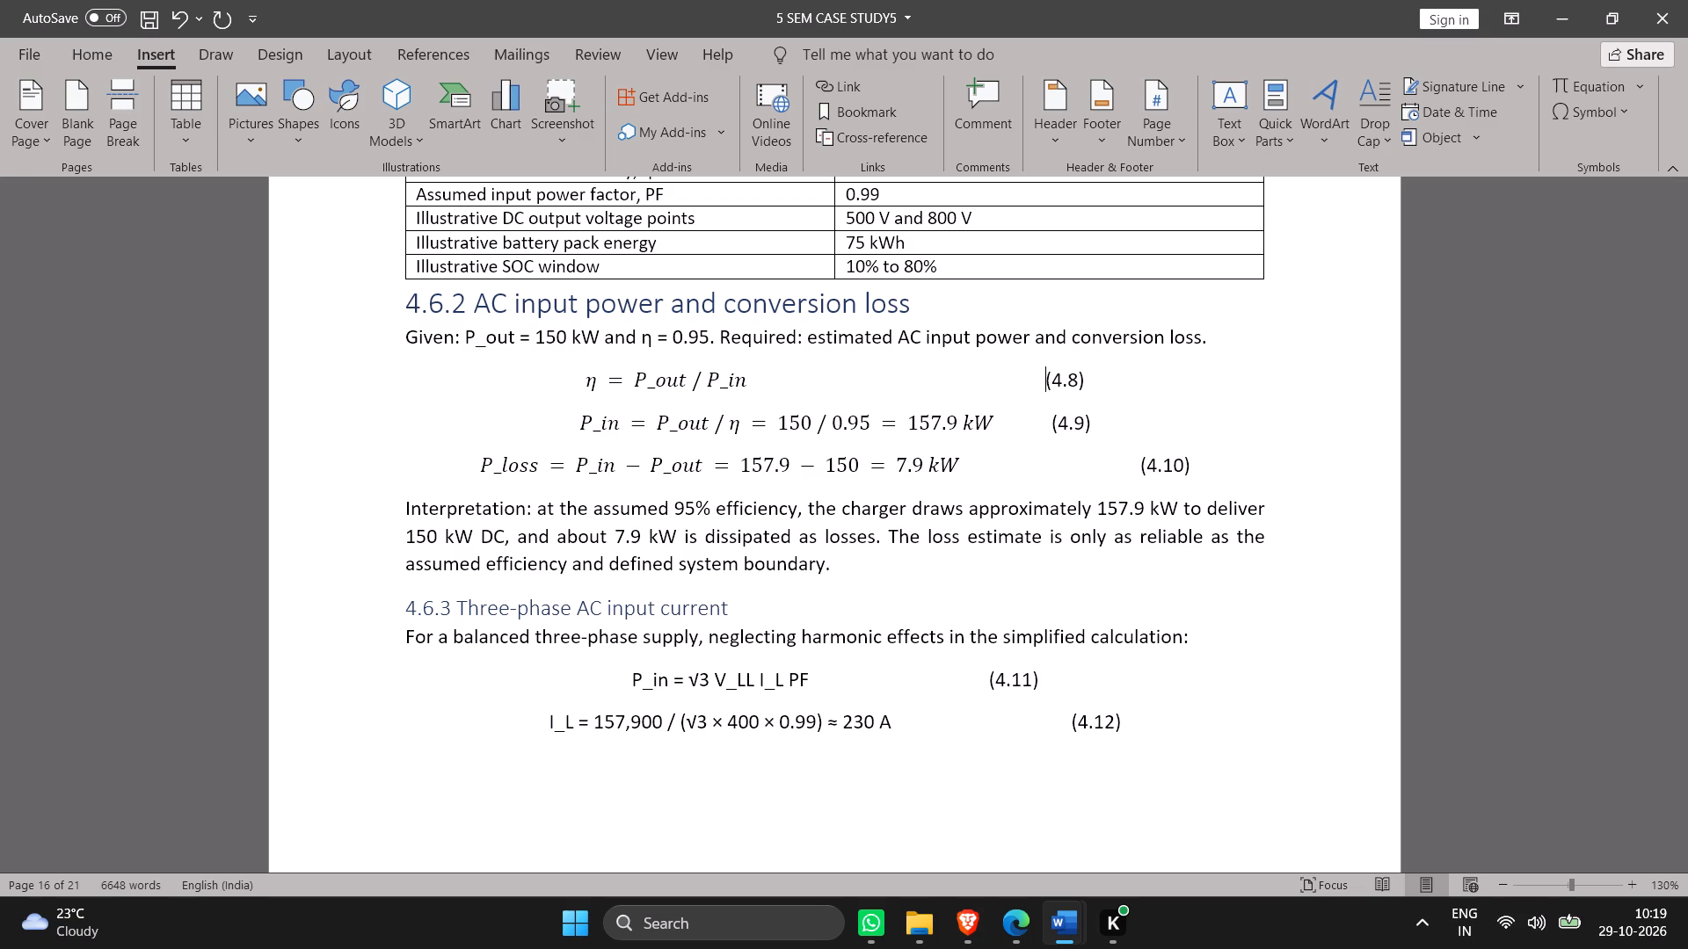
key(space)
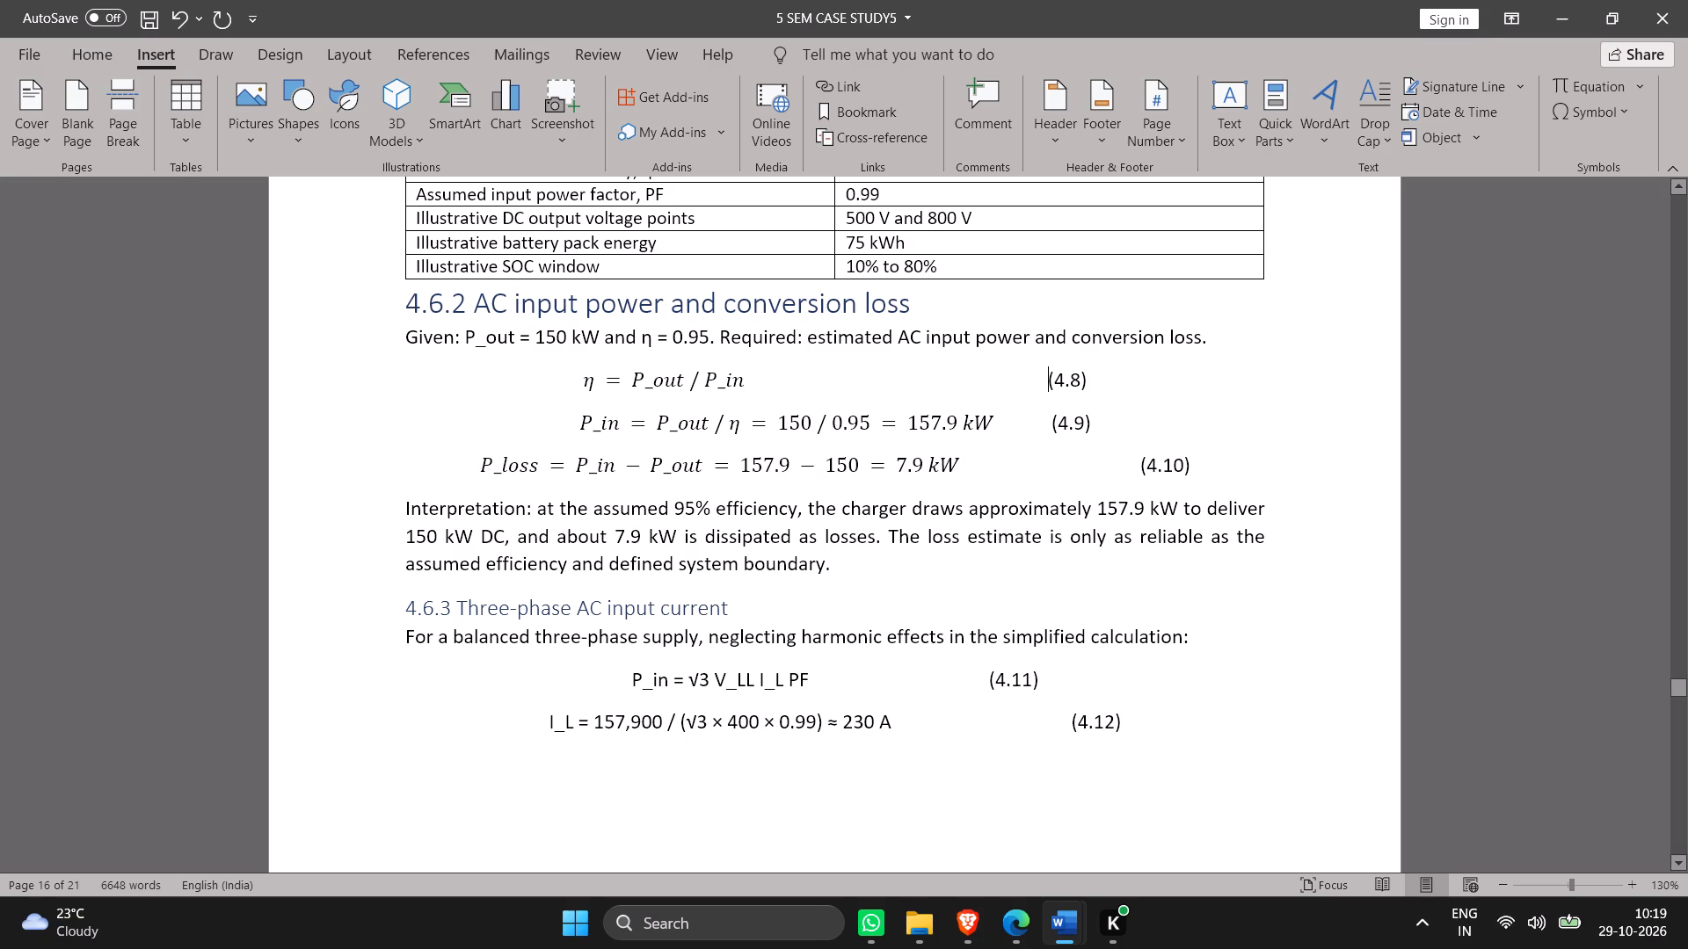
Narrow the gap between the P_loss equation and its number (4.10) by deleting 36 spaces, keeping the opening parenthesis.
click(1144, 464)
key(BackSpace)
key(Left)
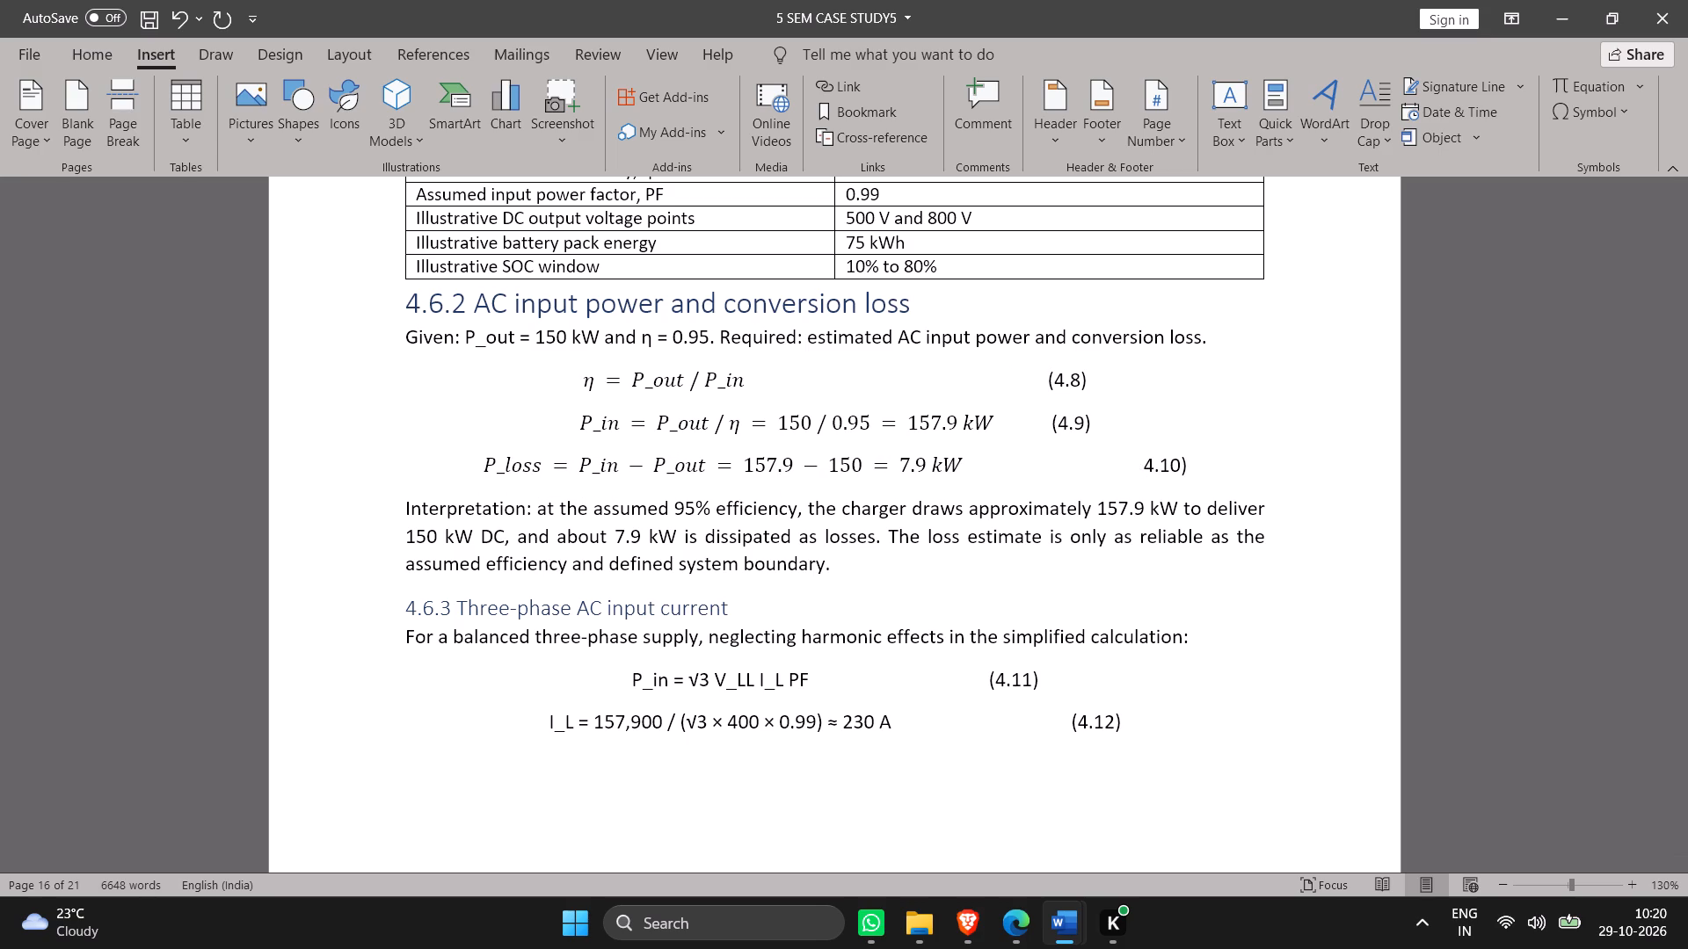
key(Right)
key(shift+parenleft)
key(Left)
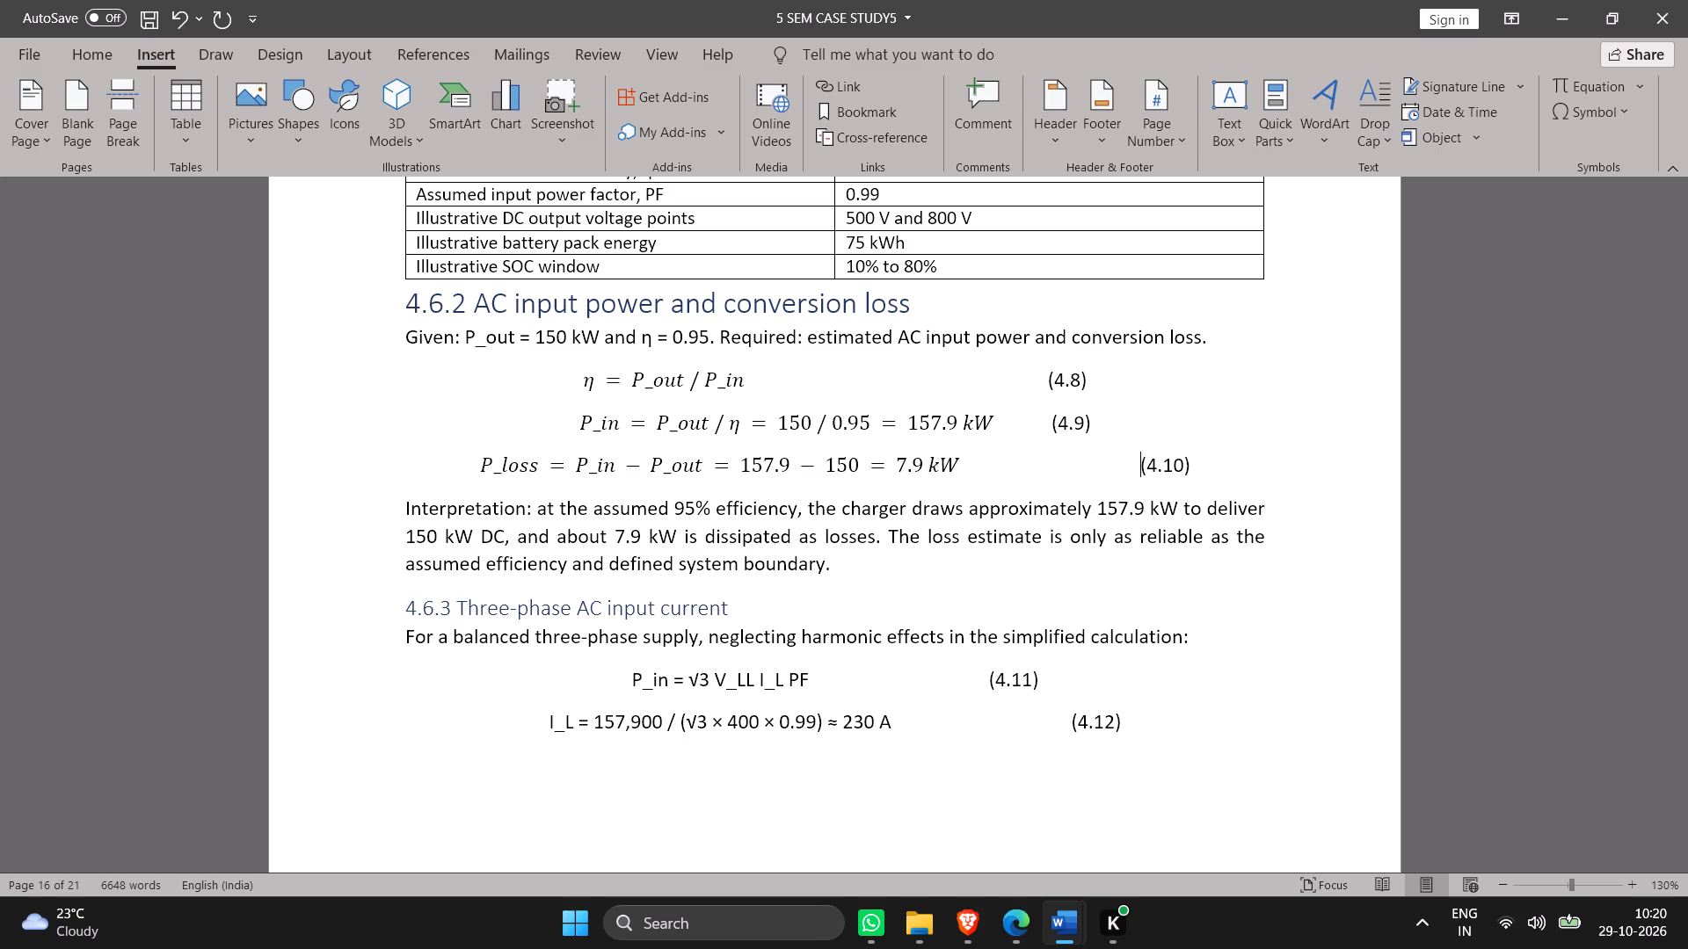
key(BackSpace)
key(BackSpace)
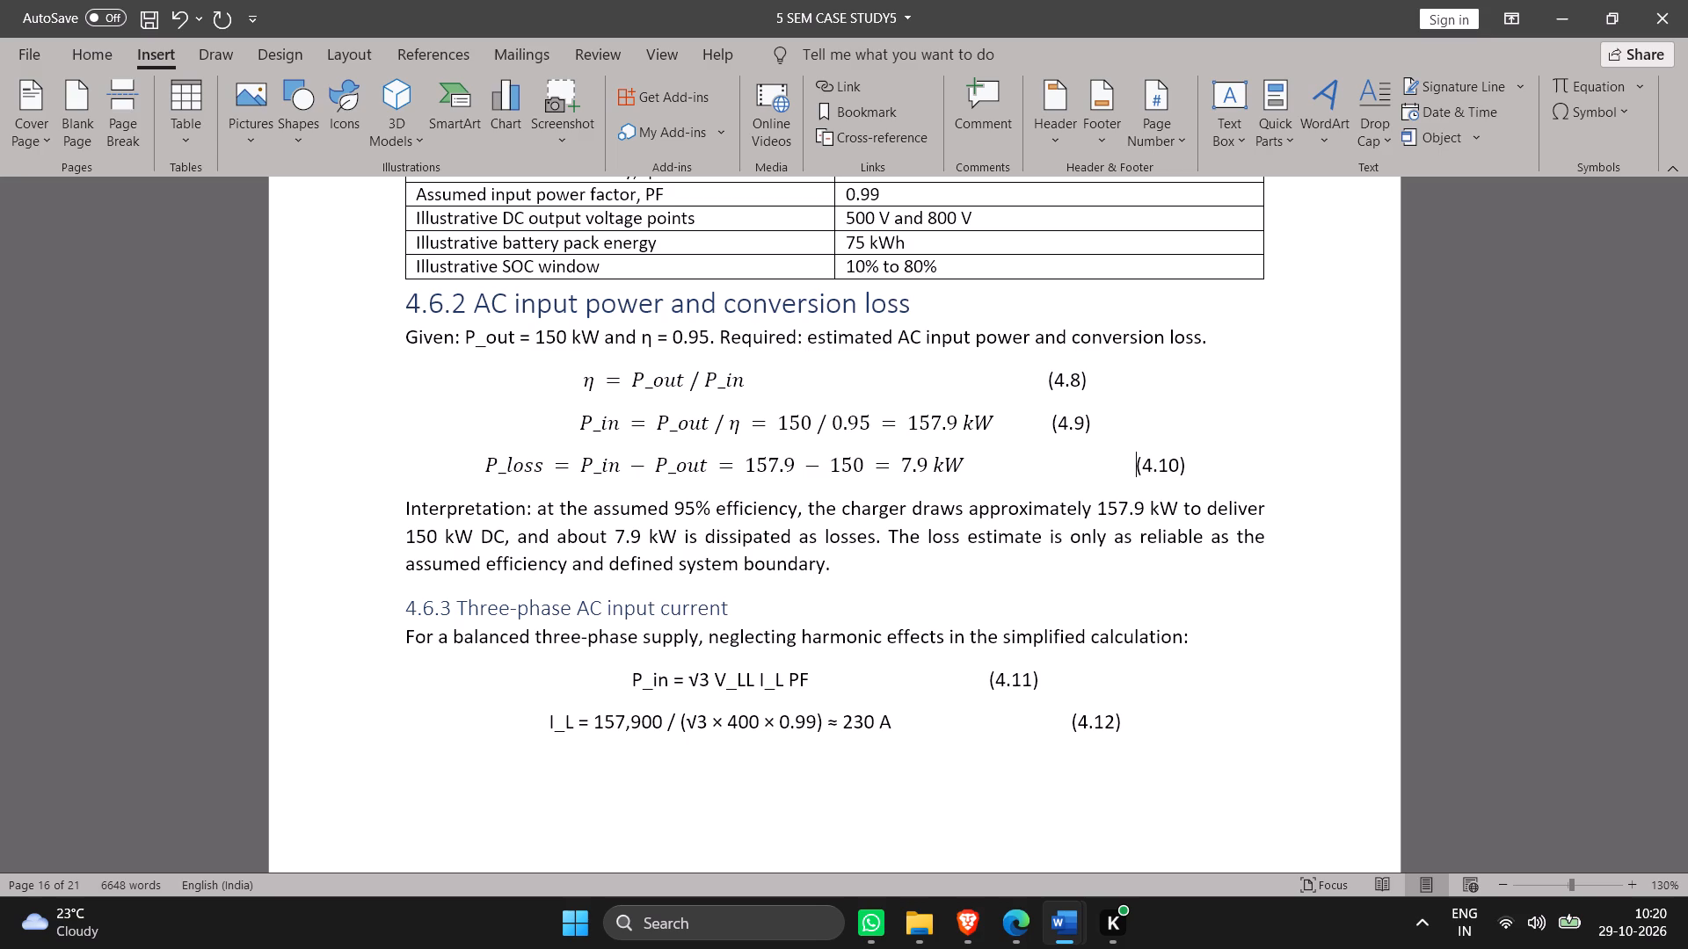
key(BackSpace)
key(BackSpace)
key(BackSpace)
key(BackSpace)
key(BackSpace)
key(BackSpace)
key(BackSpace)
key(BackSpace)
key(BackSpace)
key(BackSpace)
key(BackSpace)
key(BackSpace)
key(BackSpace)
key(BackSpace)
key(BackSpace)
key(BackSpace)
key(BackSpace)
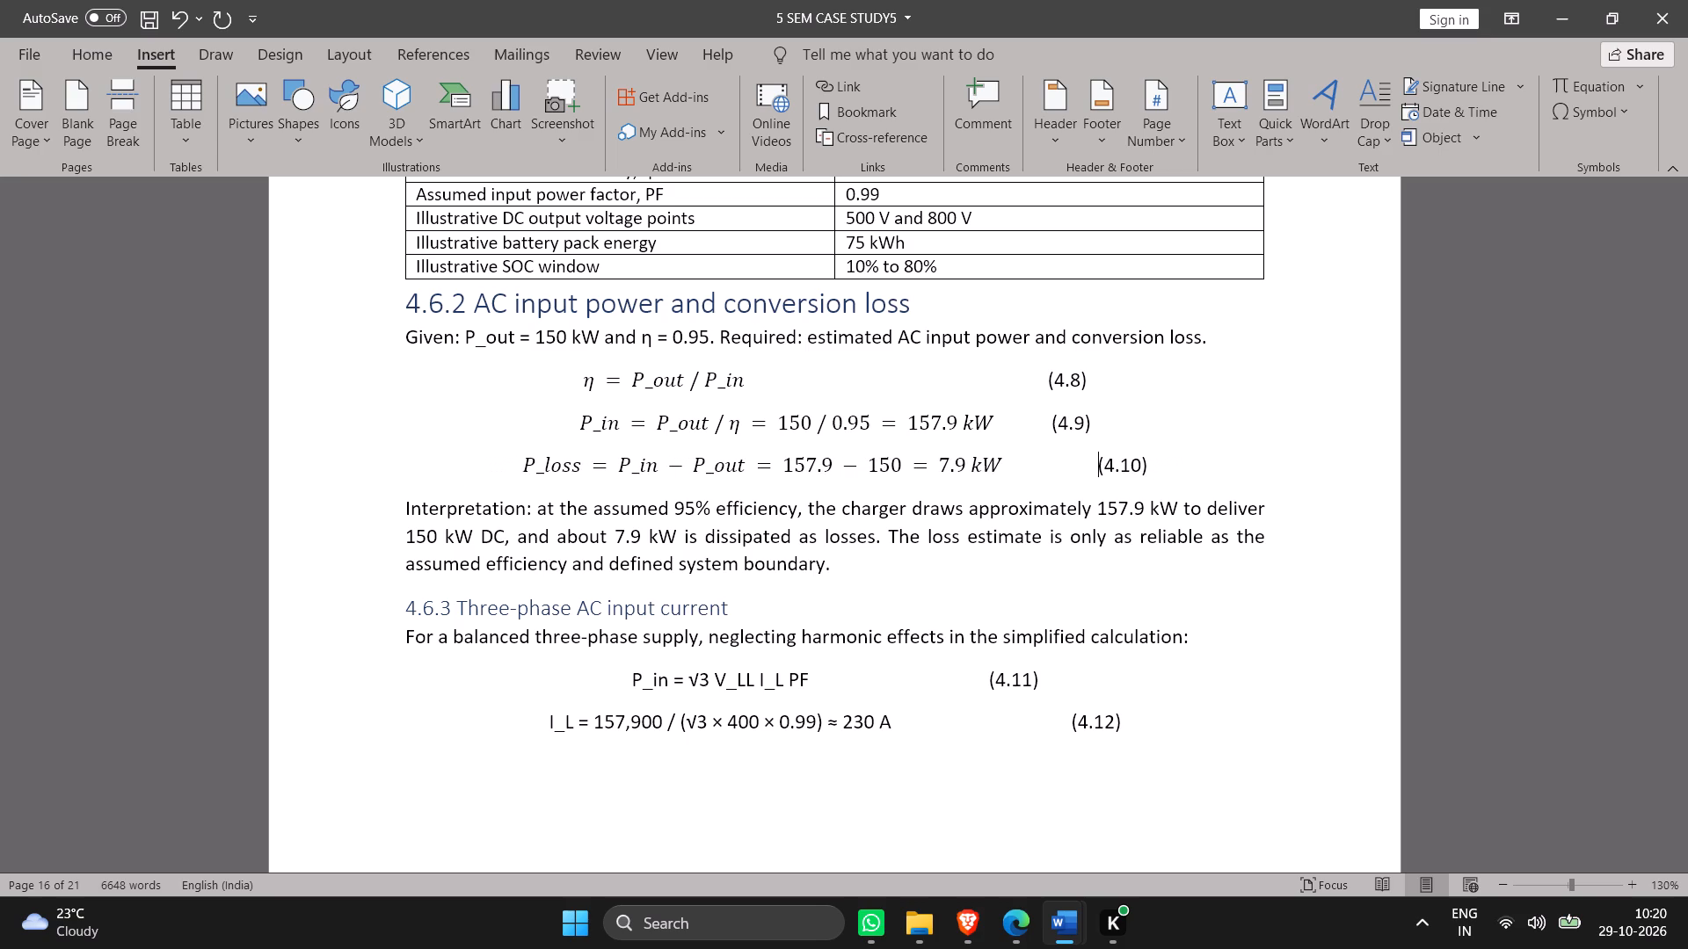
key(BackSpace)
key(BackSpace)
key(BackSpace)
key(BackSpace)
key(BackSpace)
key(BackSpace)
key(BackSpace)
key(BackSpace)
key(BackSpace)
key(BackSpace)
key(BackSpace)
key(BackSpace)
key(BackSpace)
key(BackSpace)
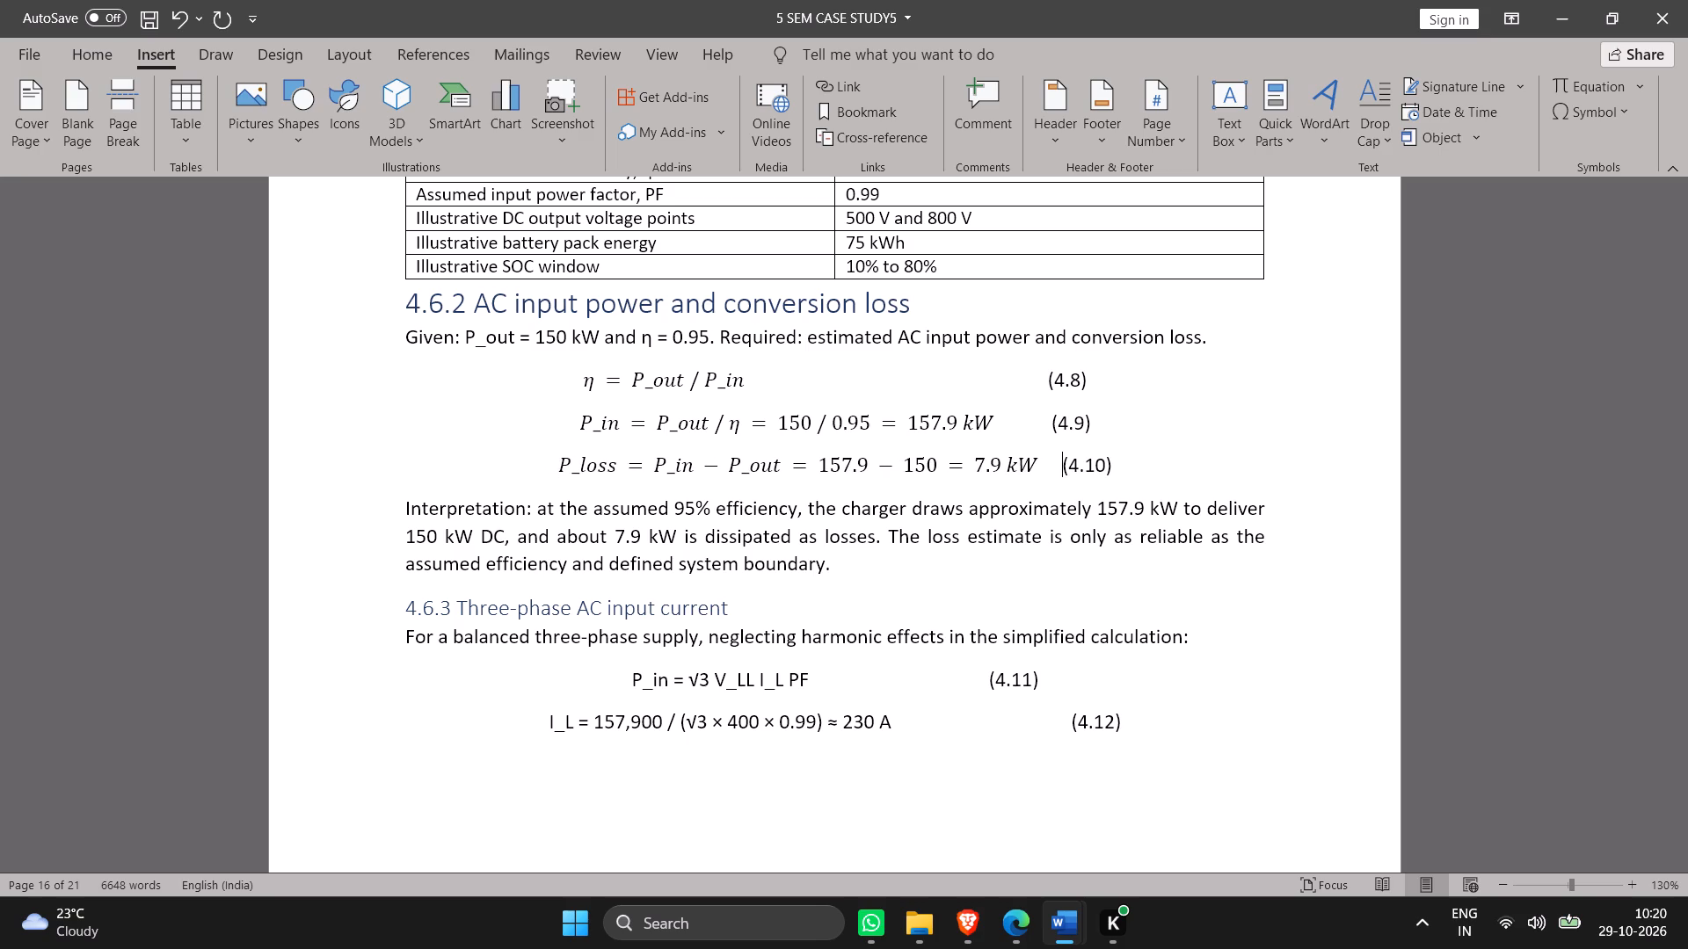
key(BackSpace)
key(BackSpace)
key(BackSpace)
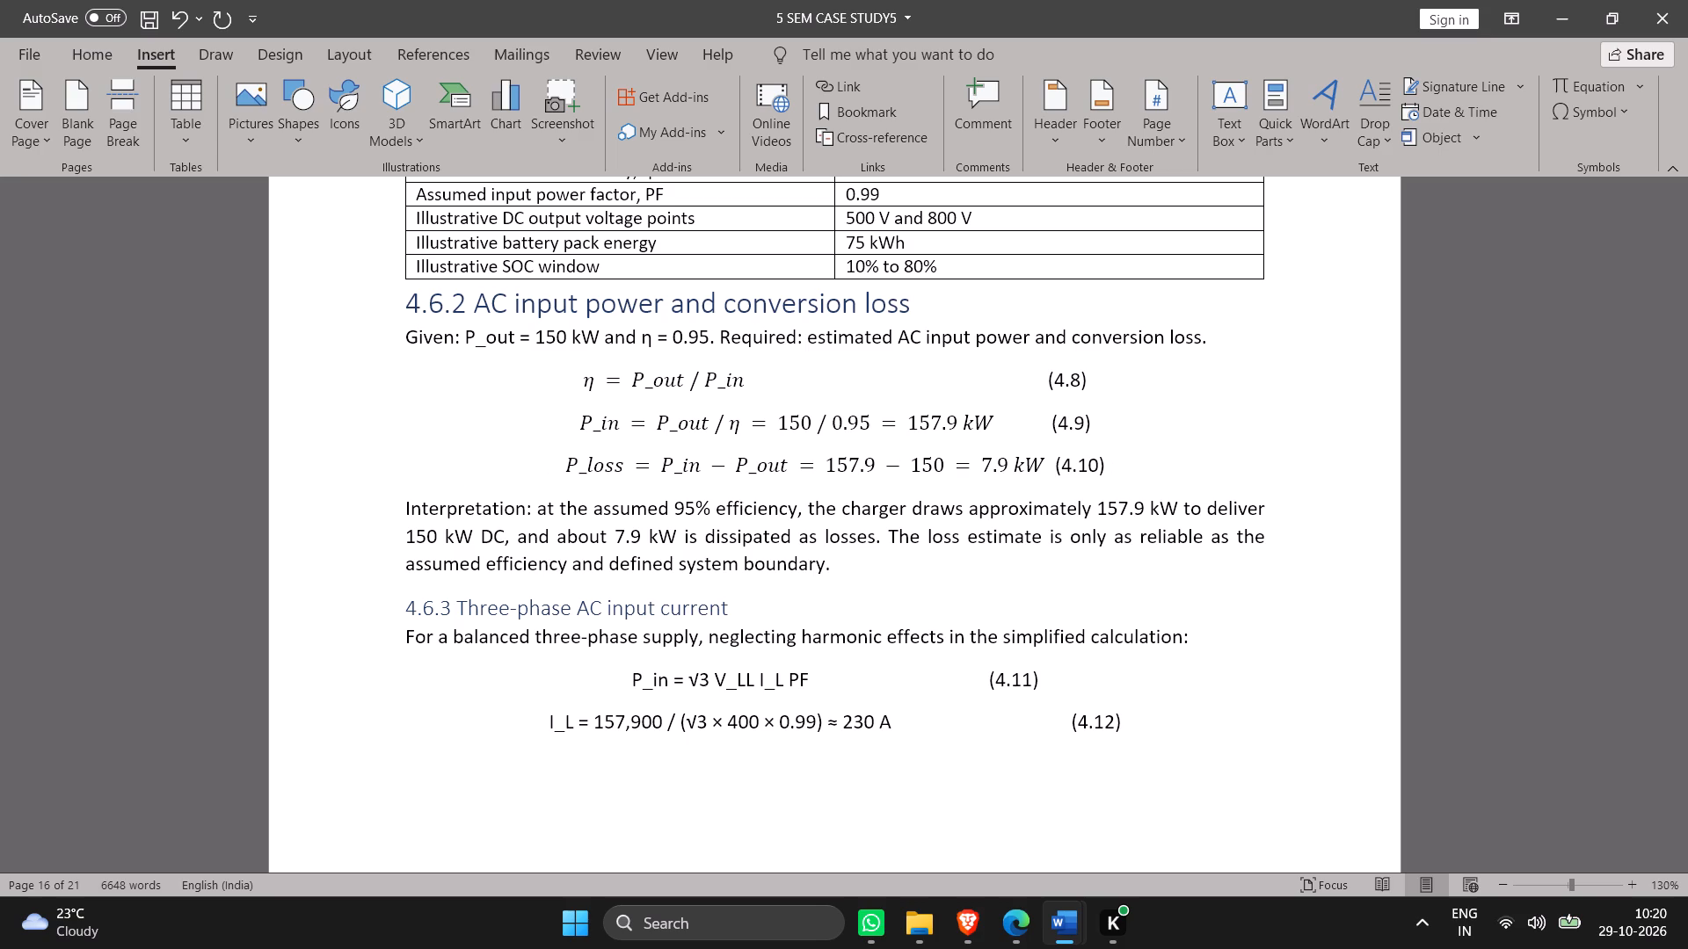
Convert the plain text P_in = √3 V_LL I_L PF before (4.11) into a new equation.
drag(838, 685, 714, 682)
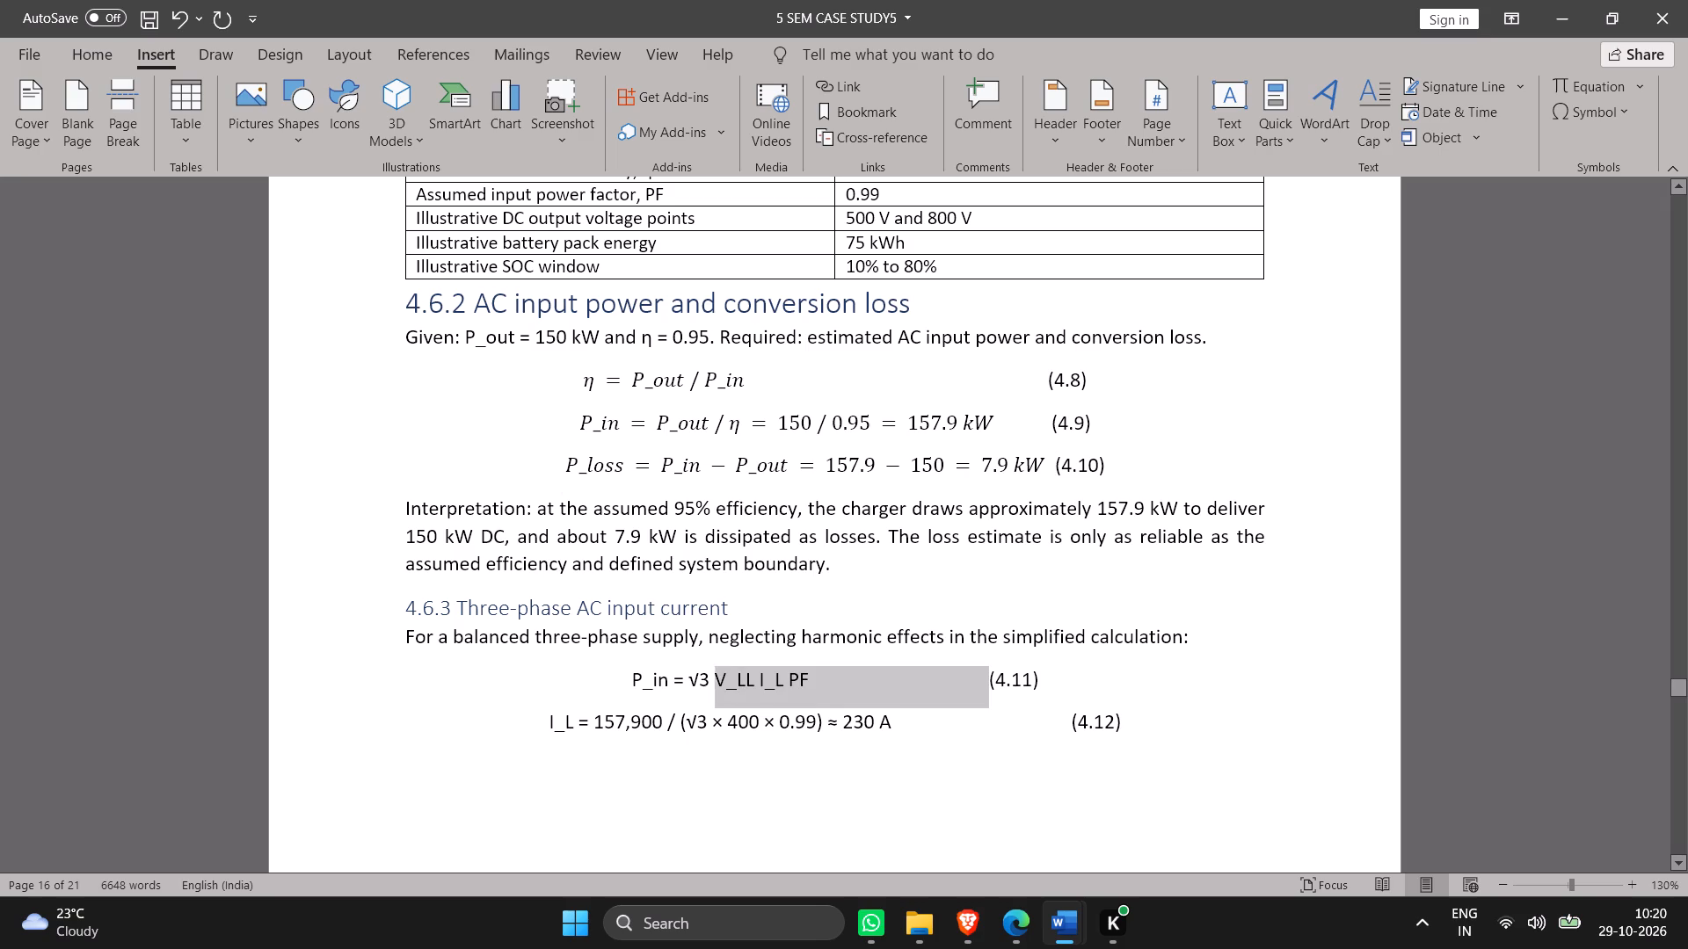
drag(714, 682, 632, 678)
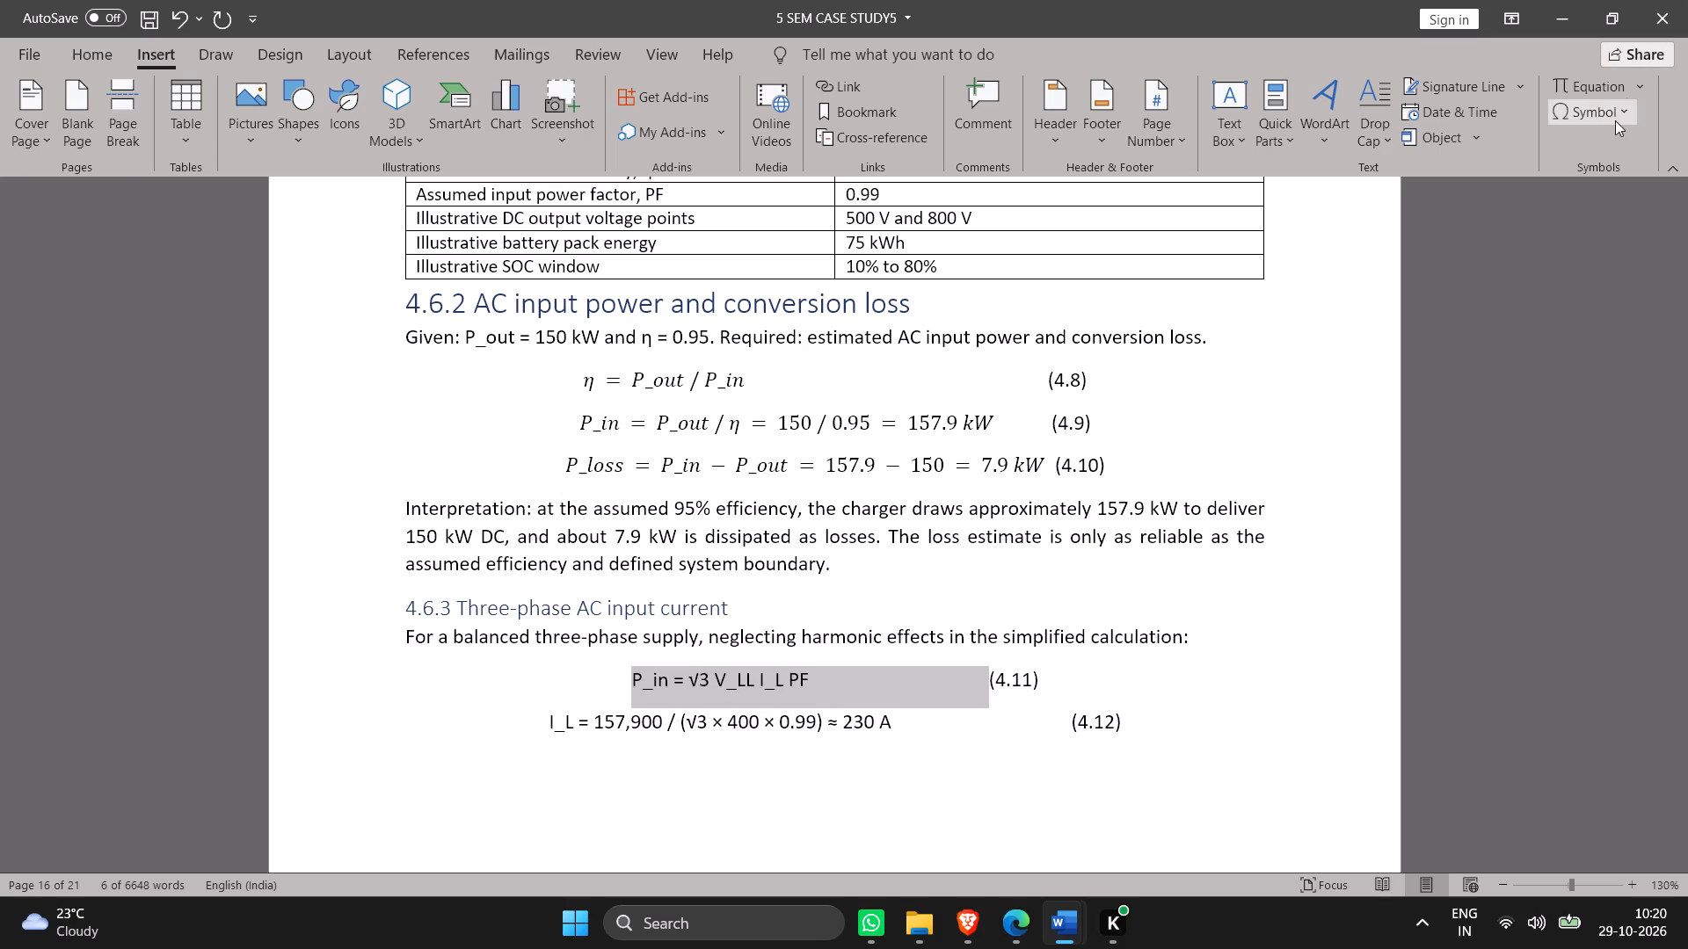
click(1644, 87)
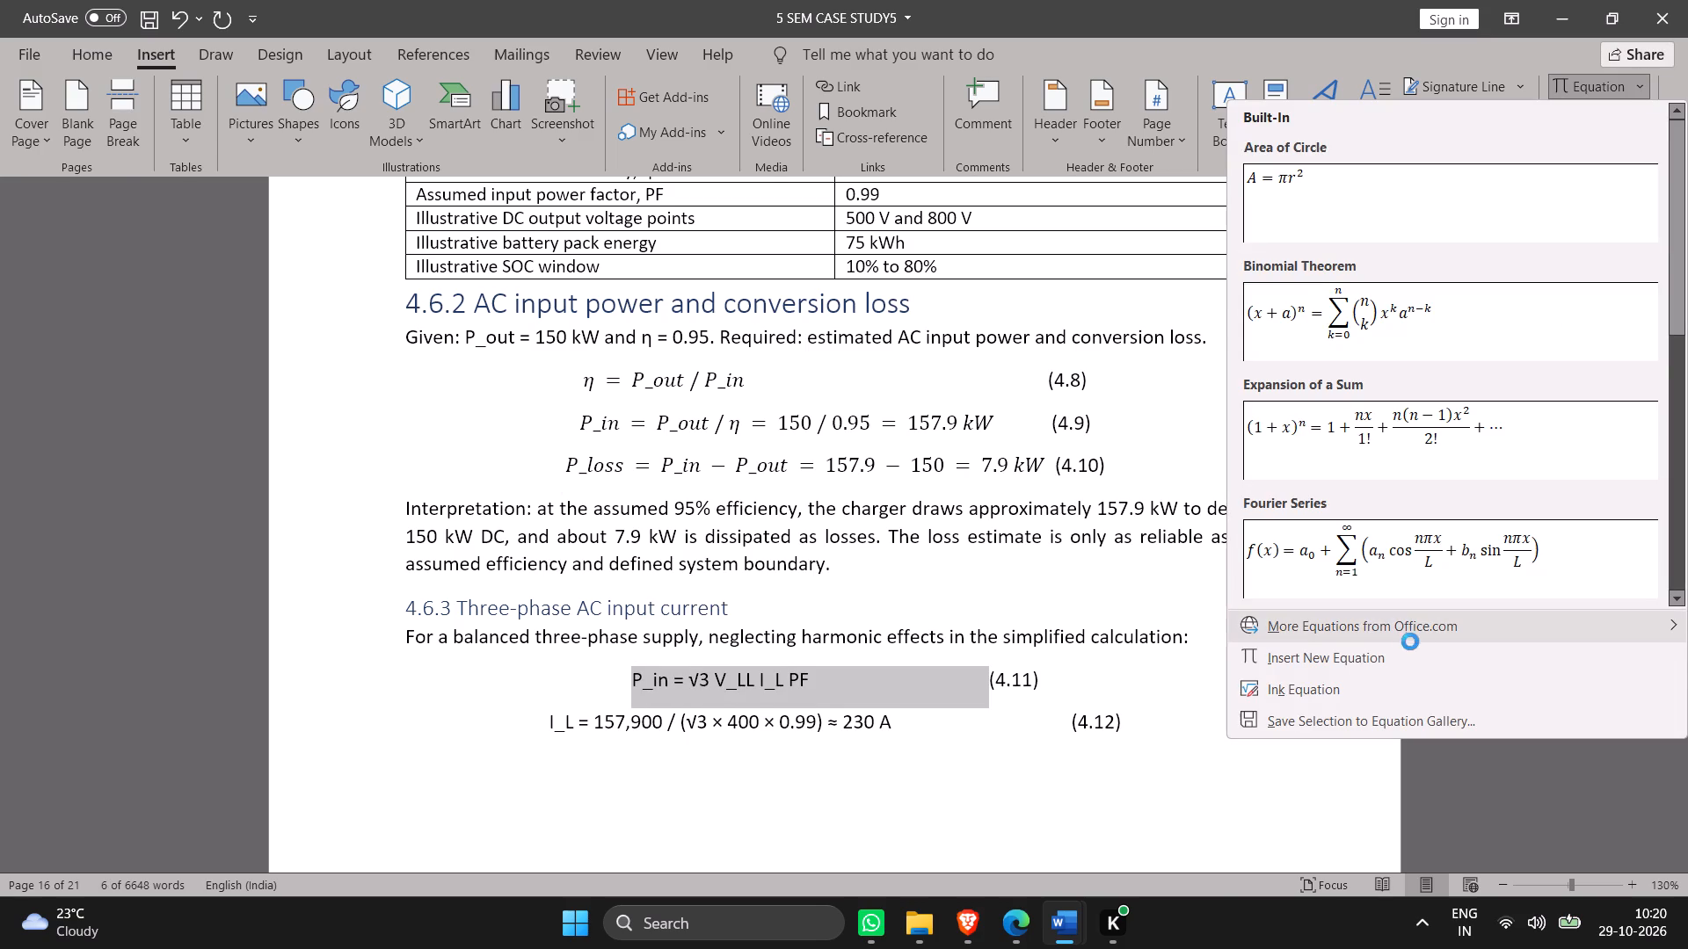
click(1358, 668)
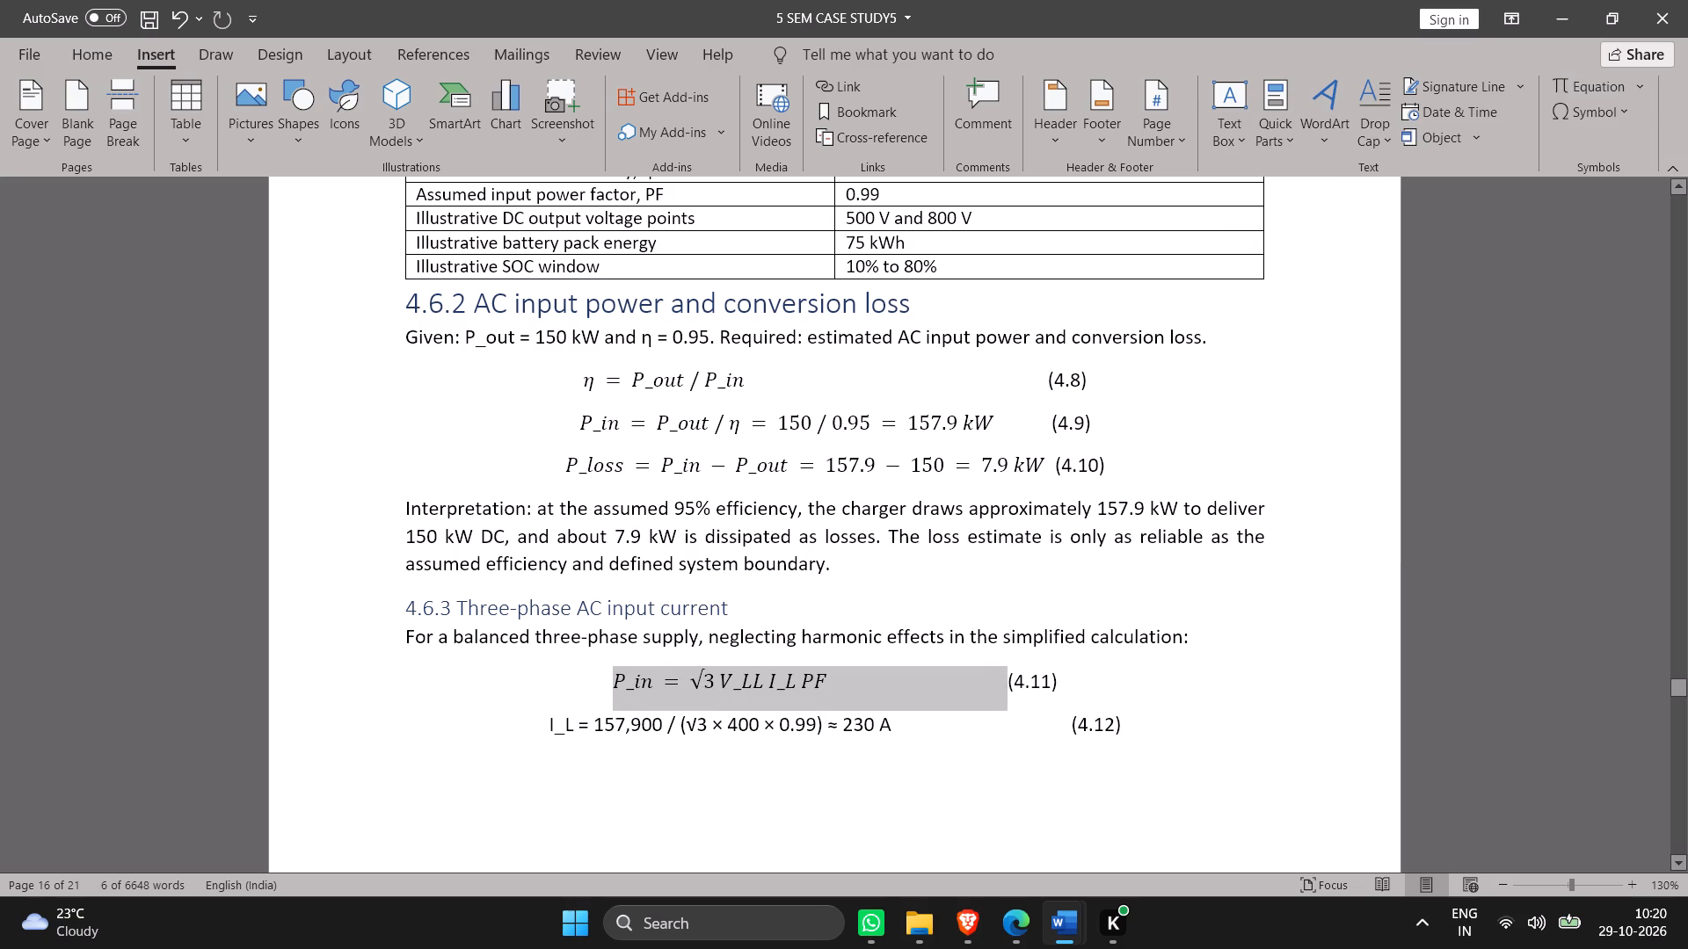
click(949, 764)
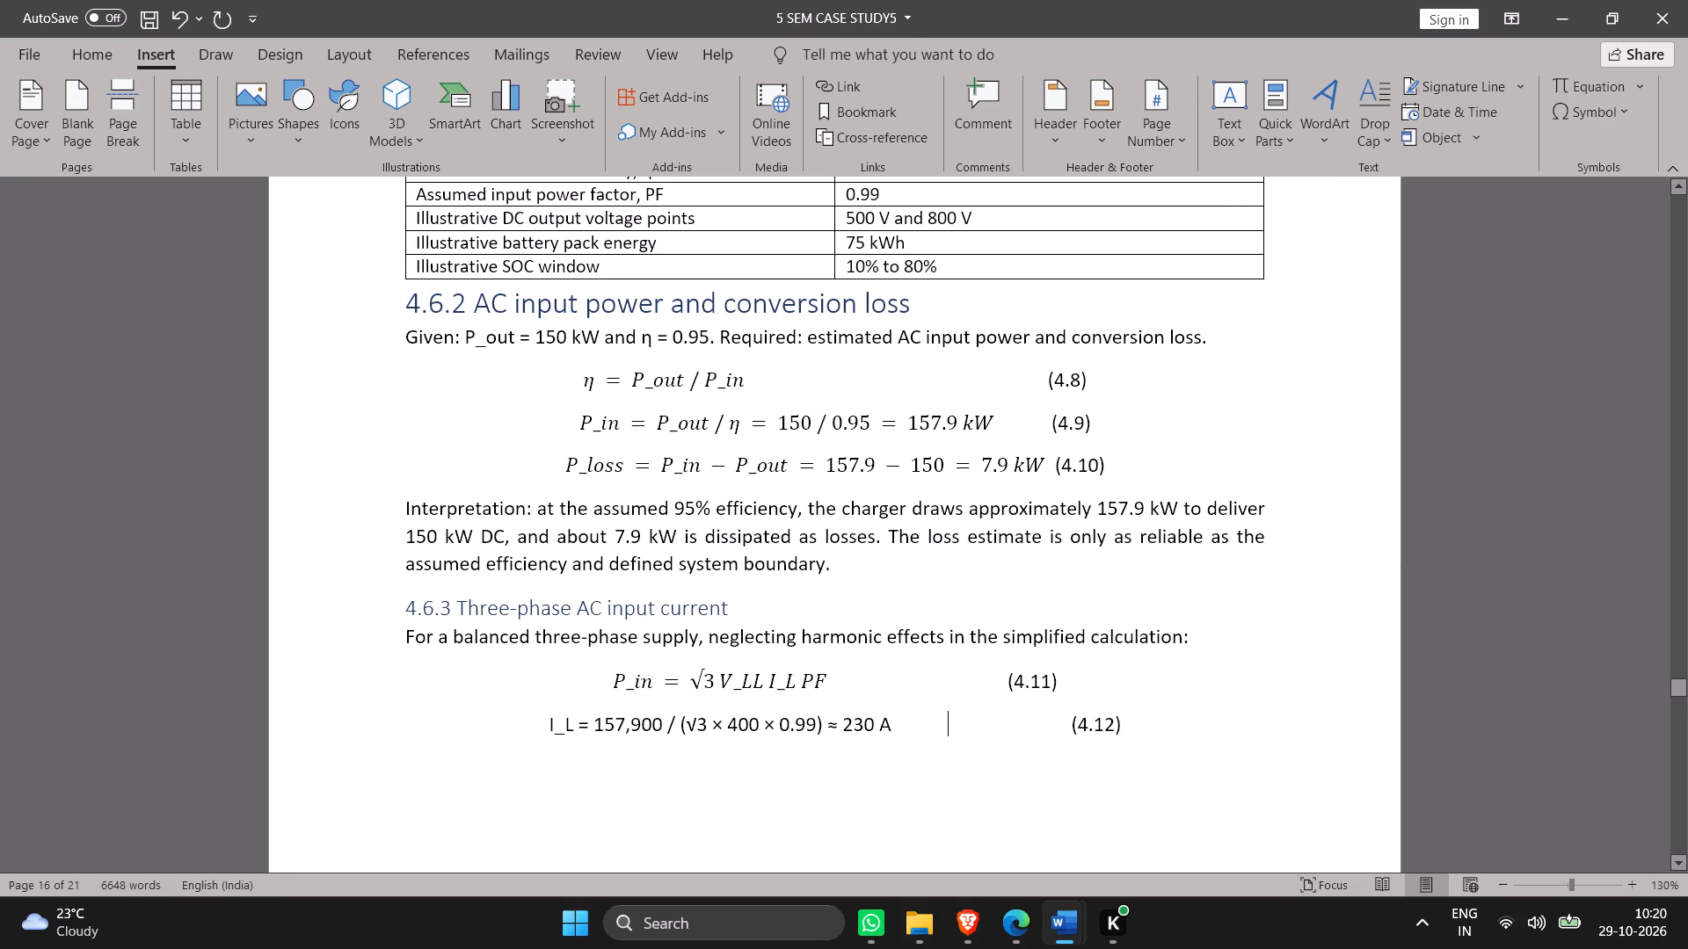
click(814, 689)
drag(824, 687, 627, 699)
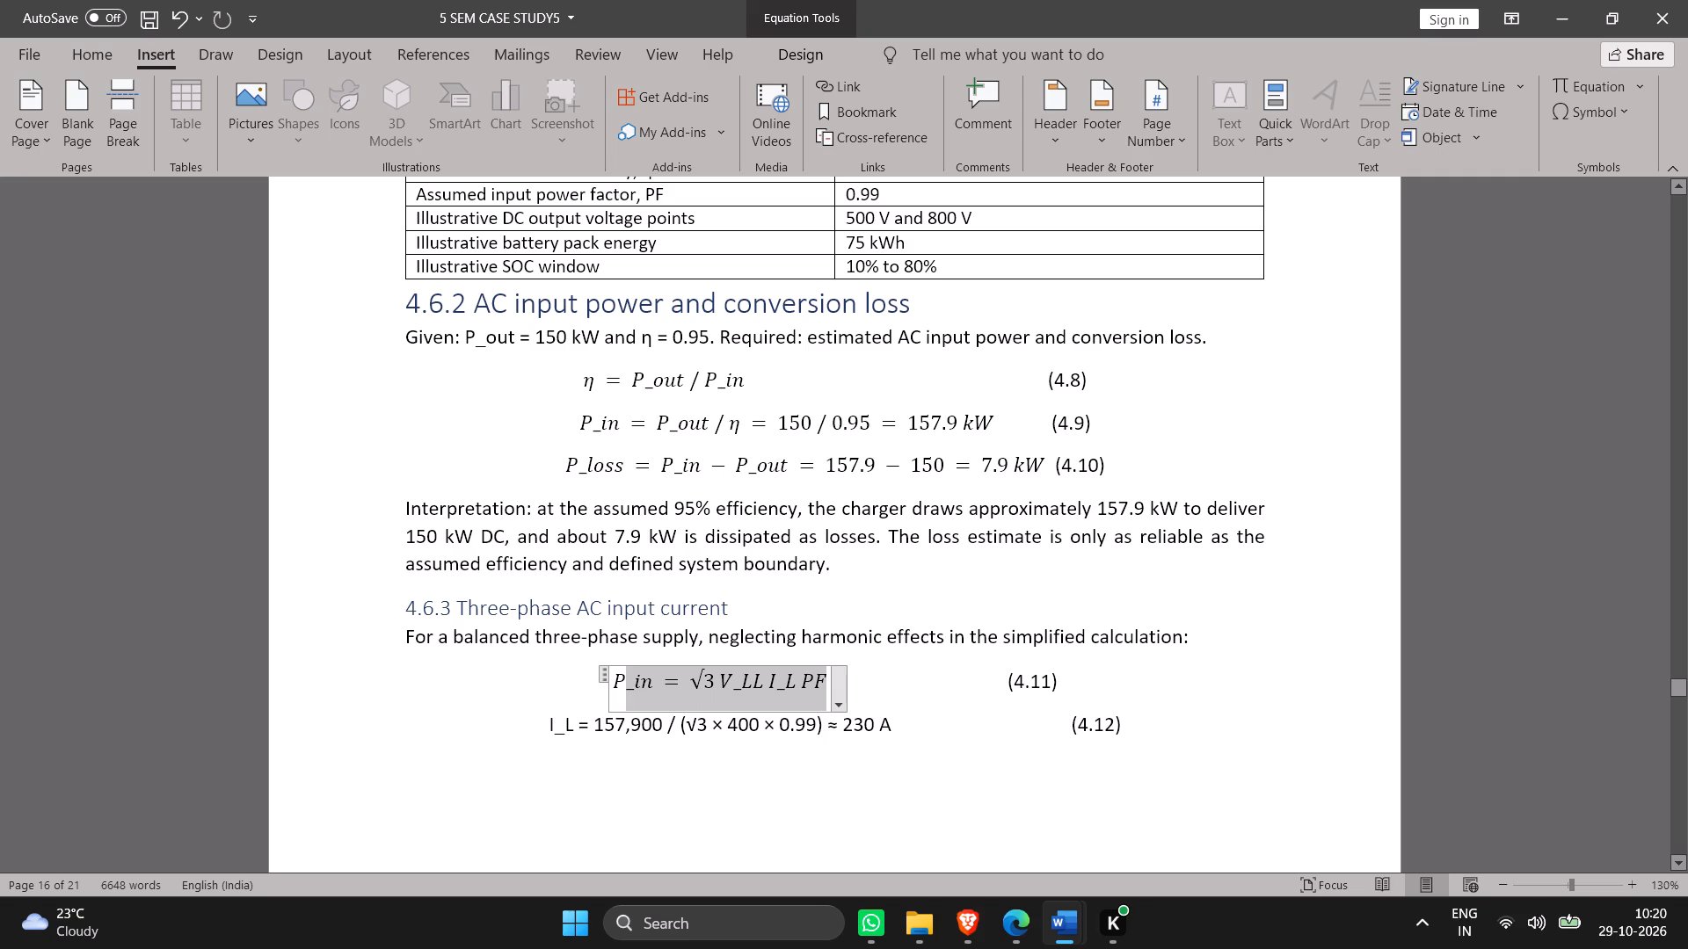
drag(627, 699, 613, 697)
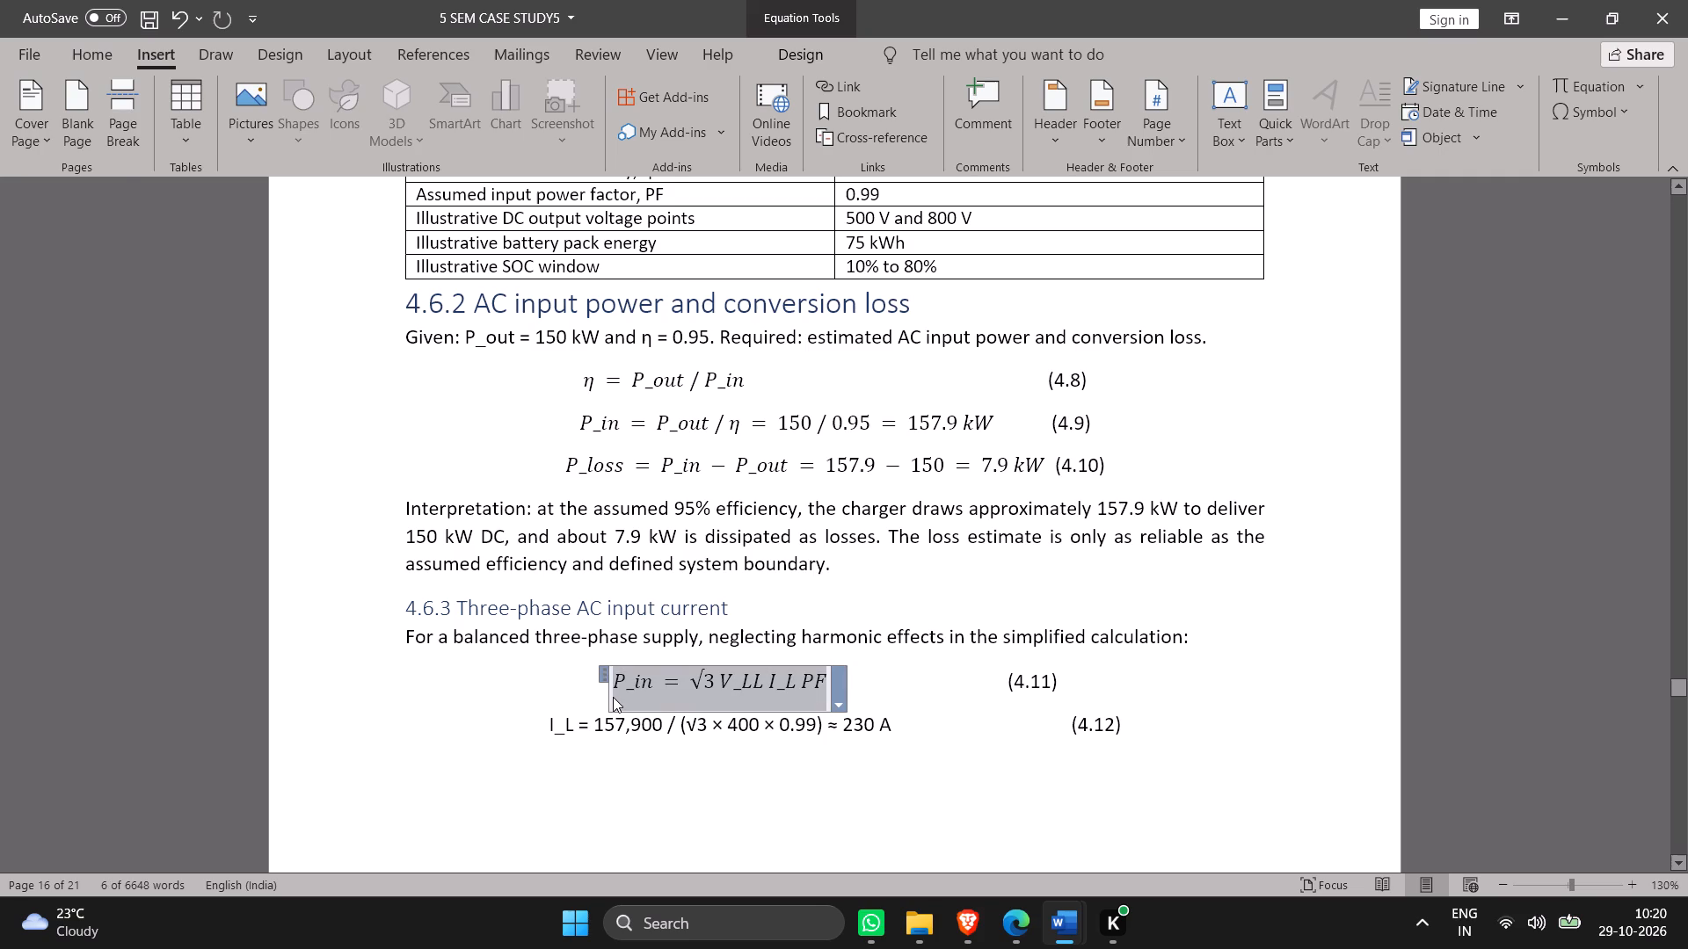
Convert the plain text I_L = 157,900 / (√3 × 400 × 0.99) ≈ 230 A before (4.12) into a new equation.
click(834, 735)
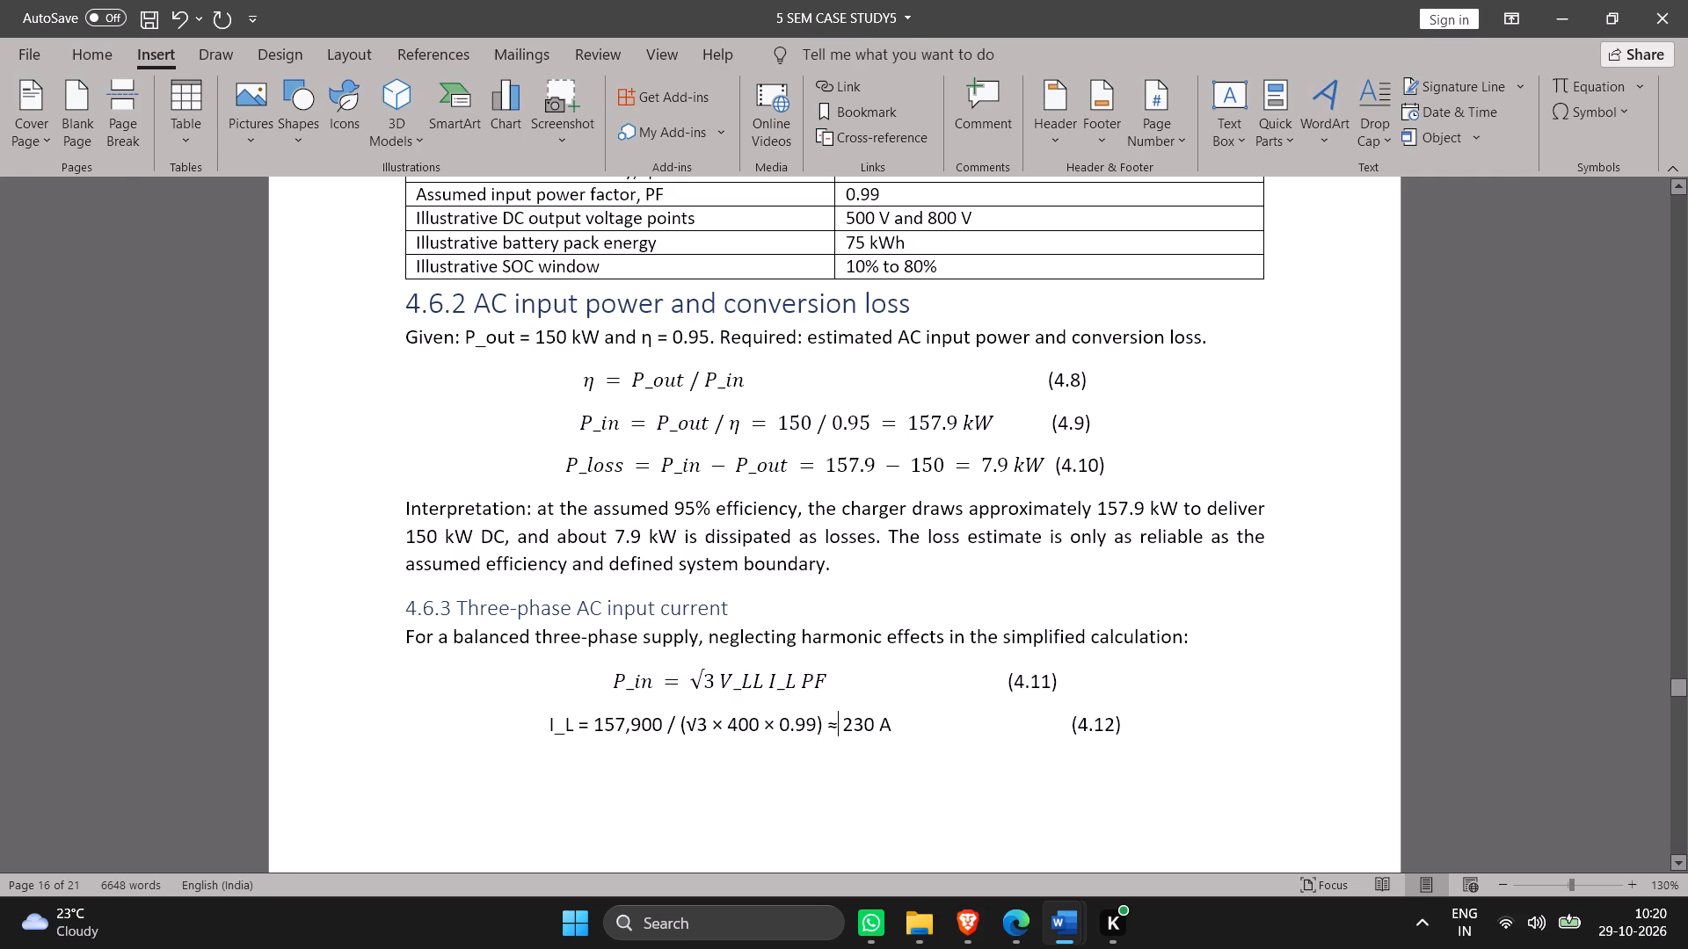
drag(538, 723, 550, 723)
drag(550, 723, 883, 714)
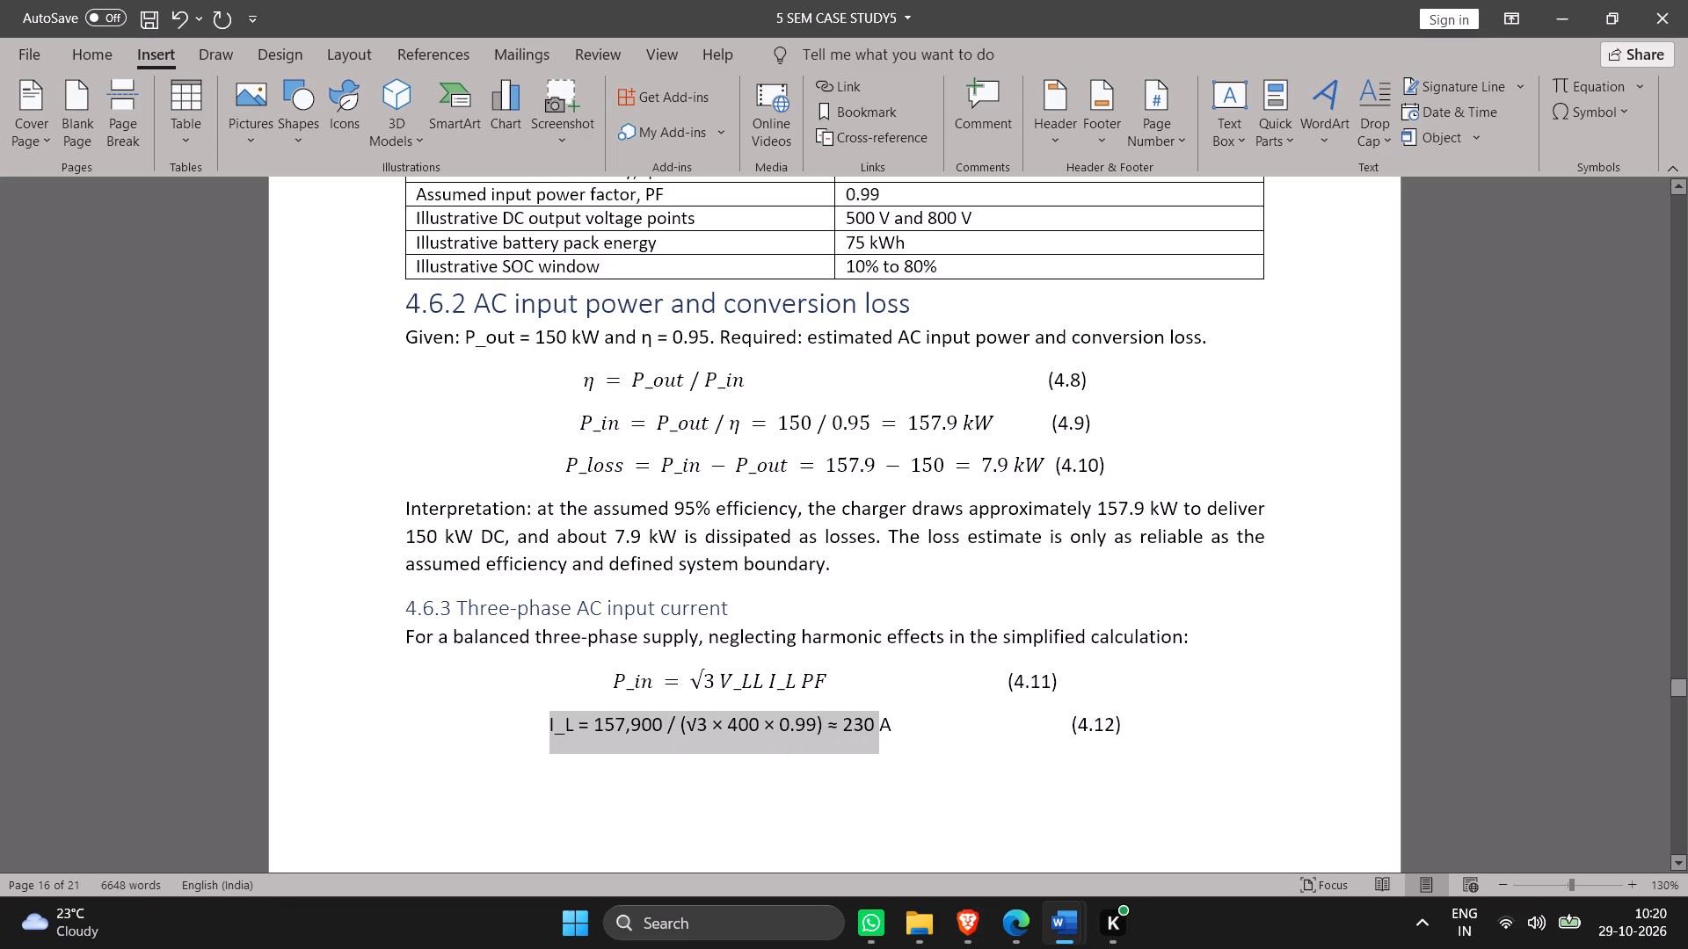
drag(883, 714, 893, 716)
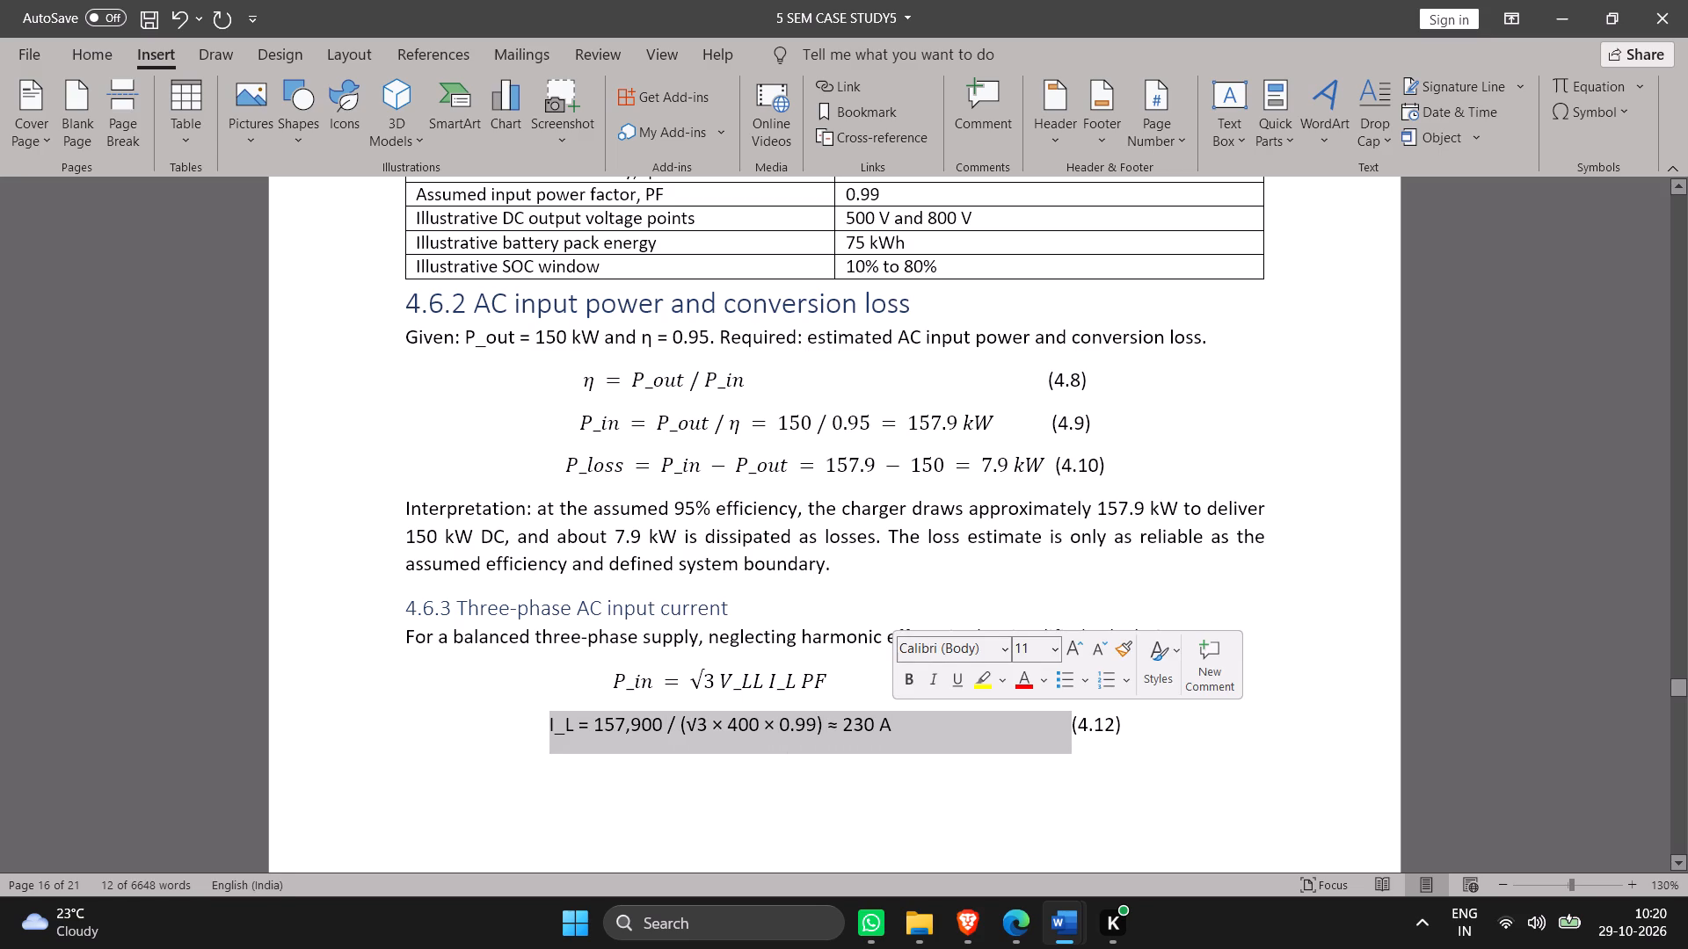
click(1635, 83)
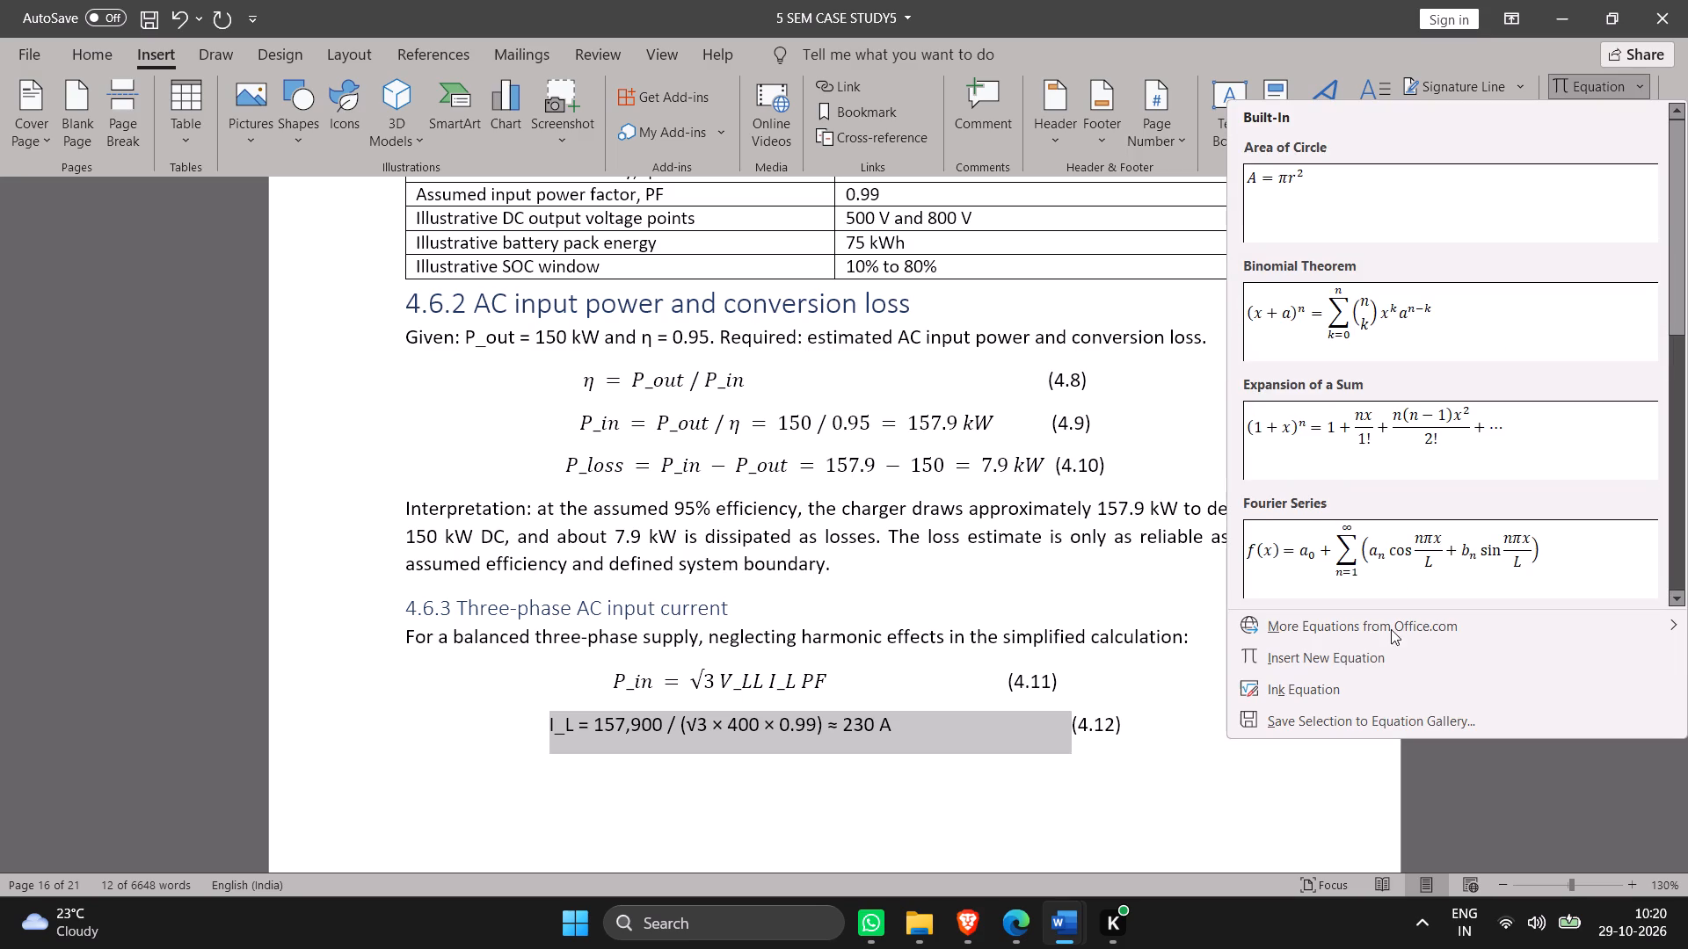
click(1386, 662)
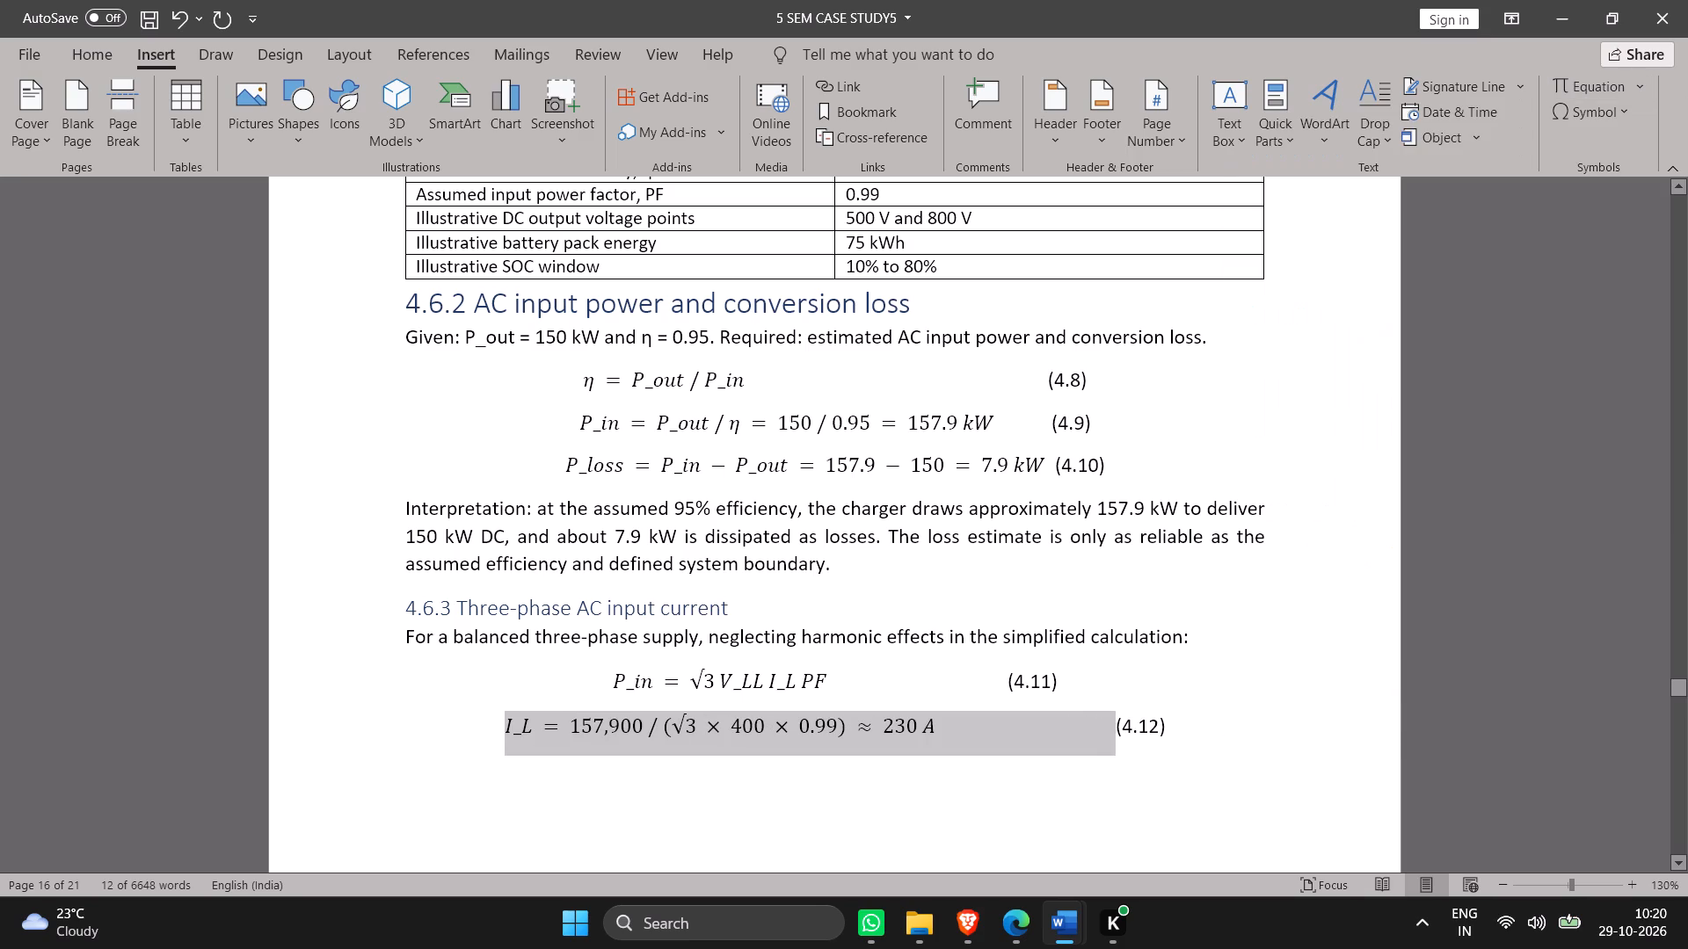
click(986, 840)
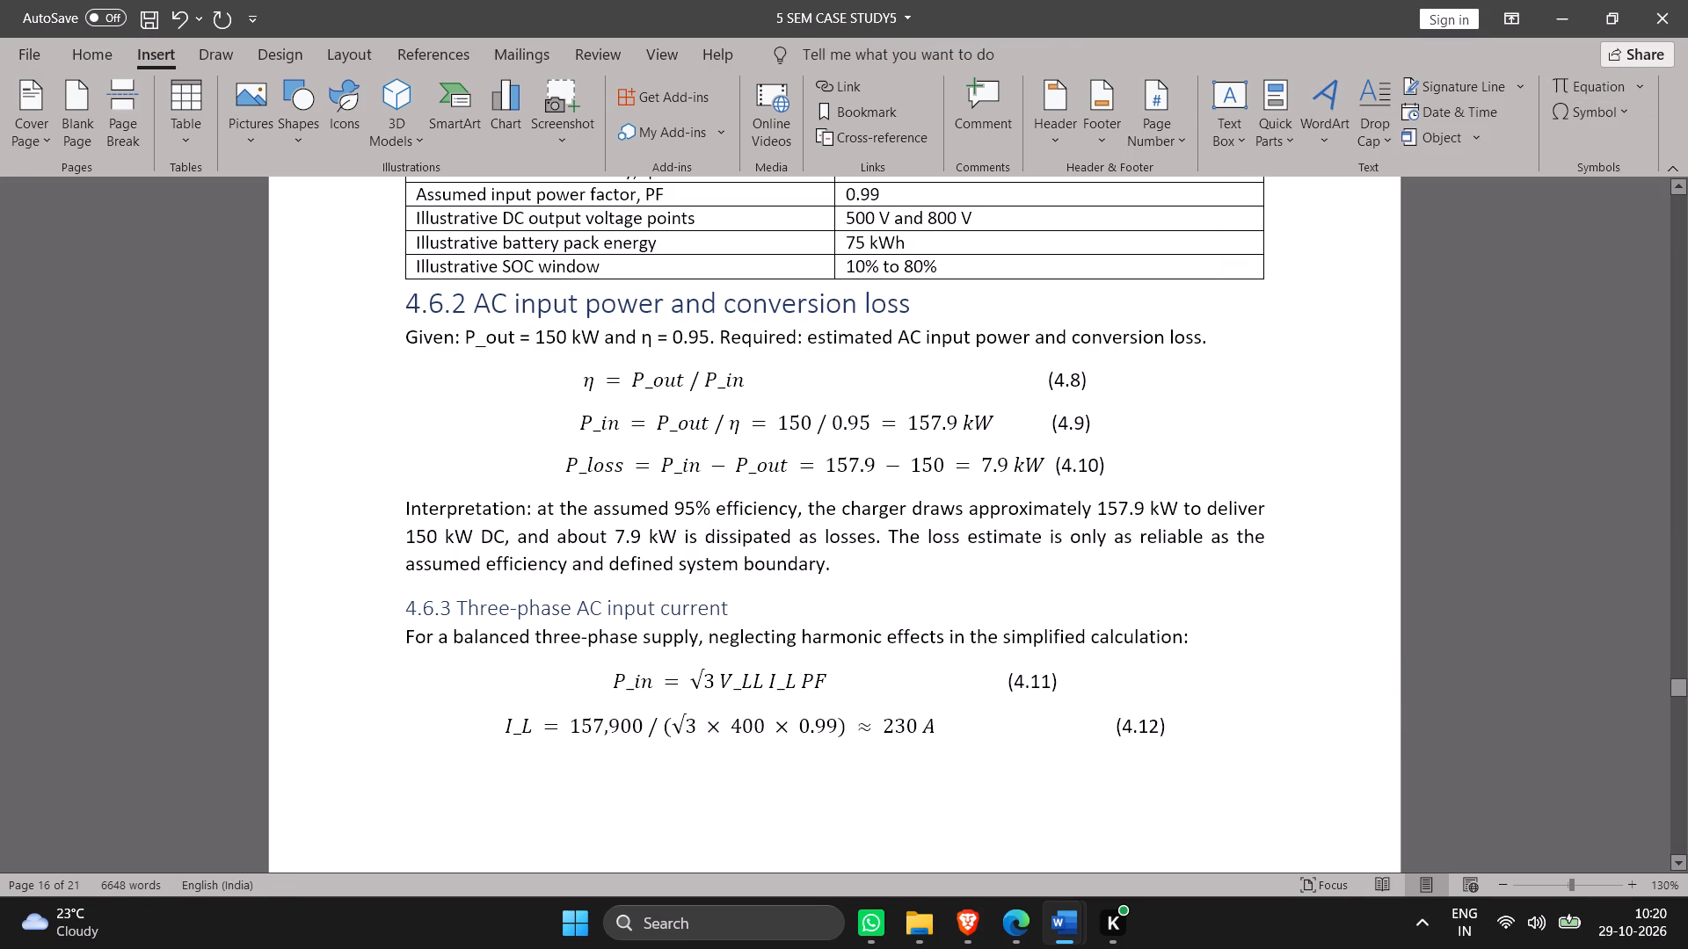
In section 4.6.4, convert the DC ending of I_DC = P_out / V_DC before (4.13) into an equation.
scroll(986, 840, down, 1)
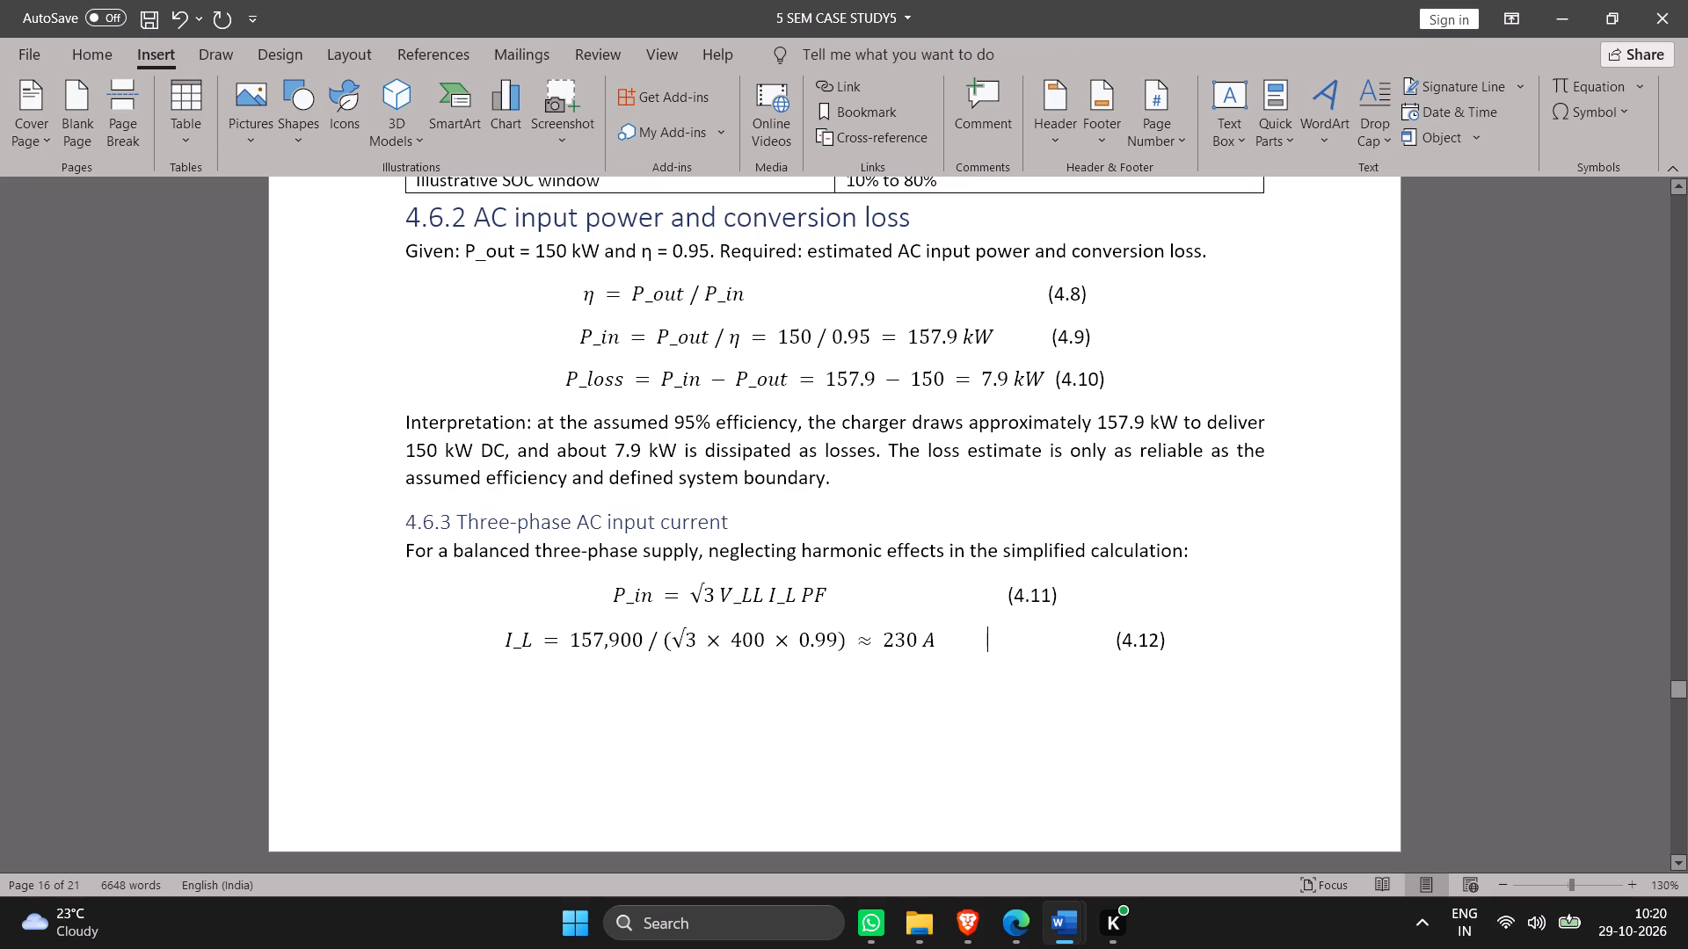
scroll(986, 840, down, 1)
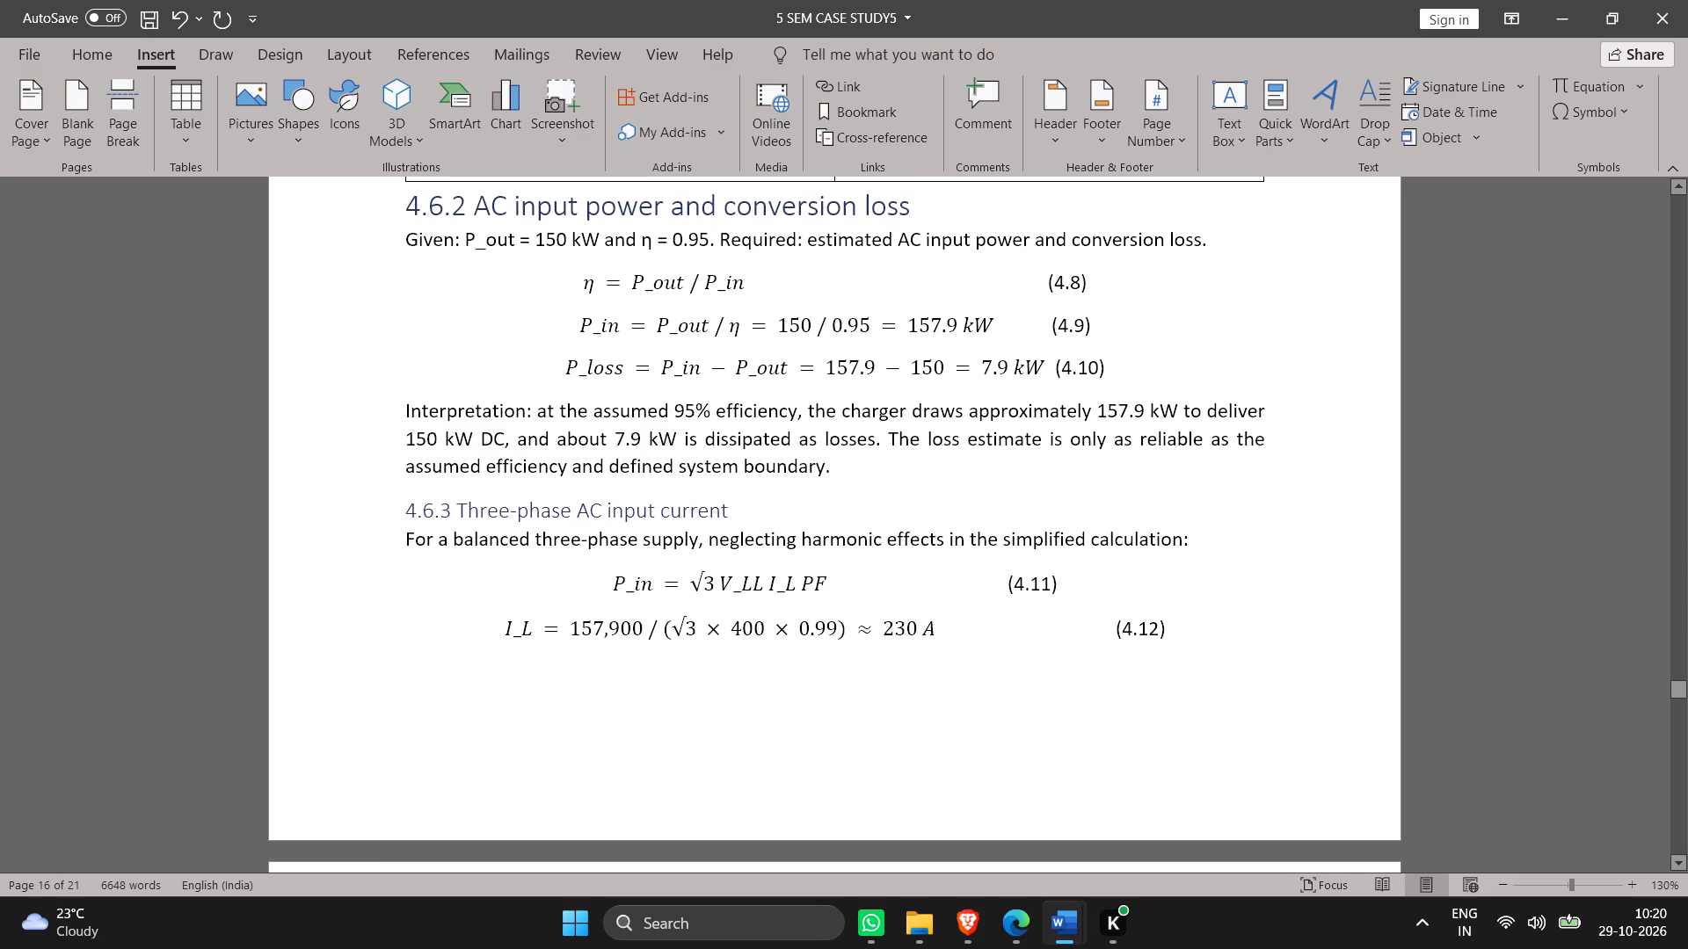
scroll(986, 840, down, 2)
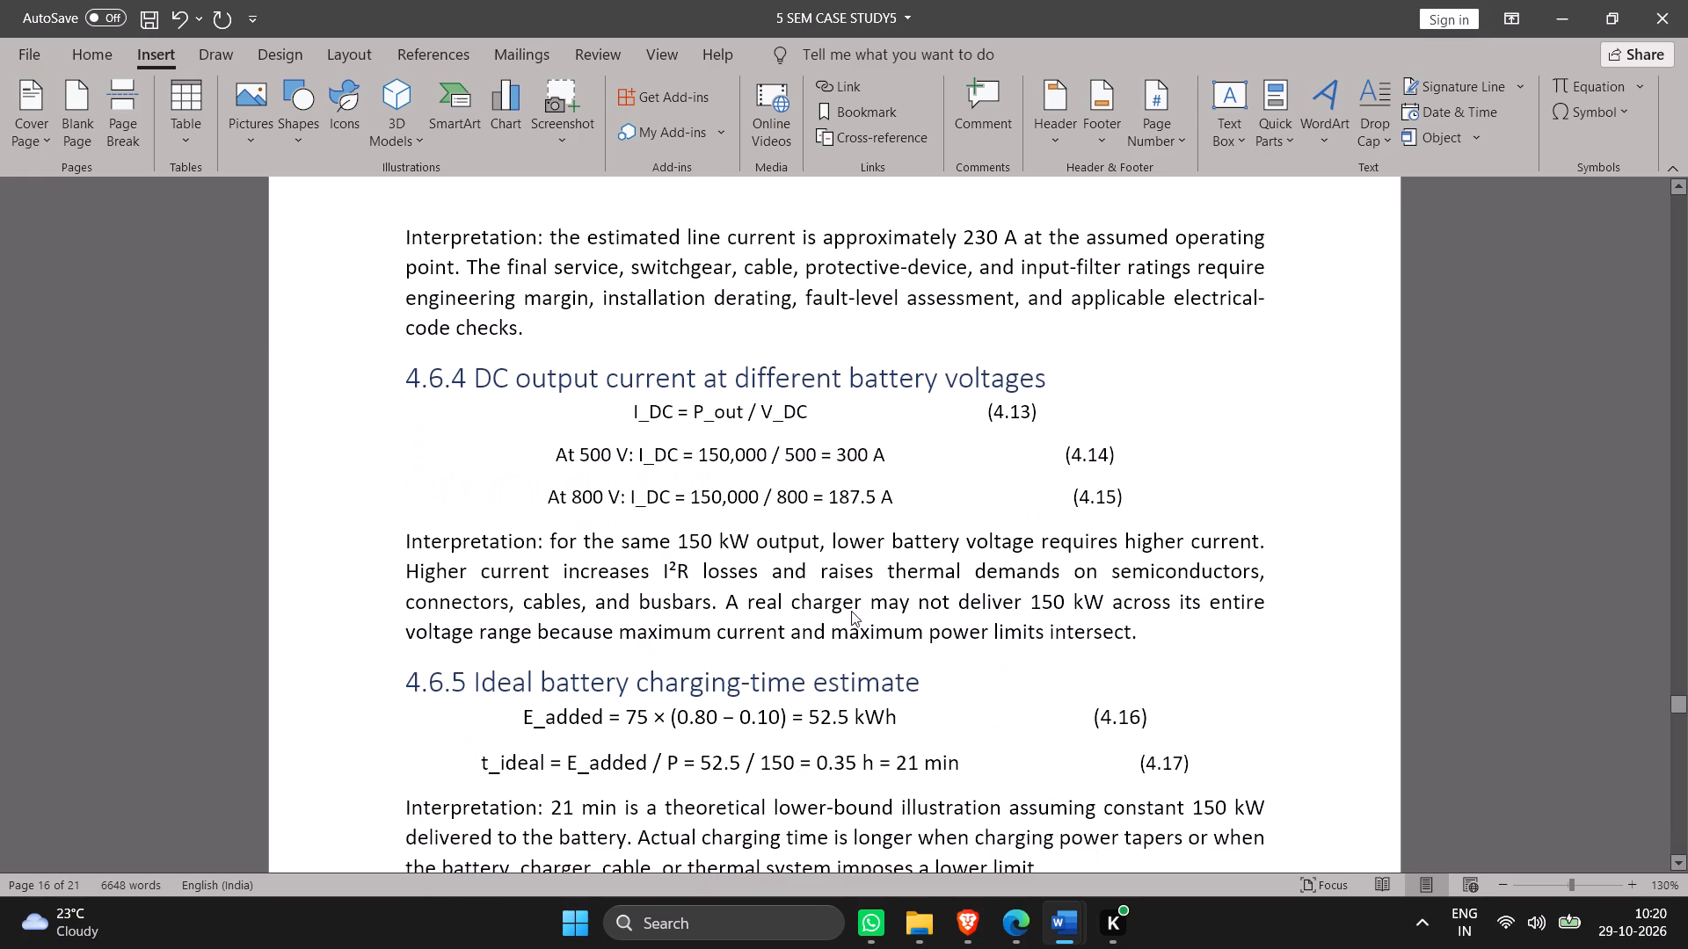
drag(851, 402, 673, 409)
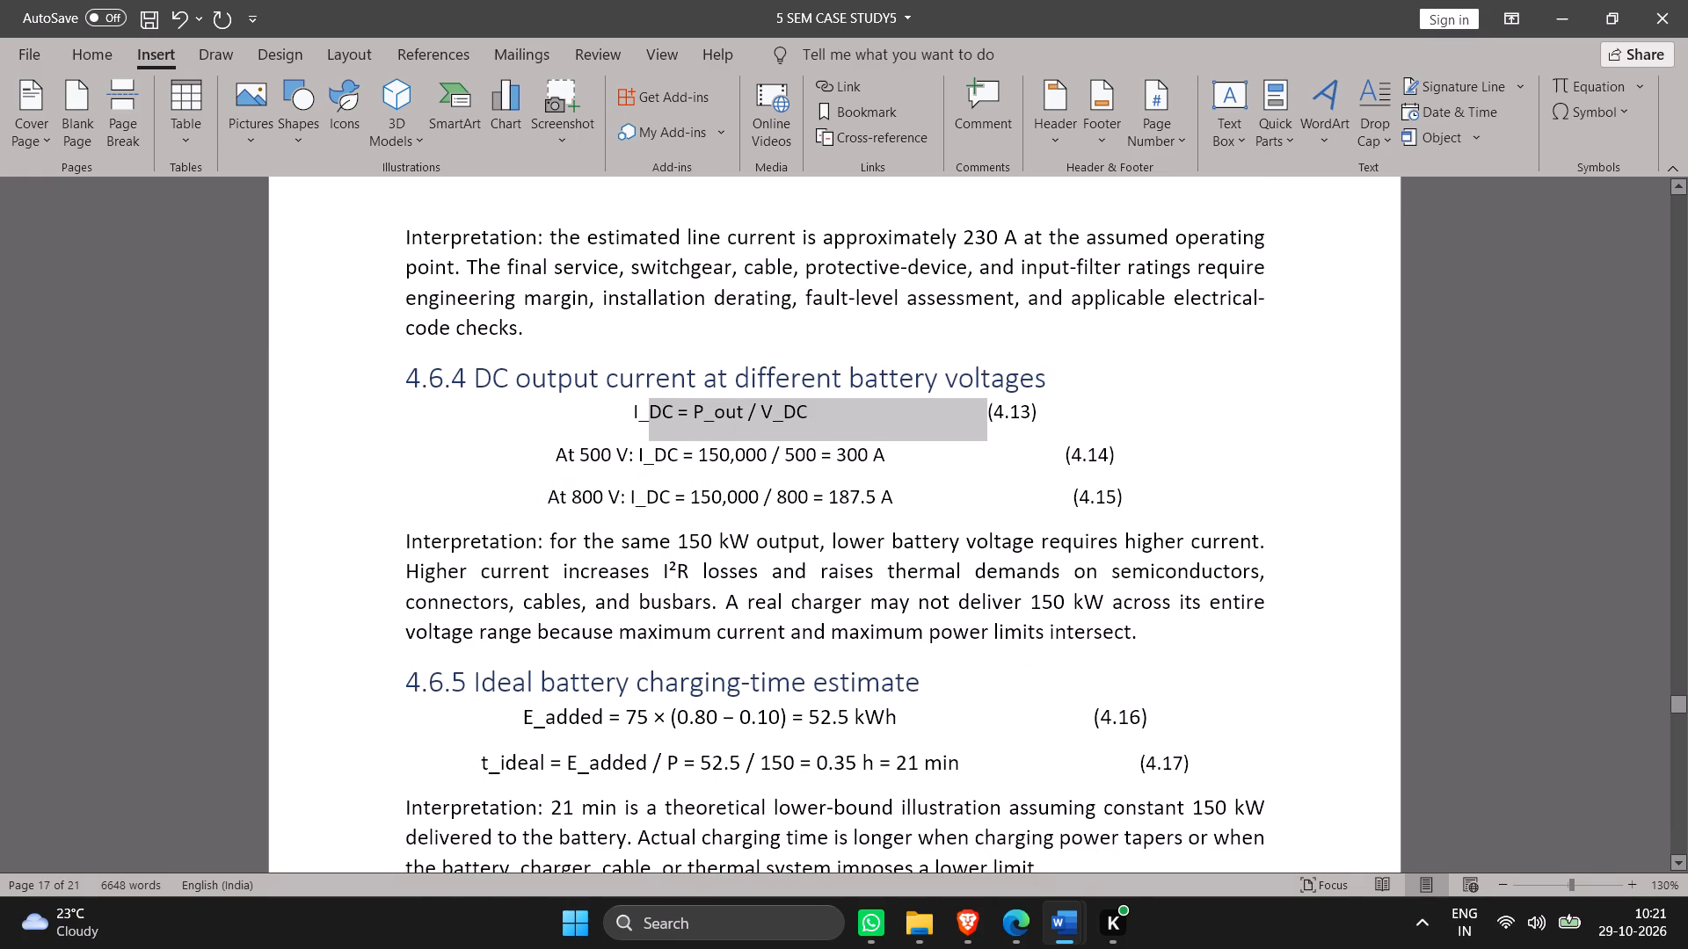
drag(673, 409, 794, 413)
click(813, 413)
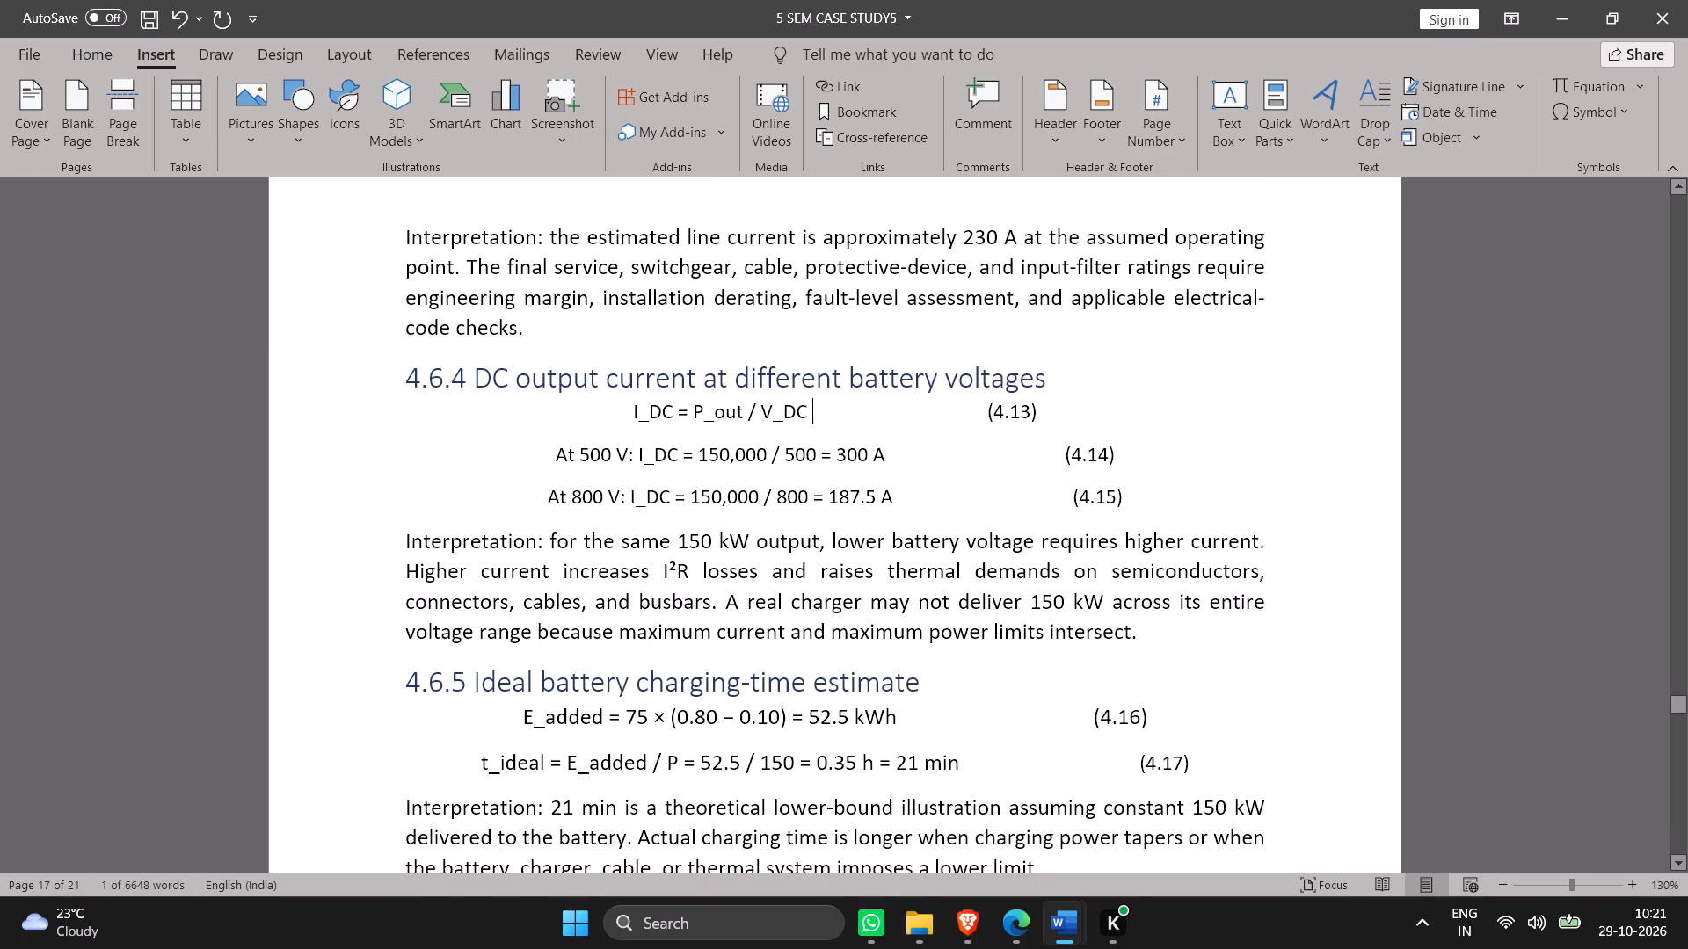
click(802, 409)
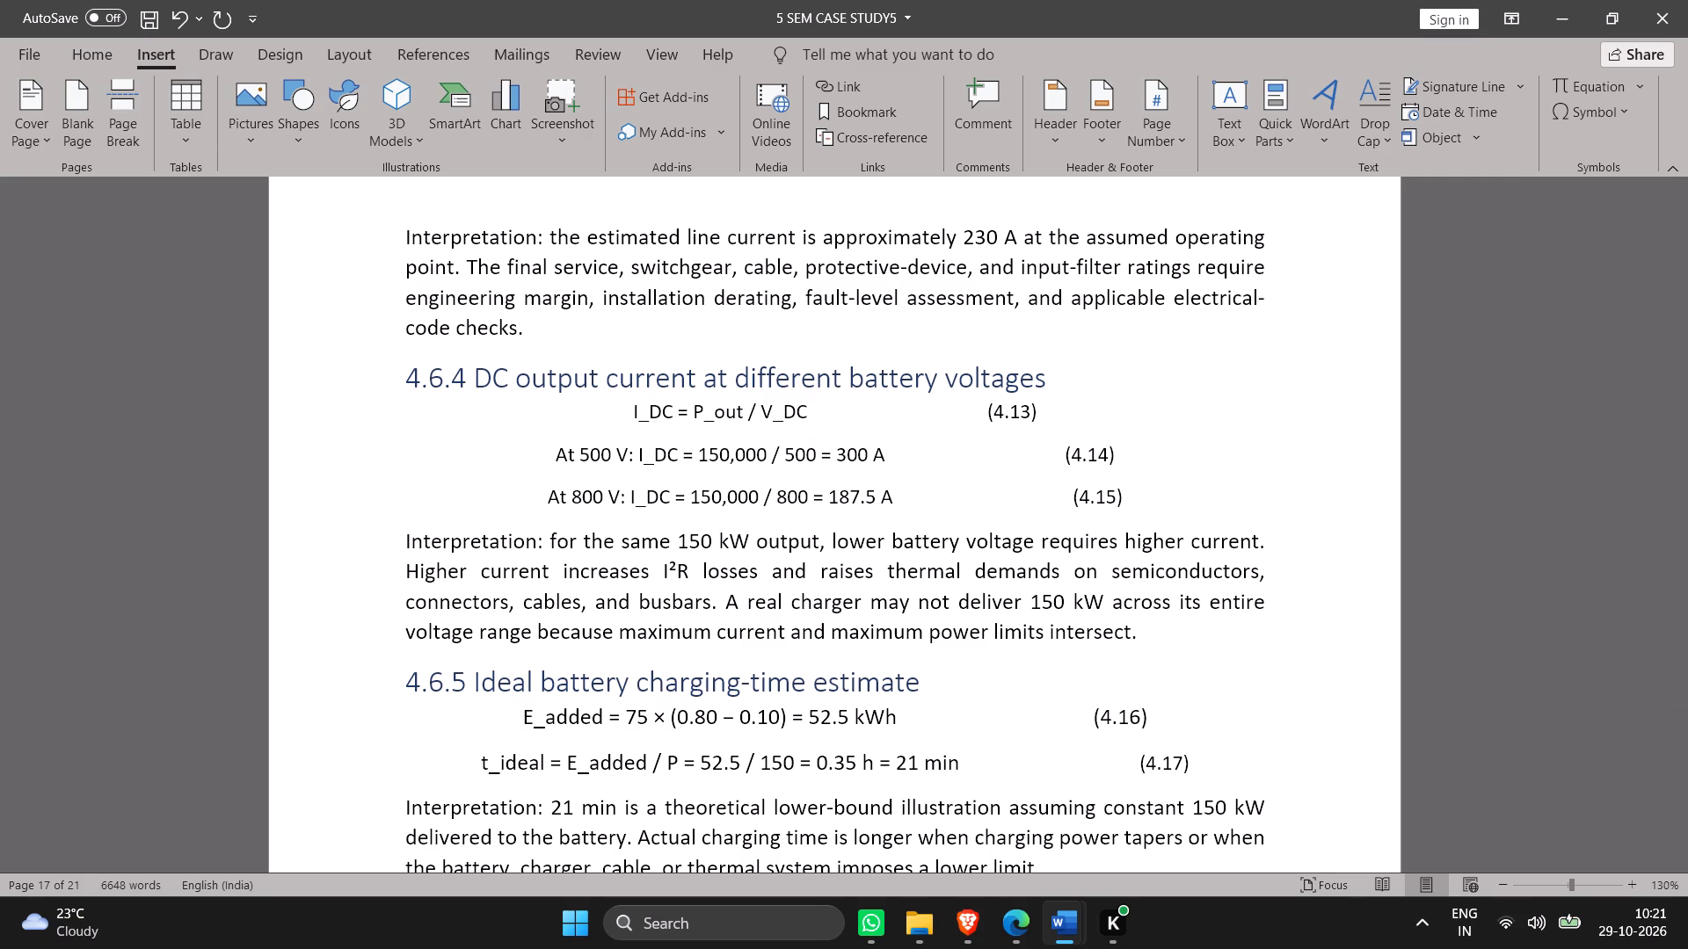
double_click(802, 409)
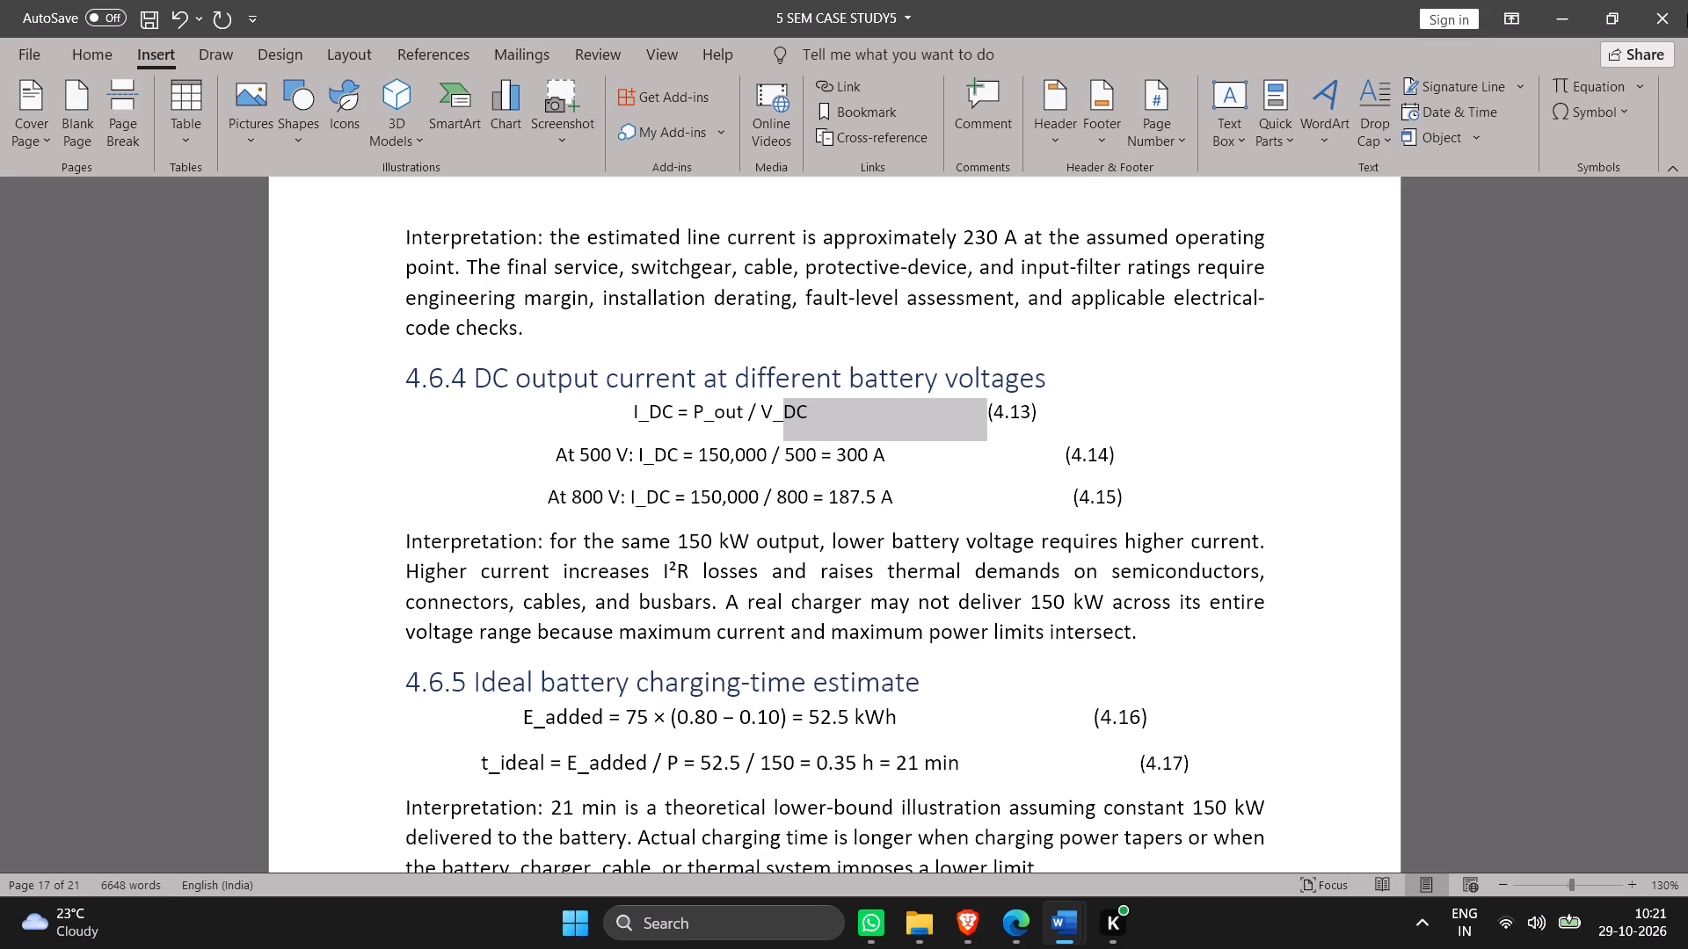
click(1590, 78)
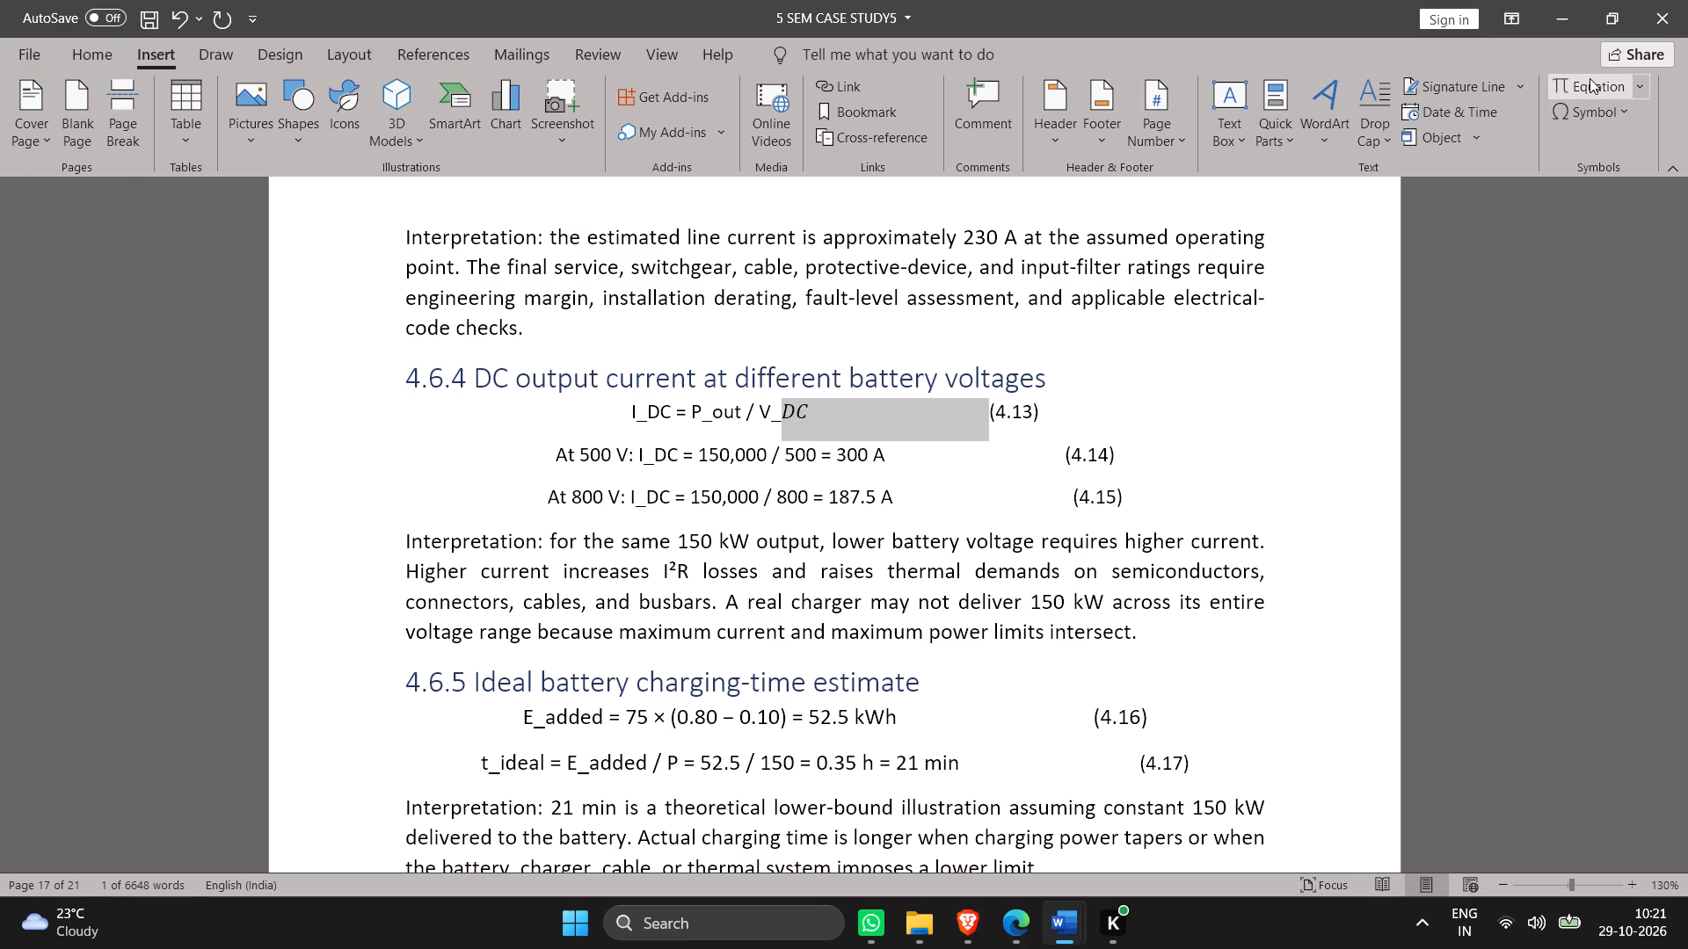
click(813, 406)
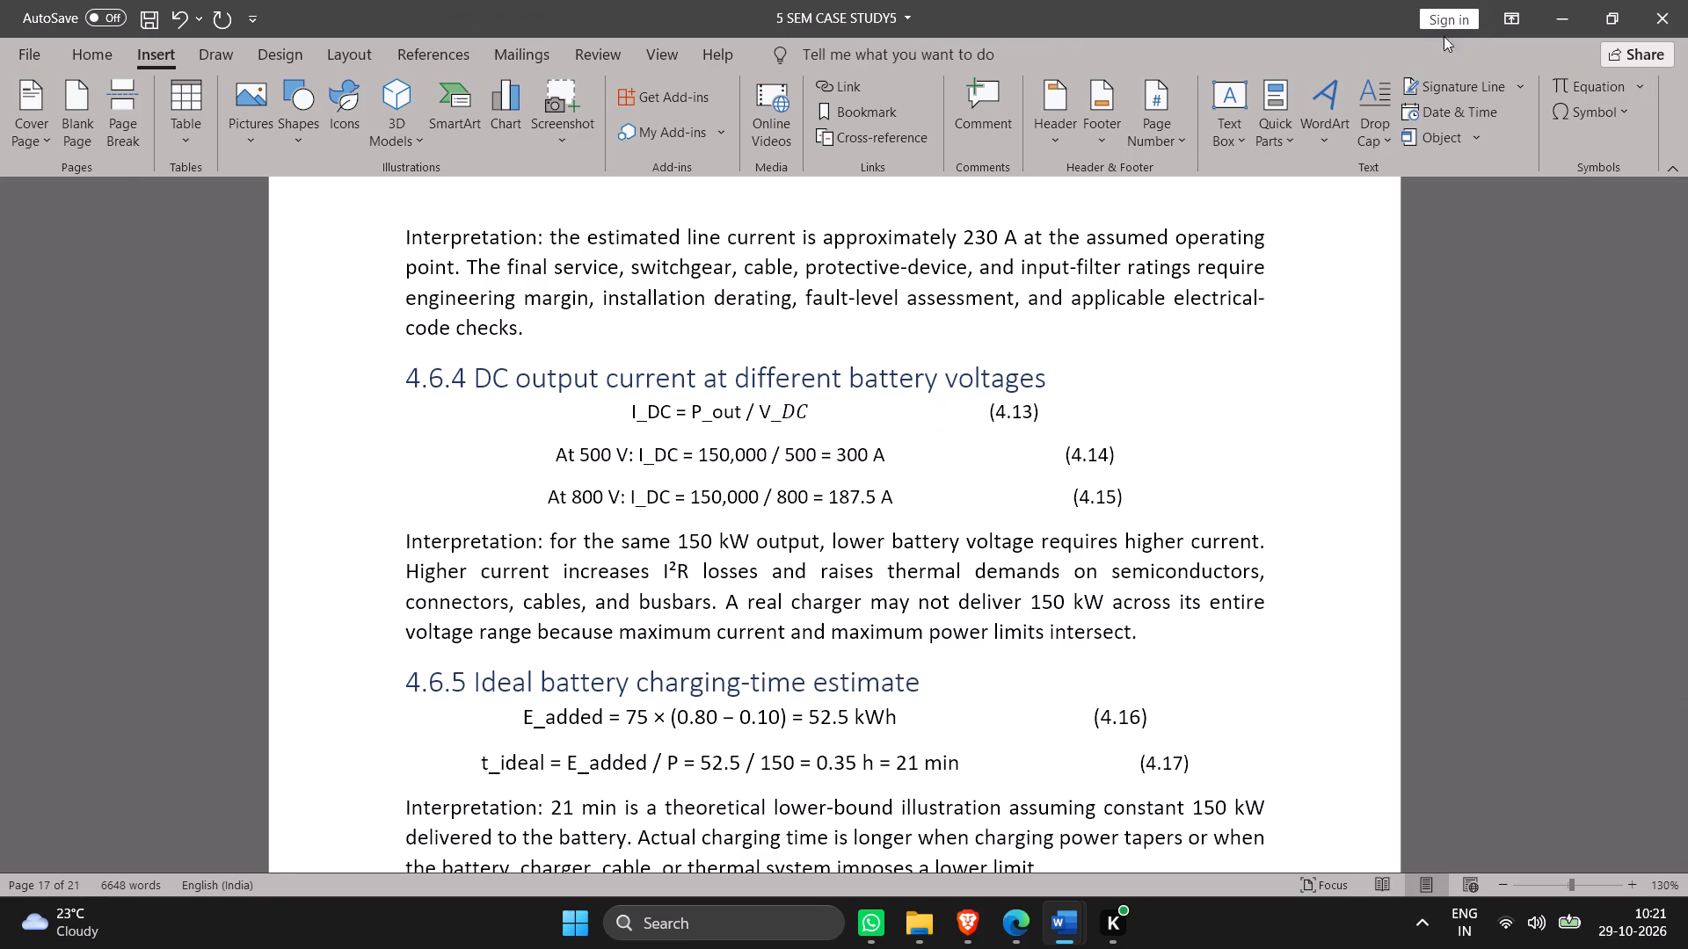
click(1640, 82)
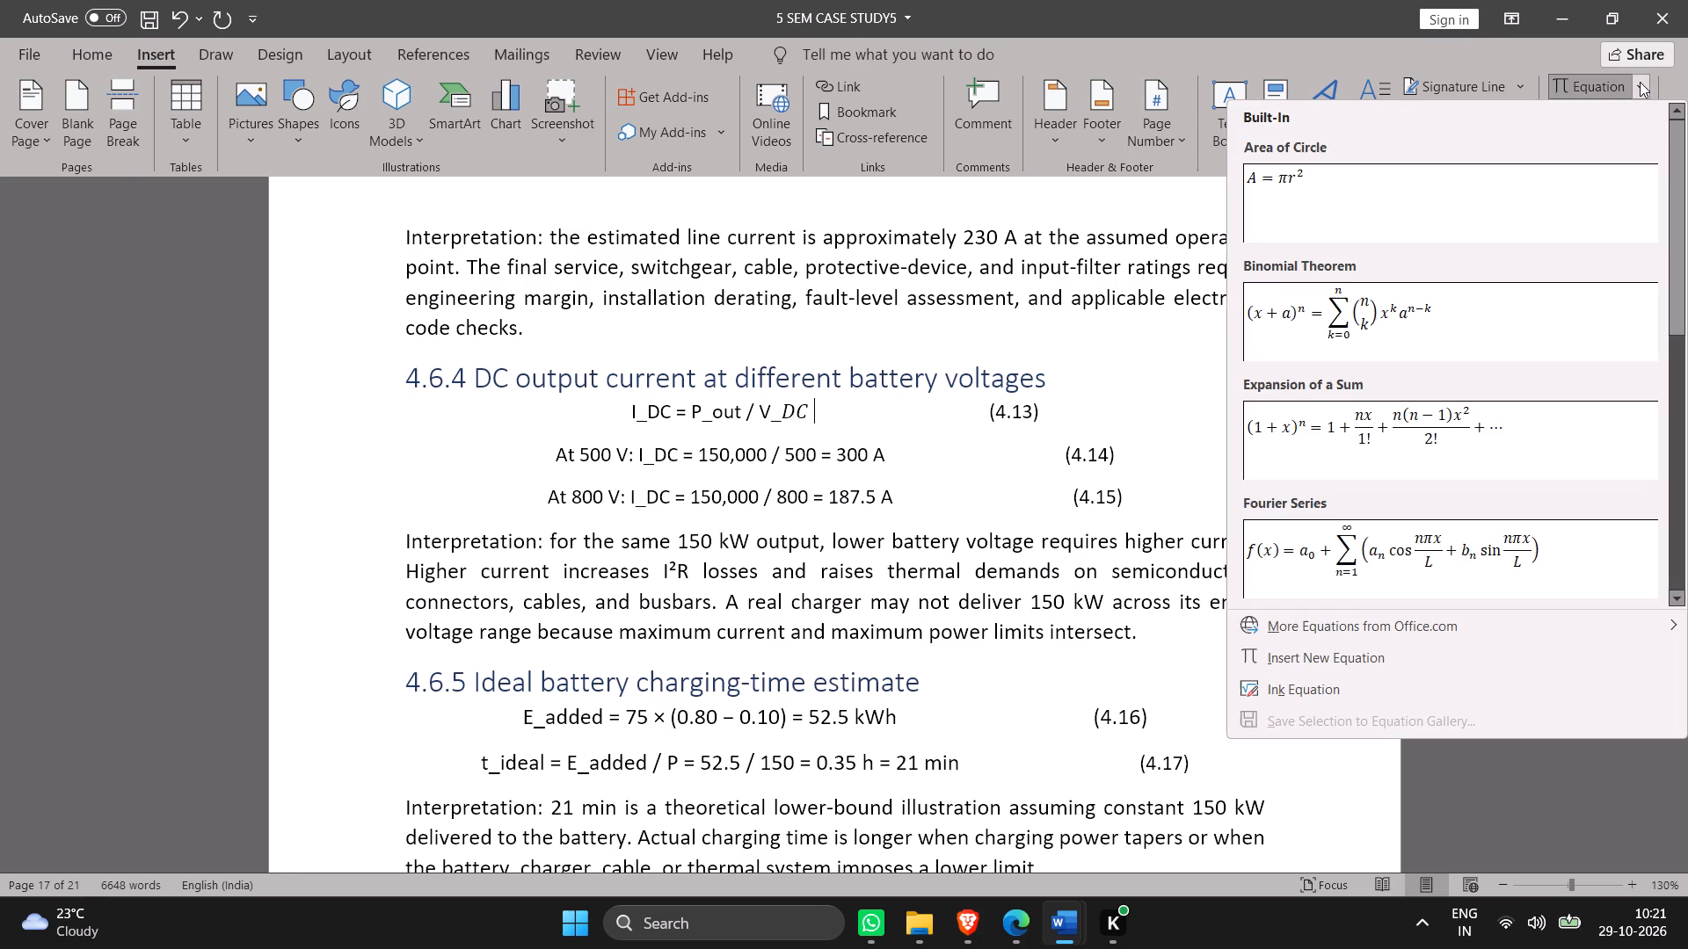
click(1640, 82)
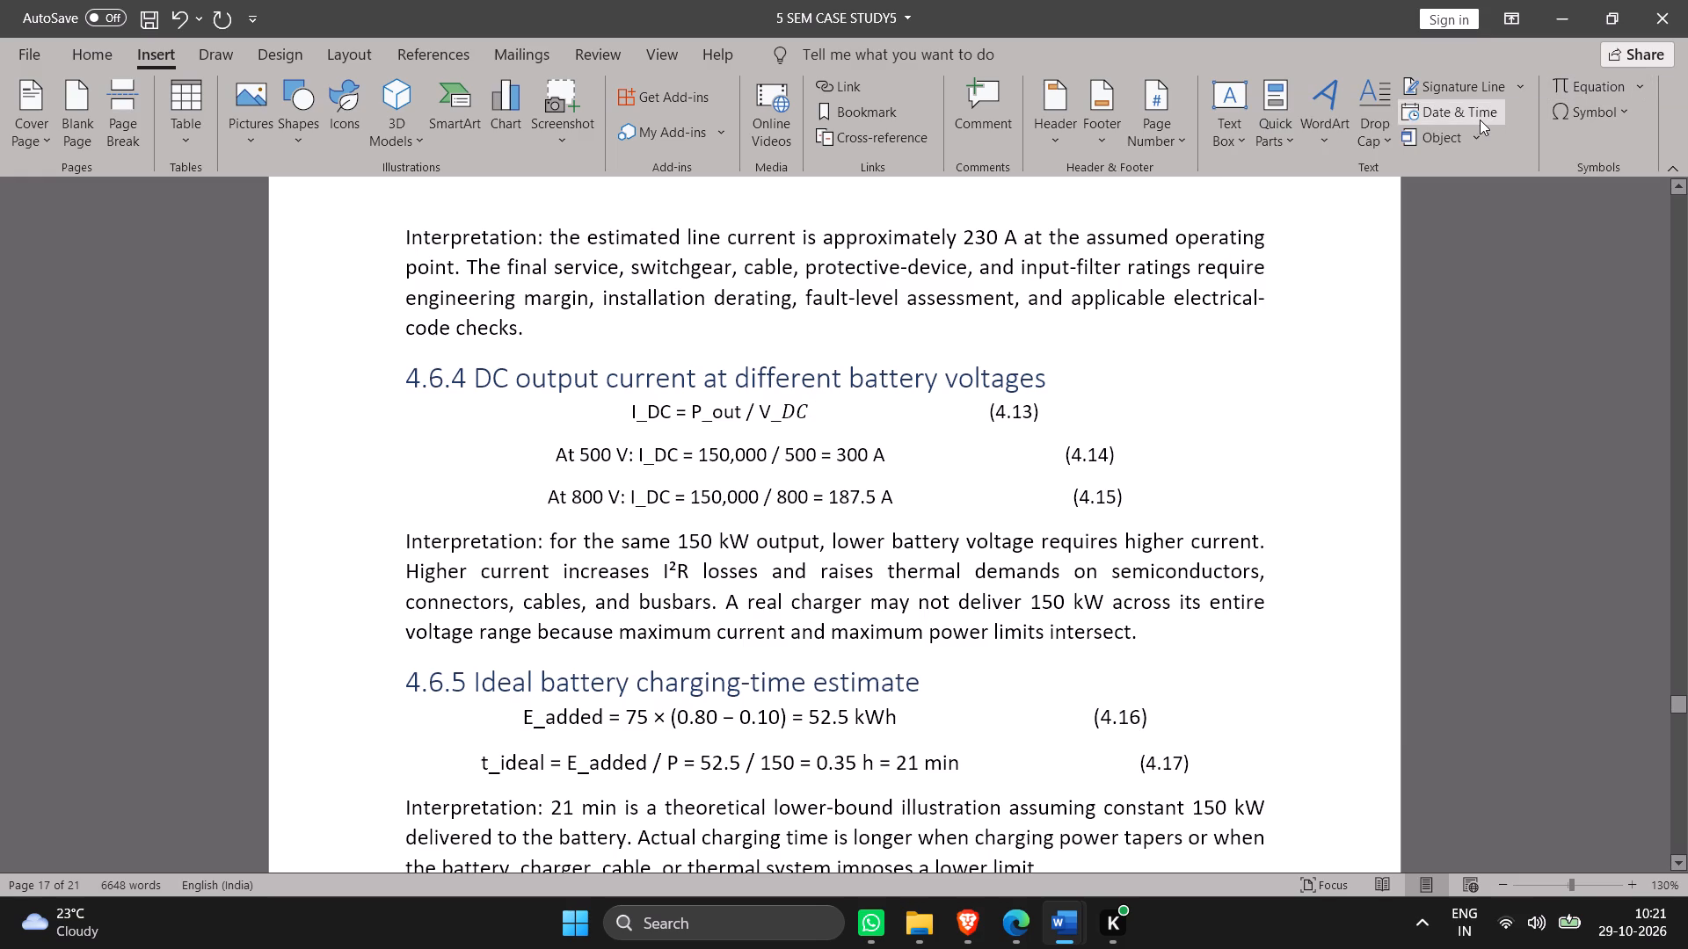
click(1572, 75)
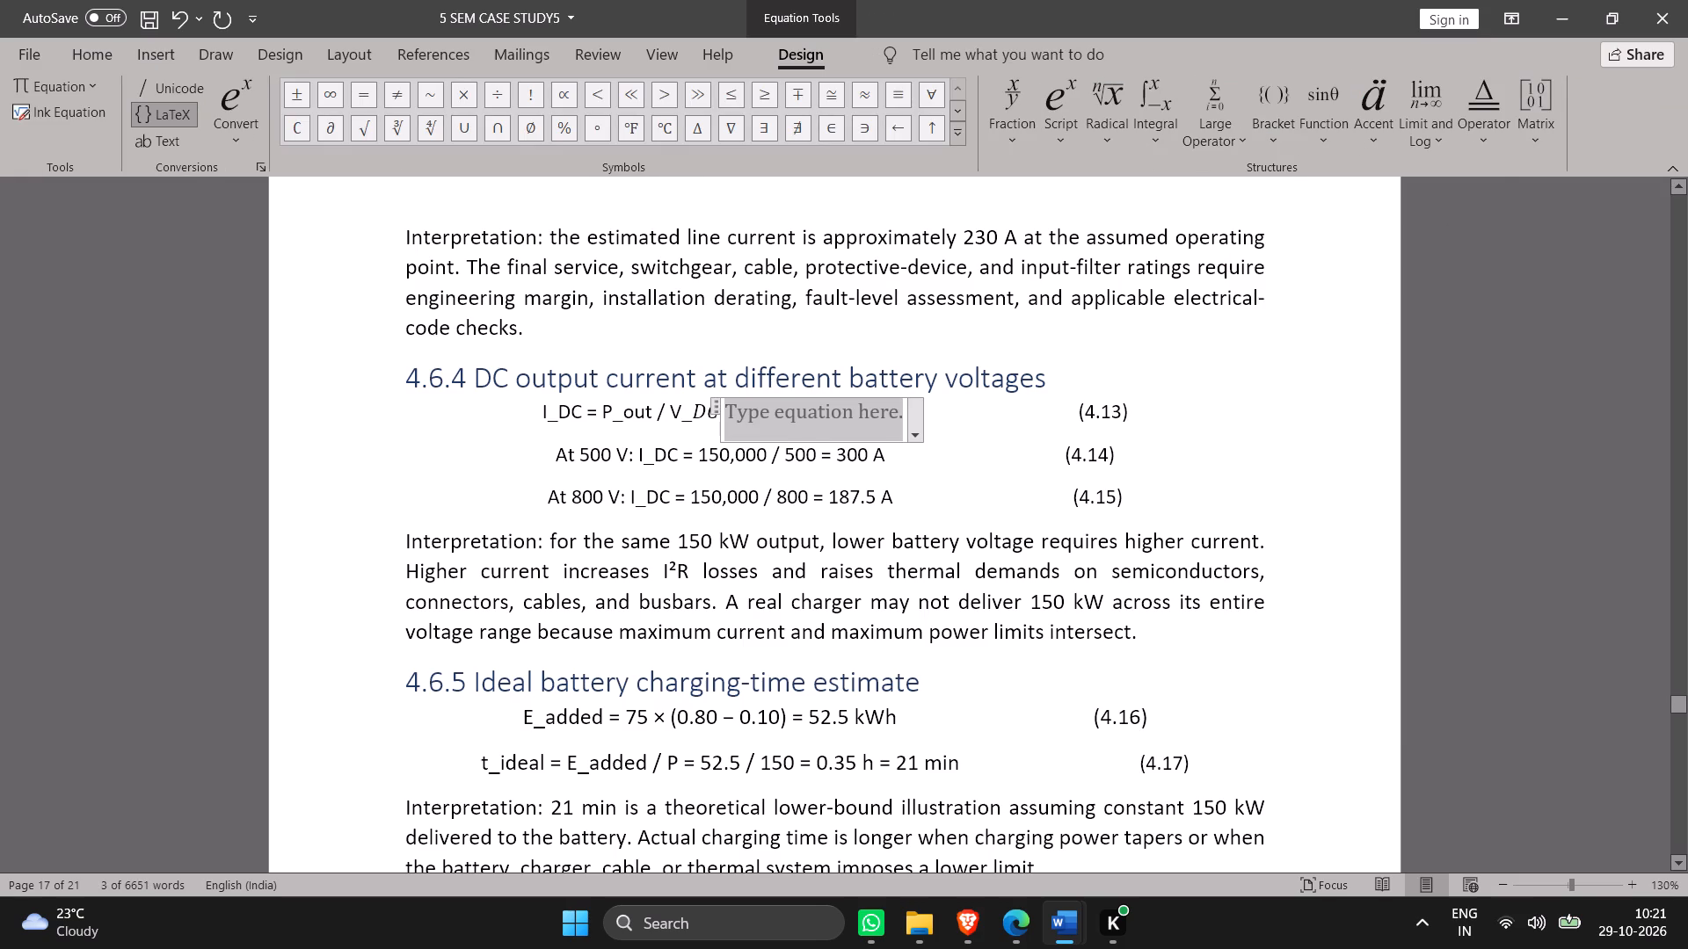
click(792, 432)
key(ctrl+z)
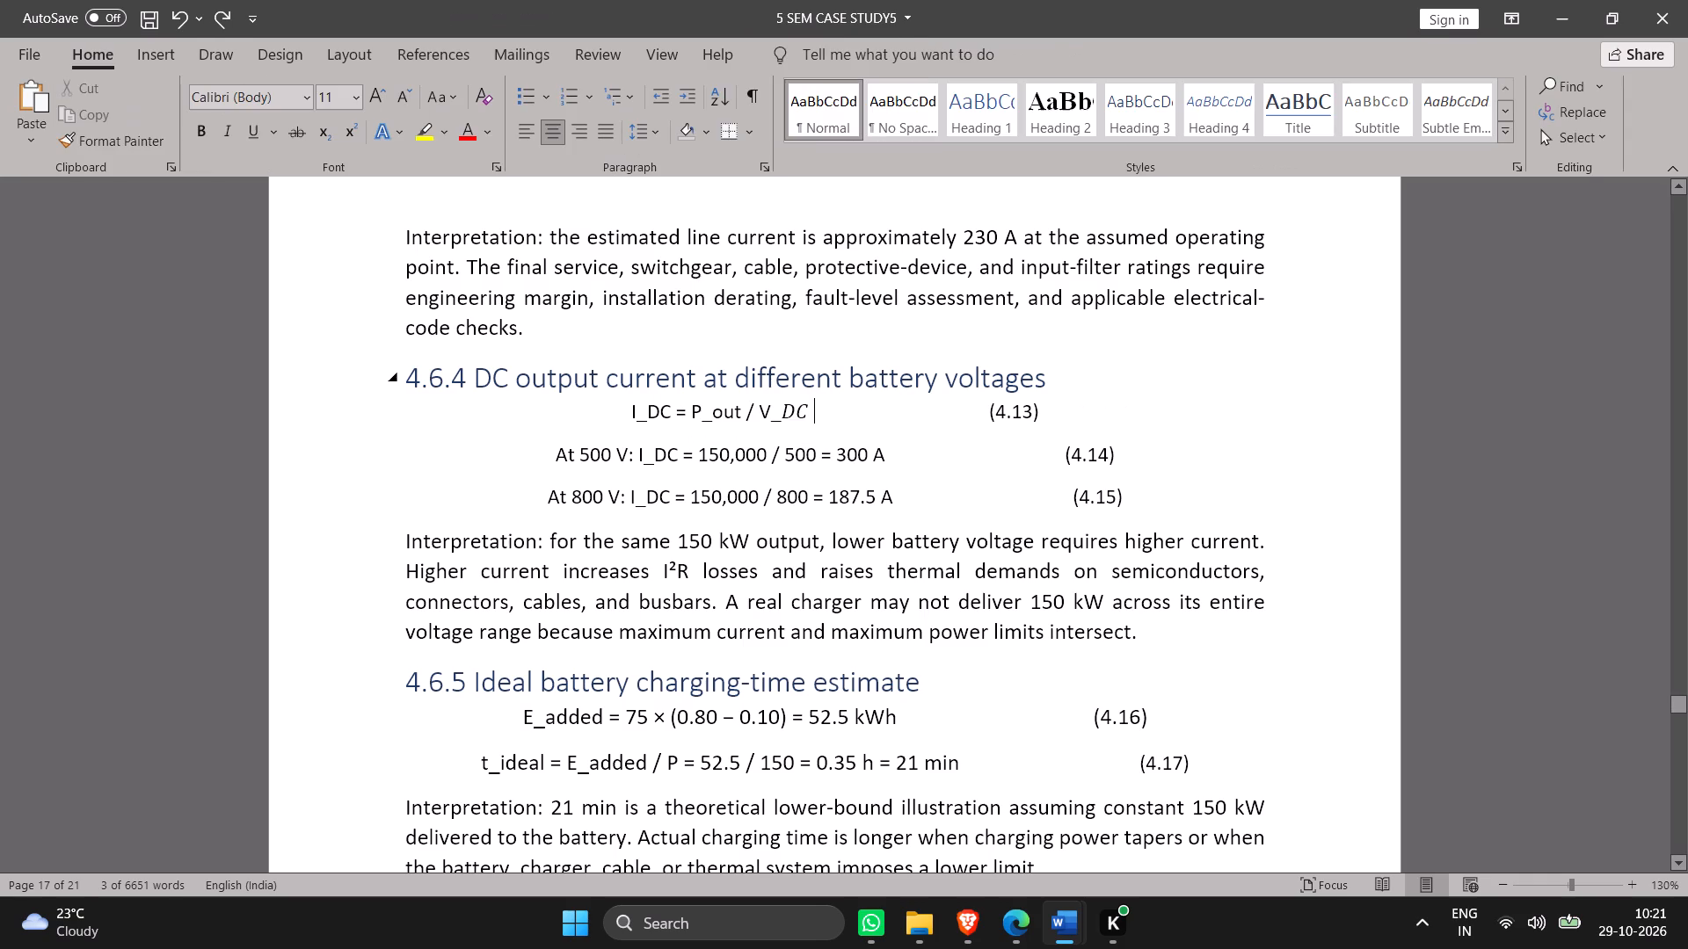
Convert the whole expression I_DC = P_out / V_DC before (4.13) into one equation.
drag(826, 422, 753, 408)
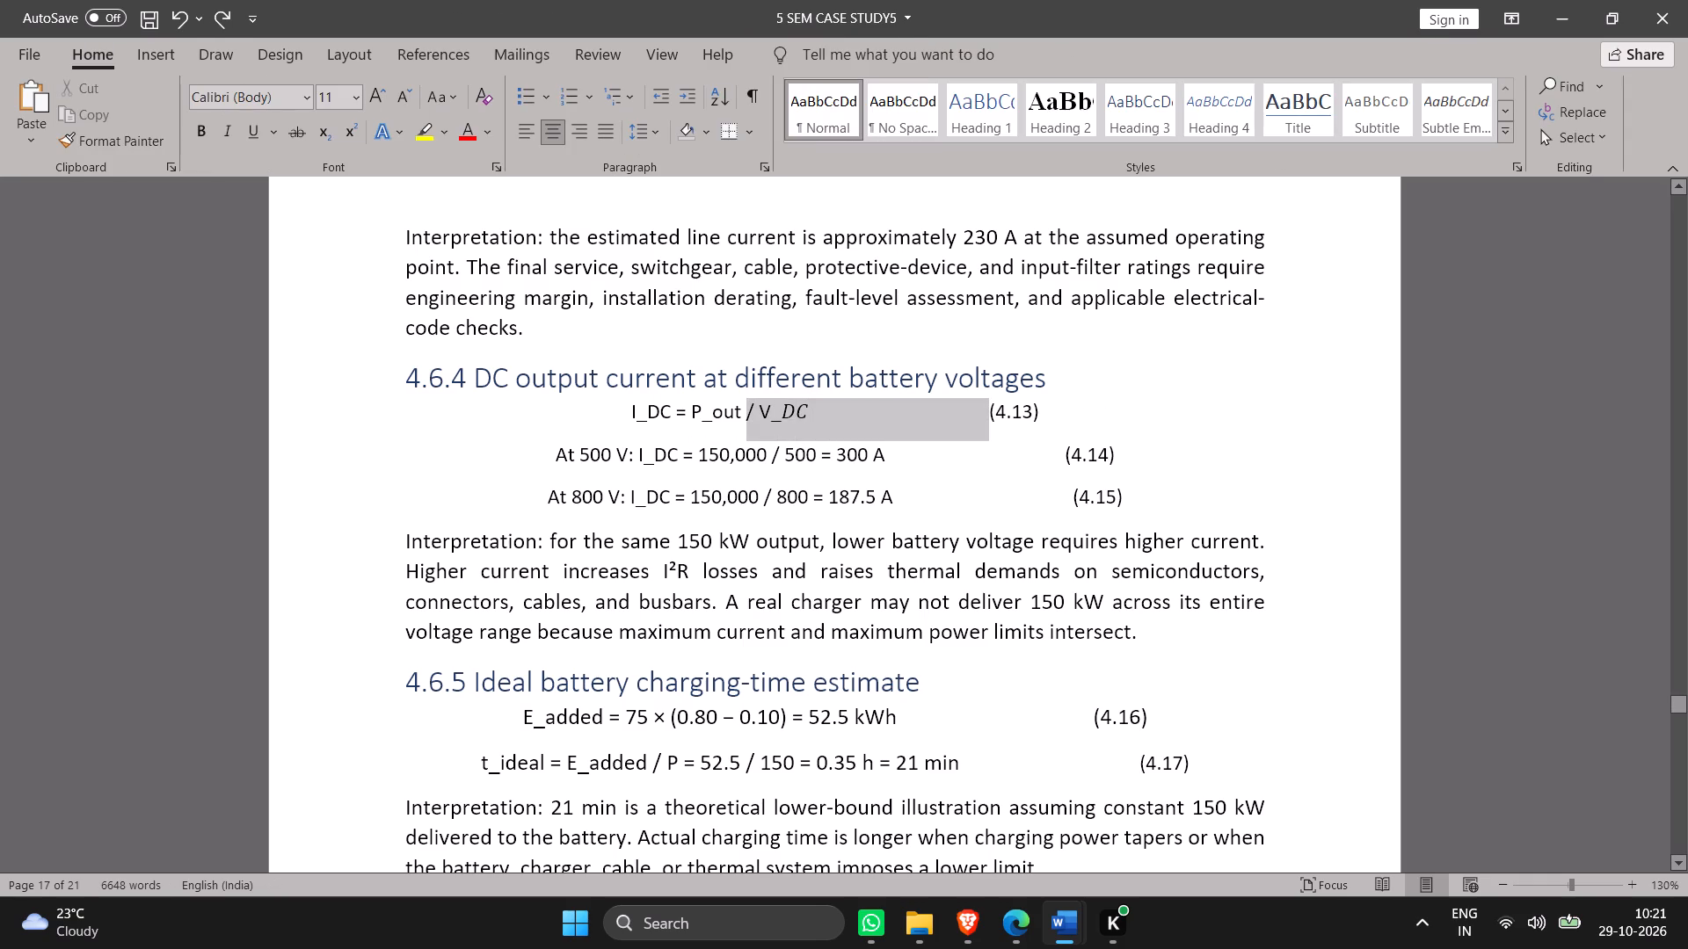
drag(753, 408, 628, 425)
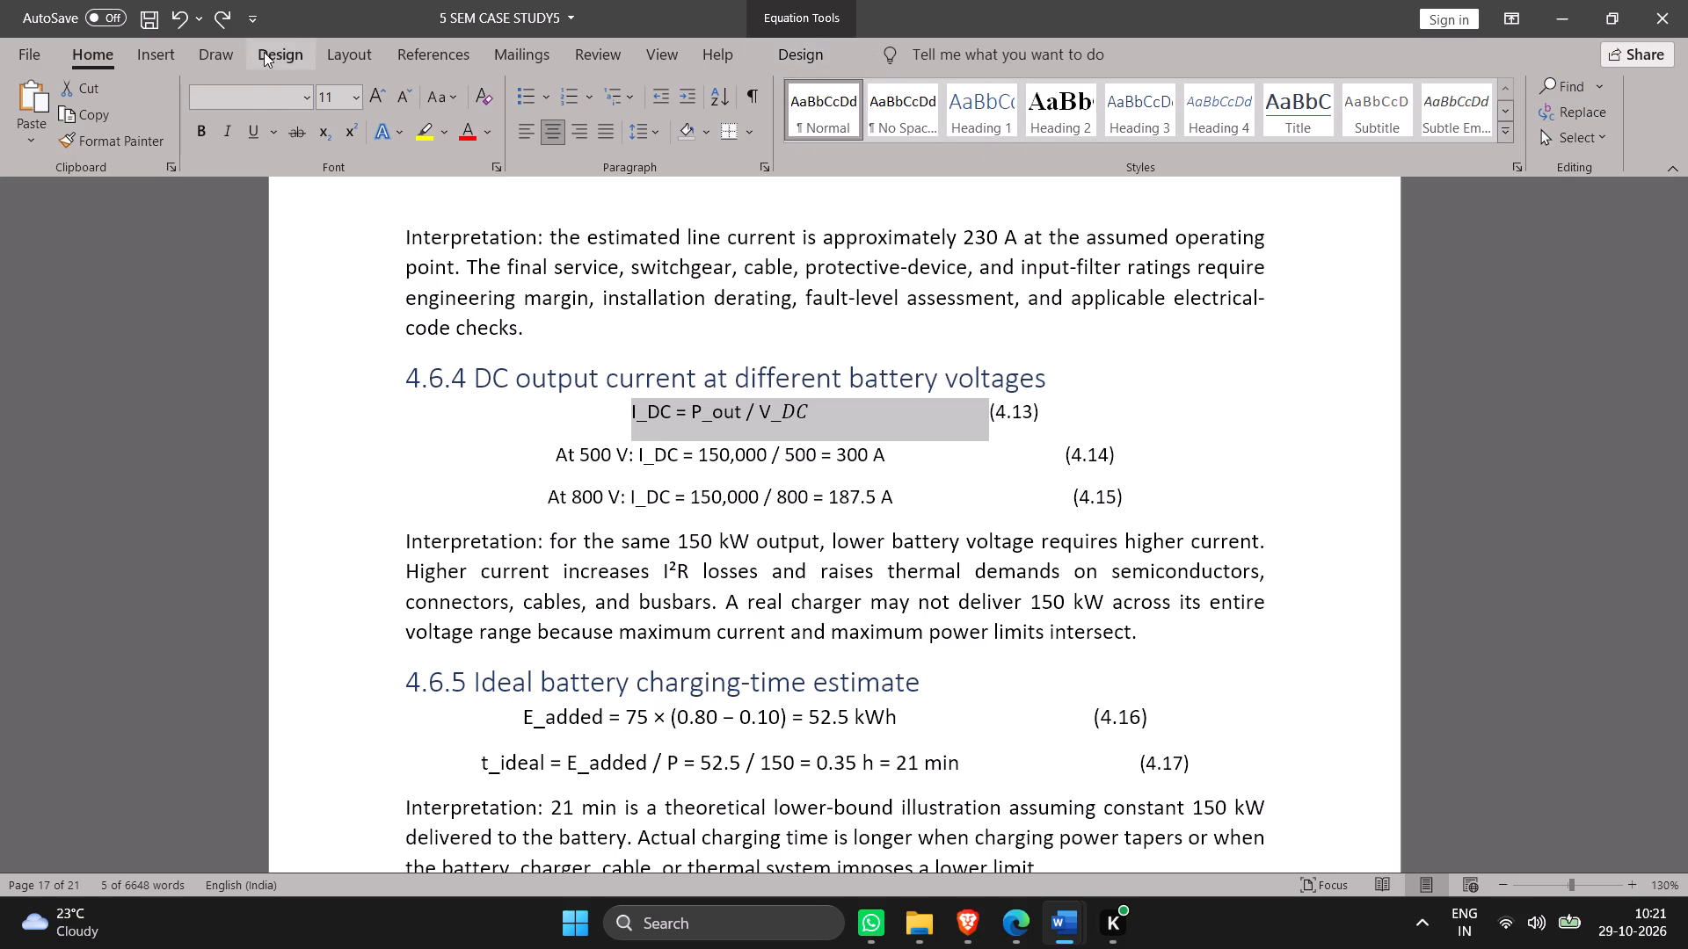
click(149, 56)
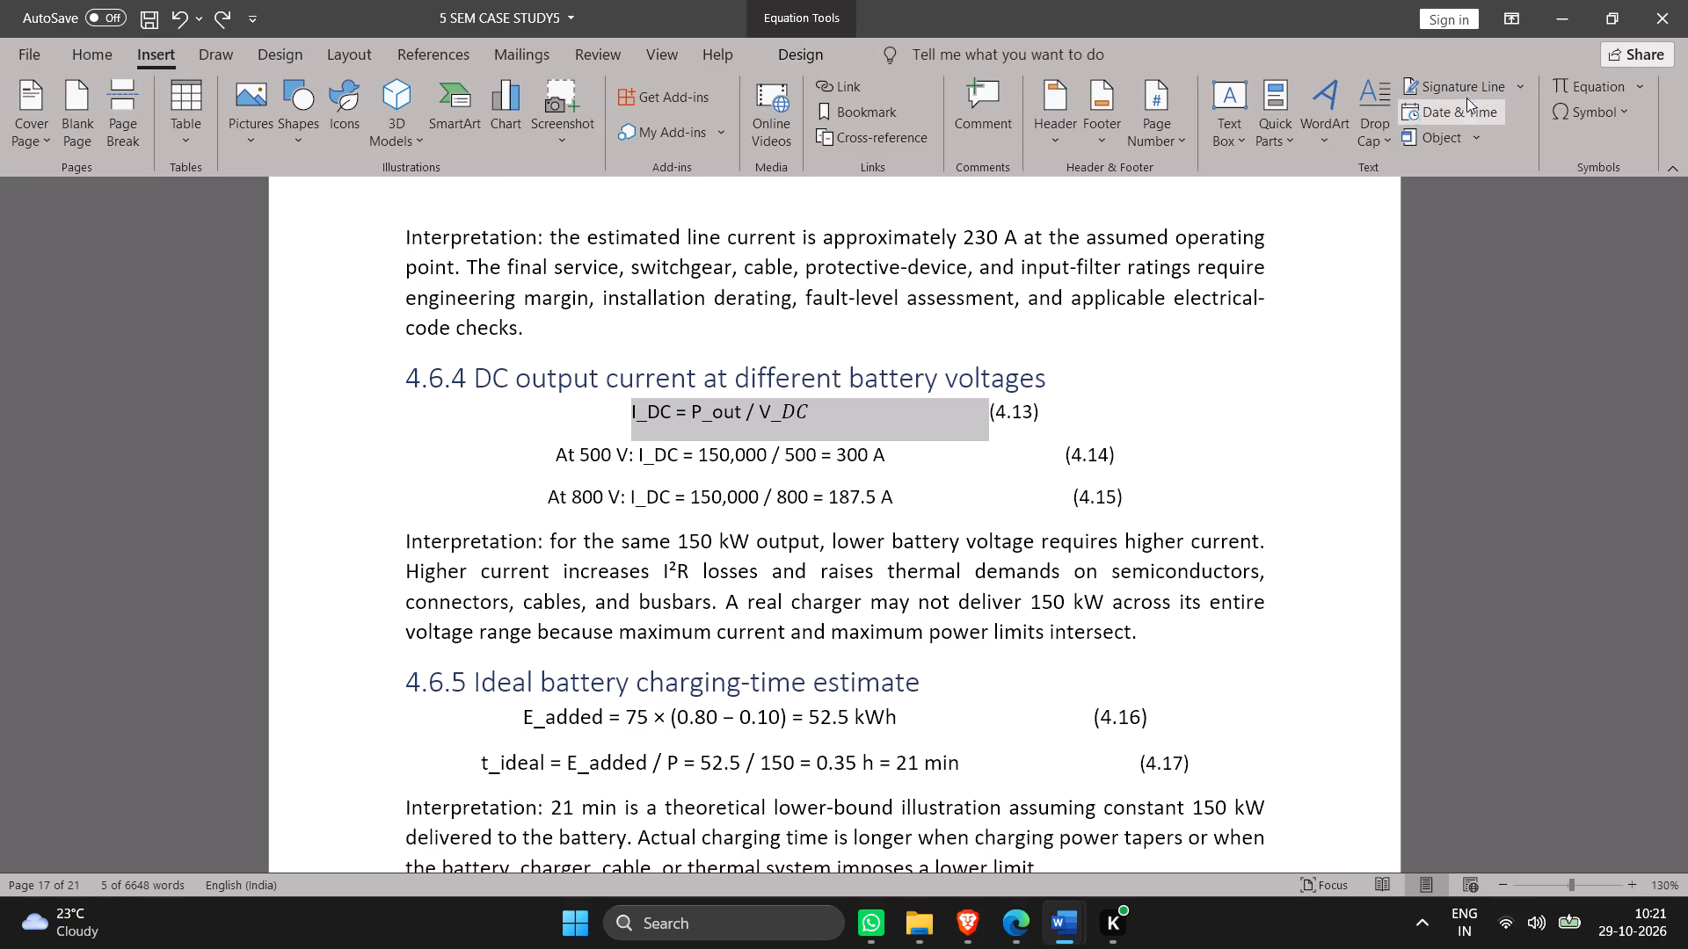
click(1591, 85)
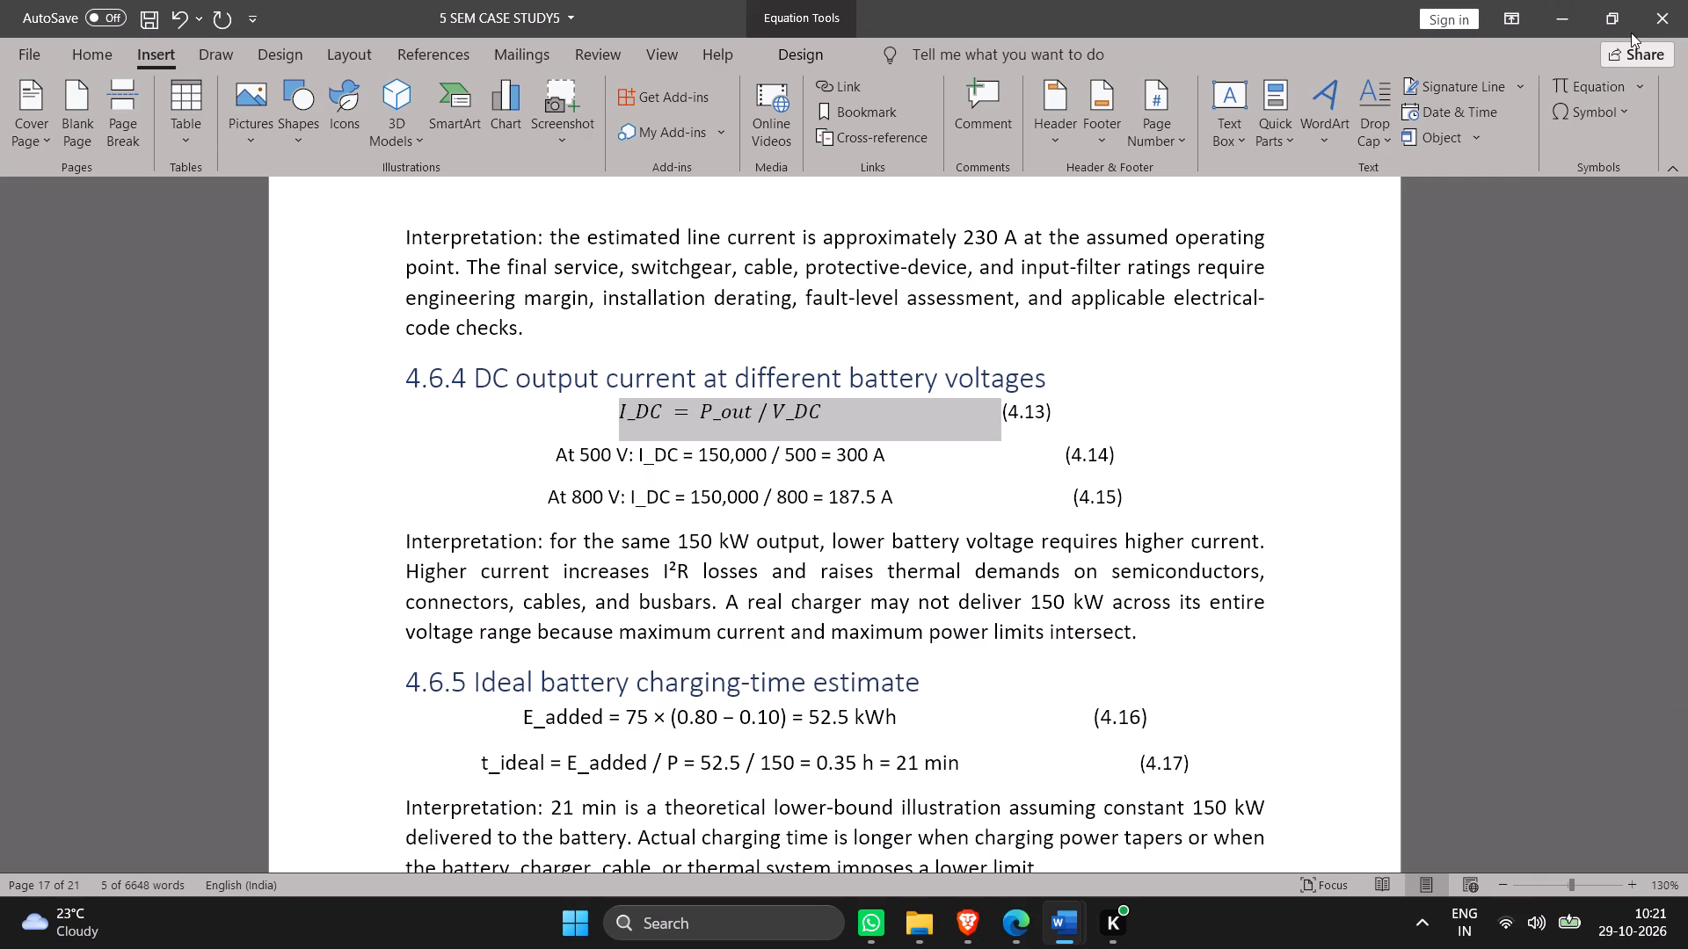
click(1641, 83)
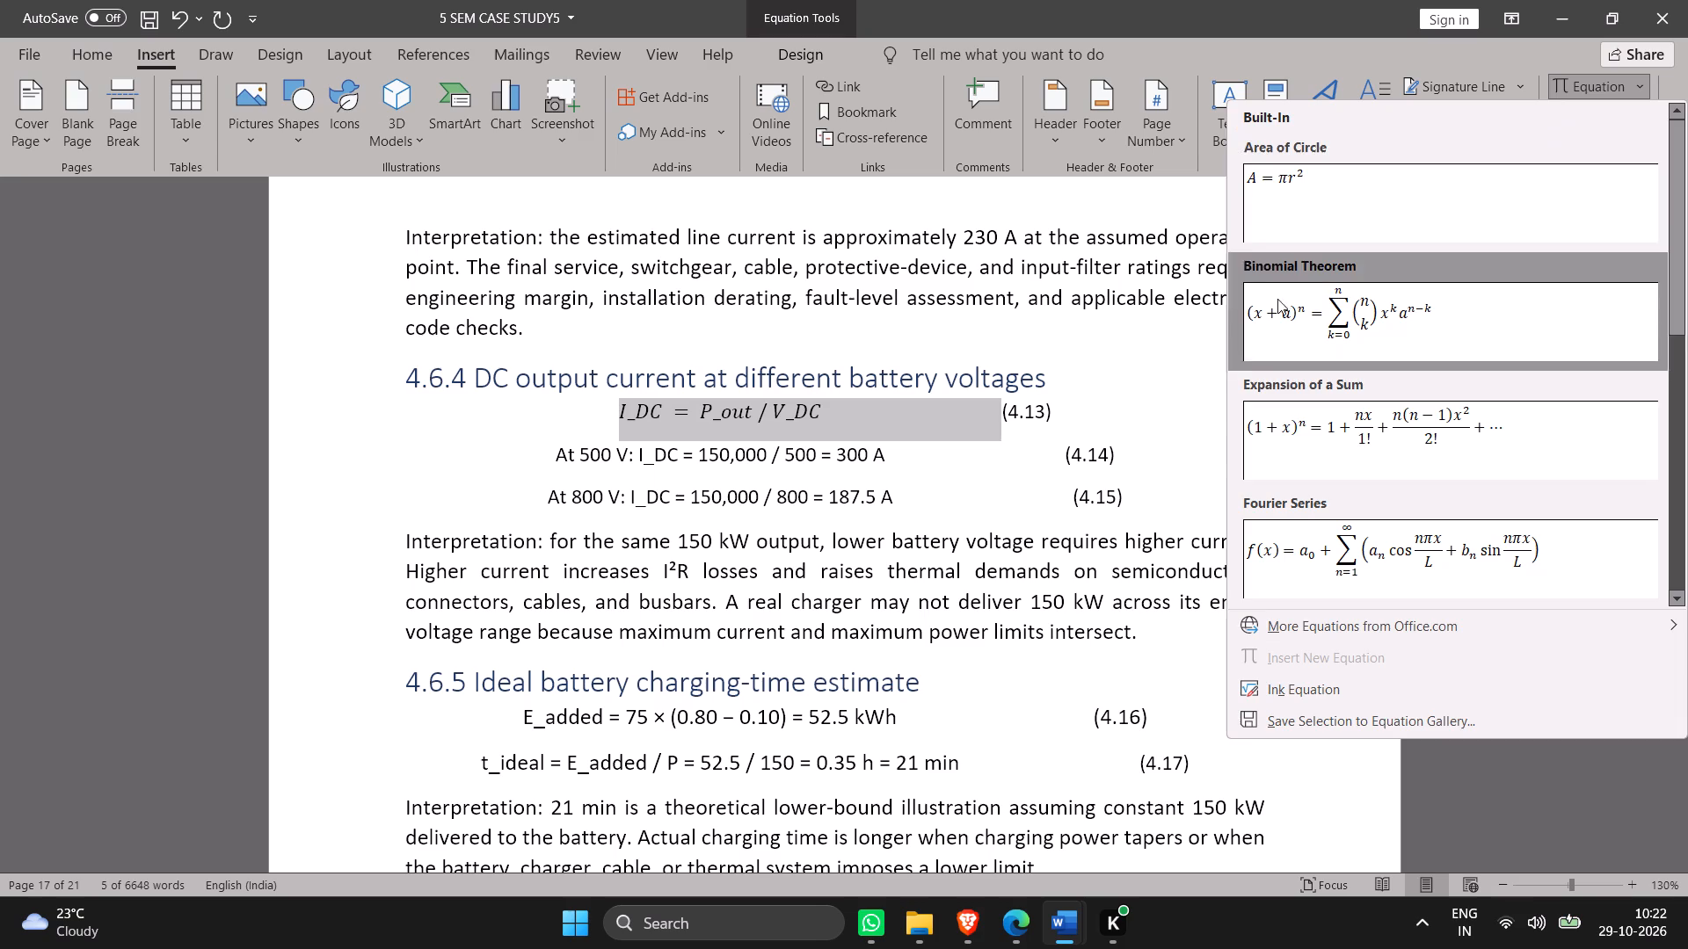
click(1204, 413)
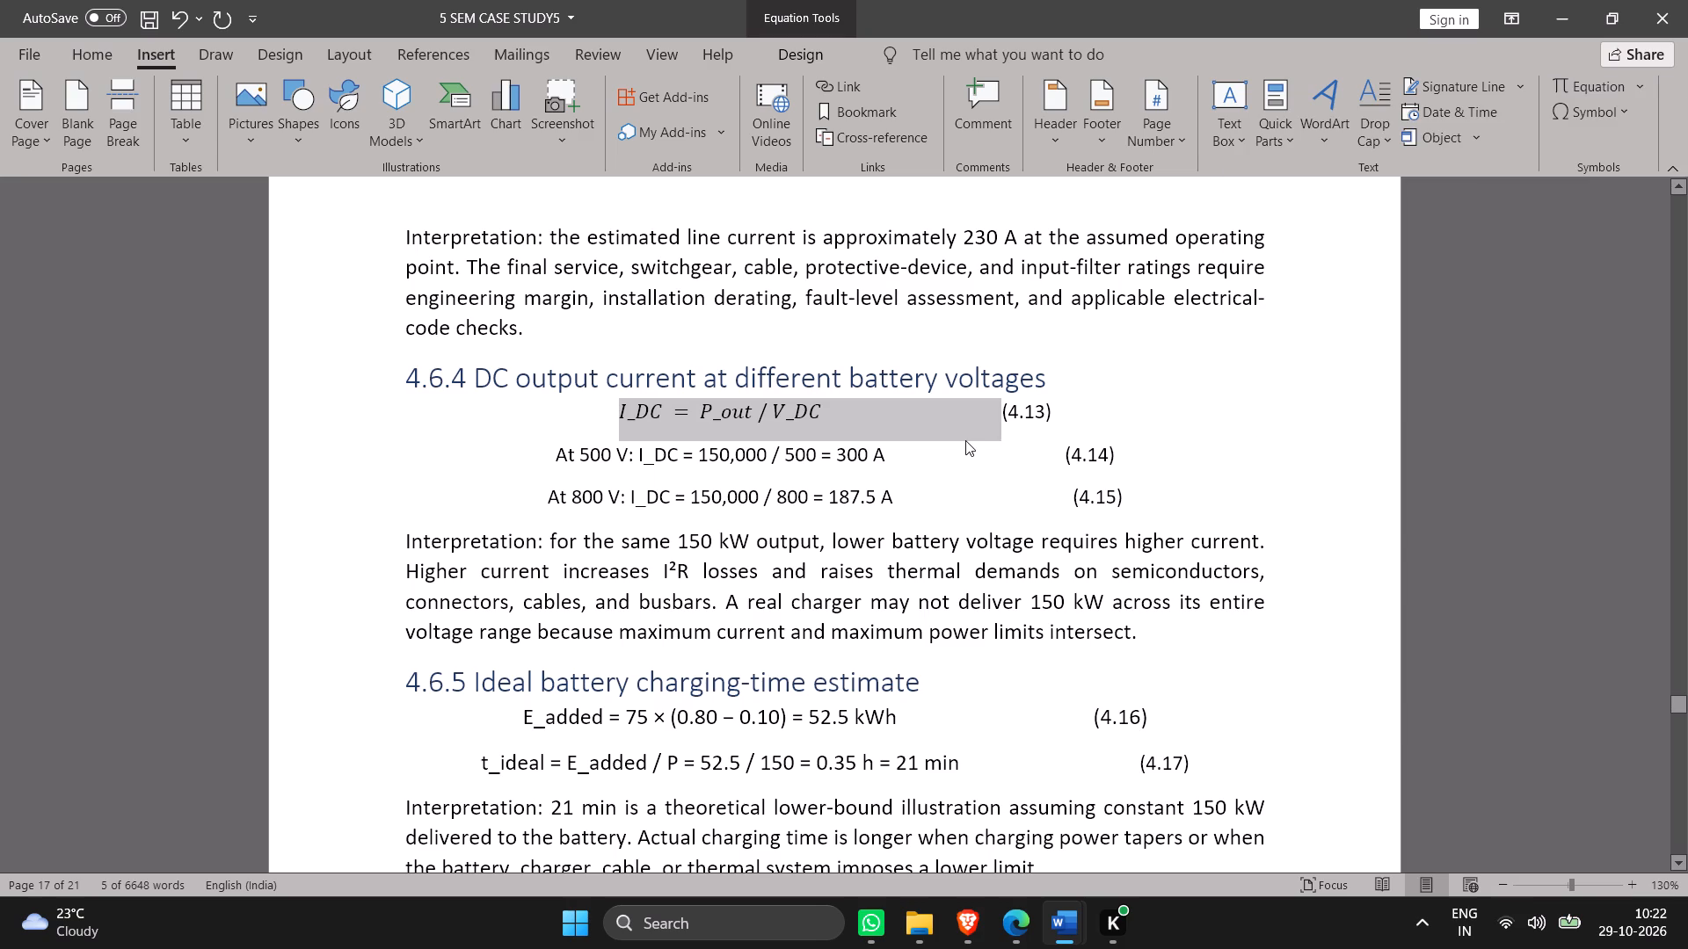
Convert the plain text At 500 V: I_DC = 150,000 / 500 = 300 A before (4.14) into an equation.
drag(555, 454, 893, 450)
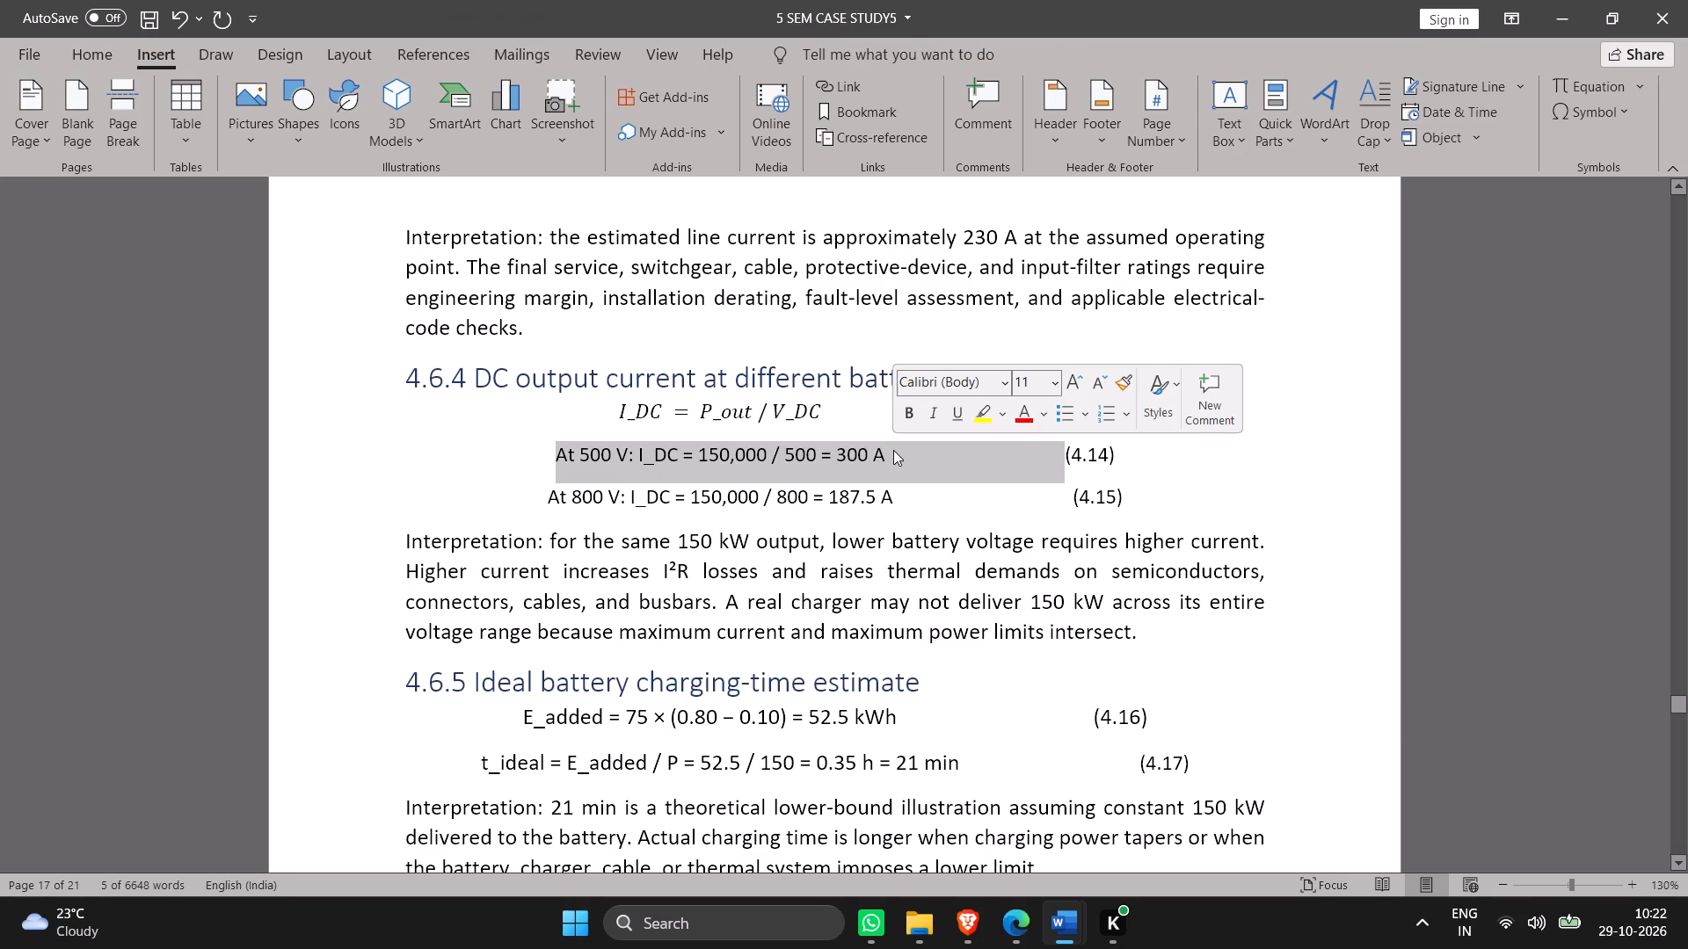
click(1575, 86)
Convert the plain text At 800 V: I_DC = 150,000 / 800 = 187.5 A before (4.15) into an equation.
click(921, 506)
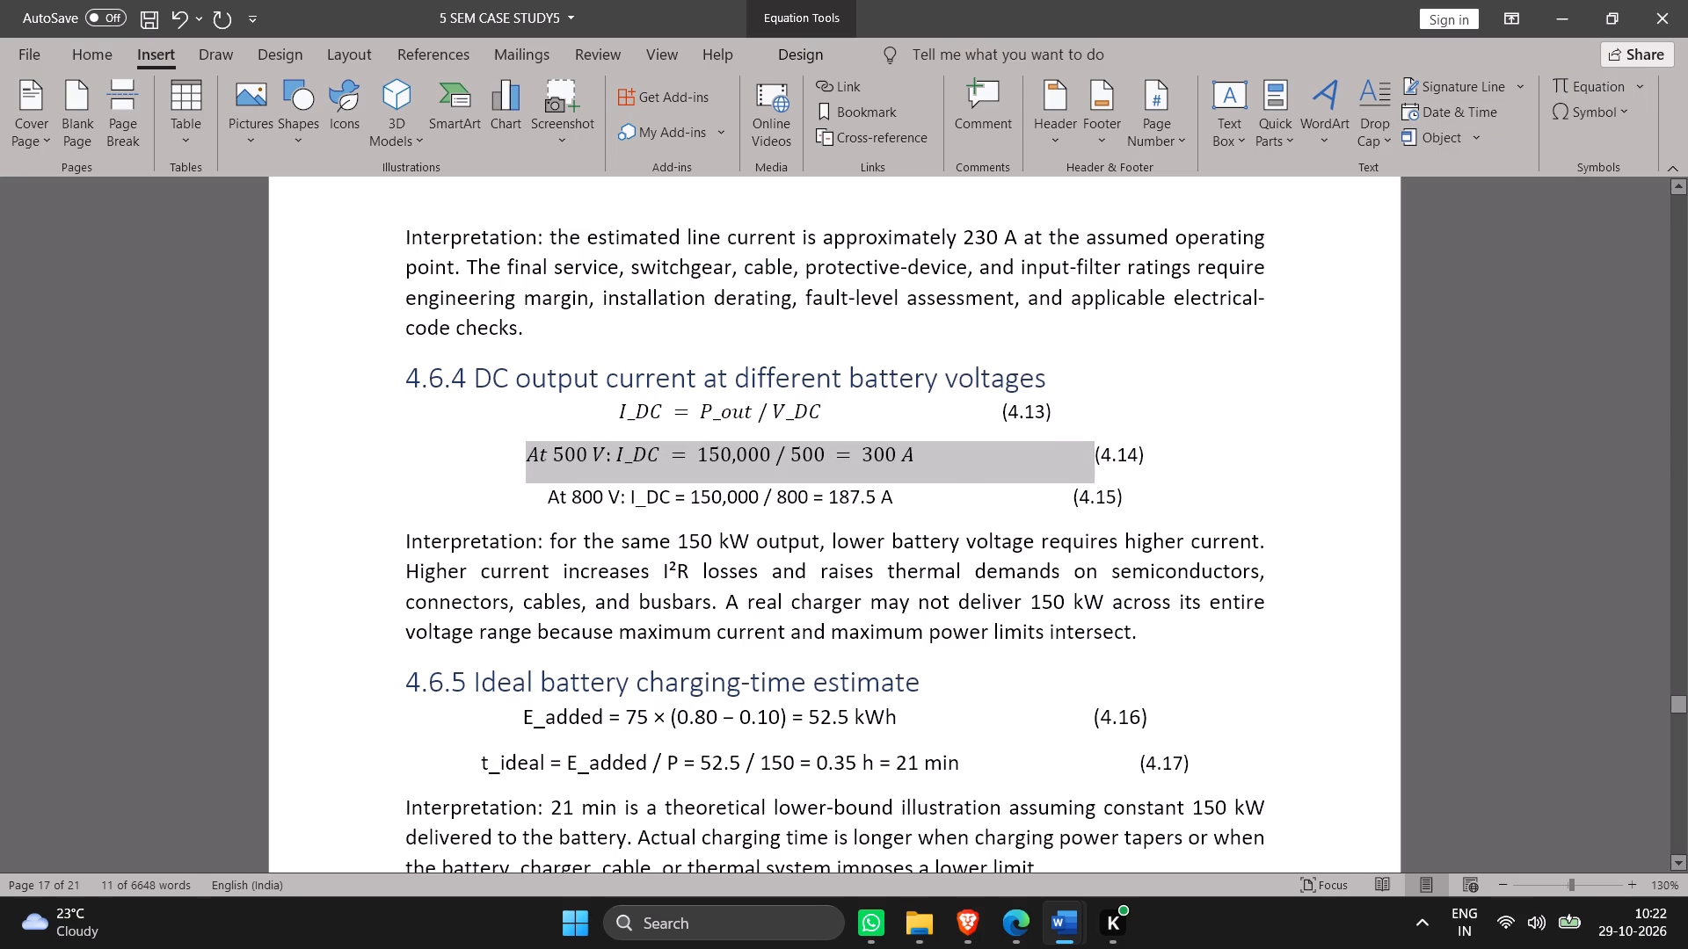
drag(899, 501, 598, 519)
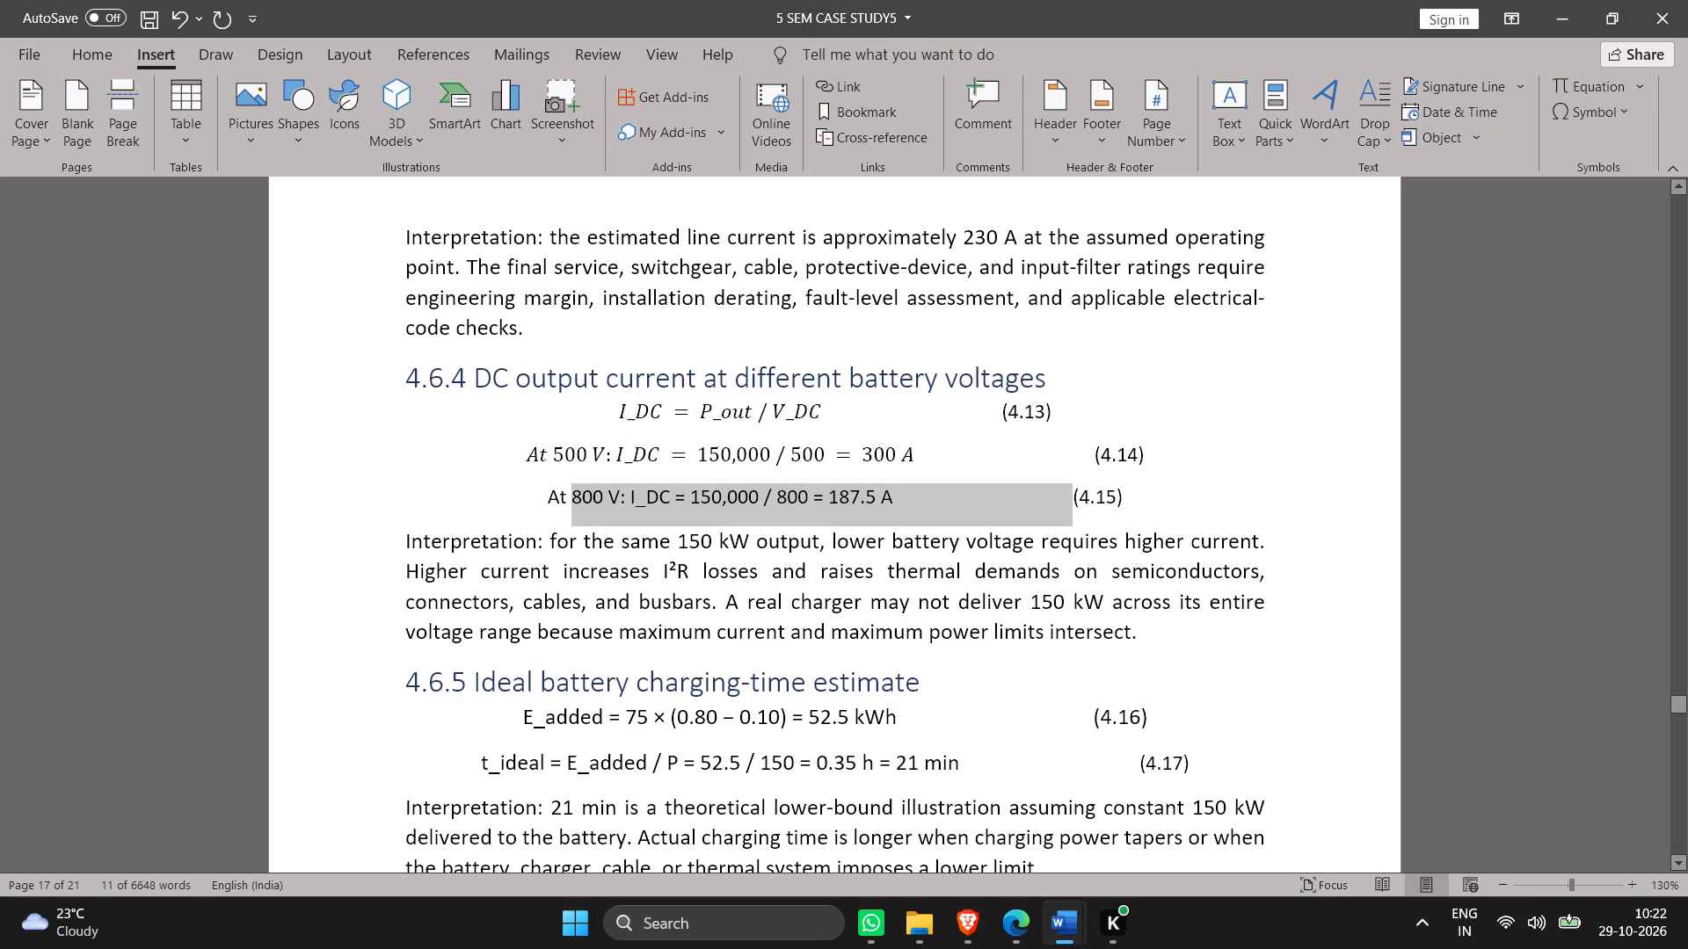
drag(598, 519, 557, 509)
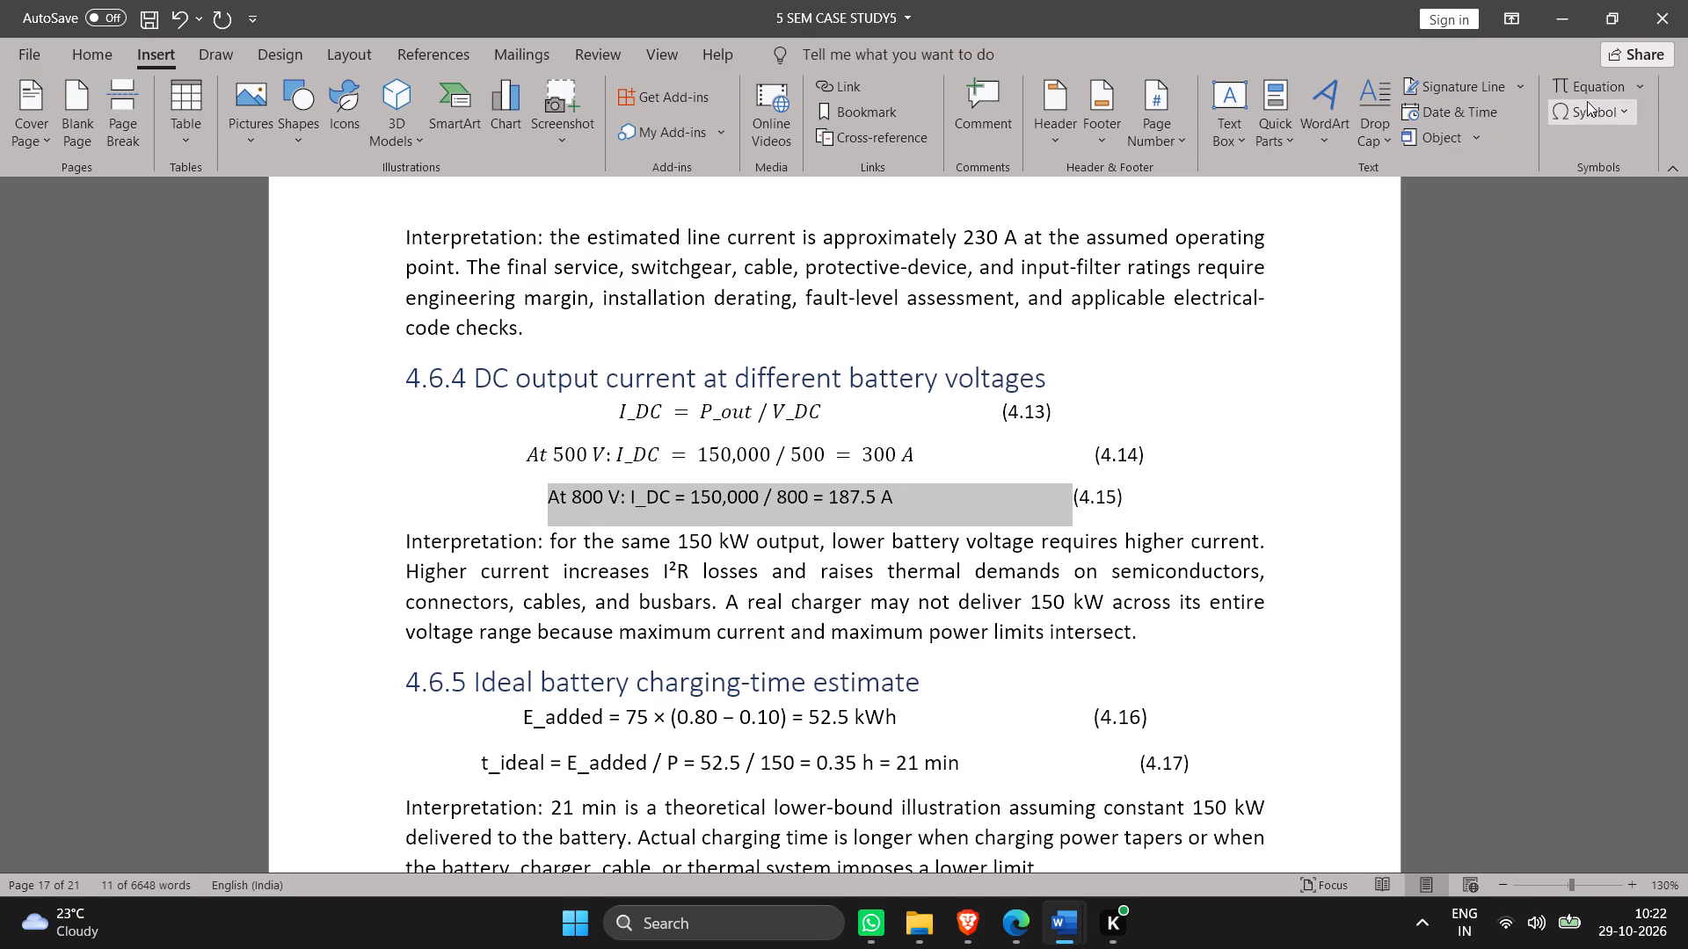
click(1582, 89)
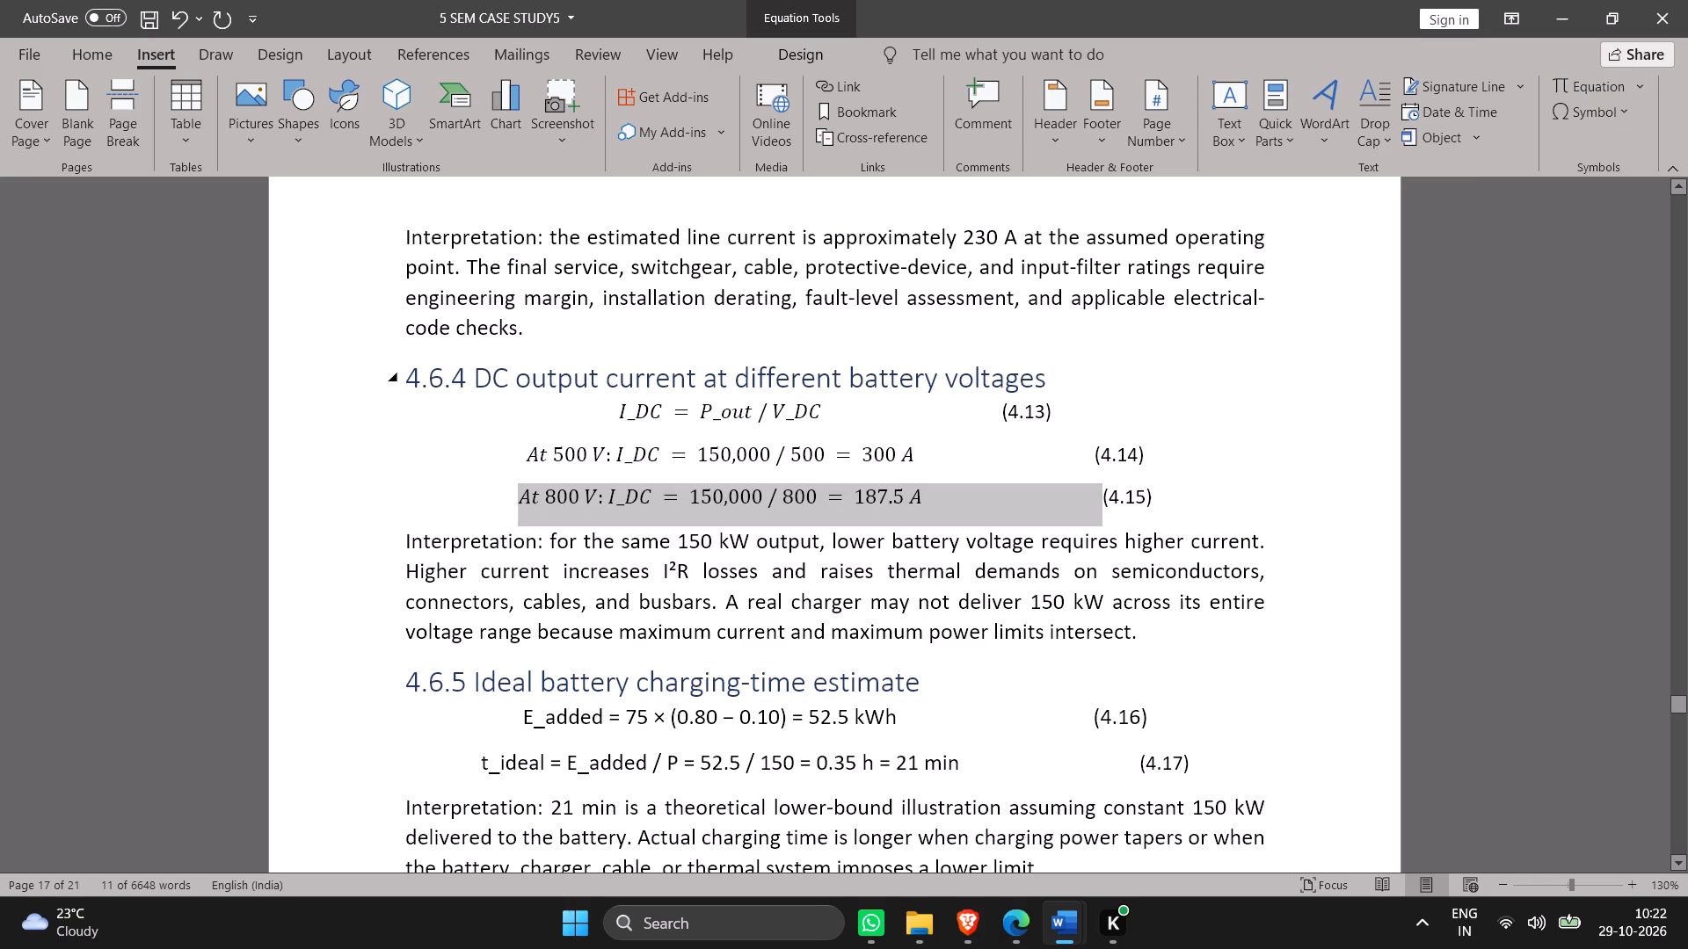
Narrow the gap between the 500 V equation and its number (4.14) by deleting 30 spaces, keeping the opening parenthesis.
click(1098, 459)
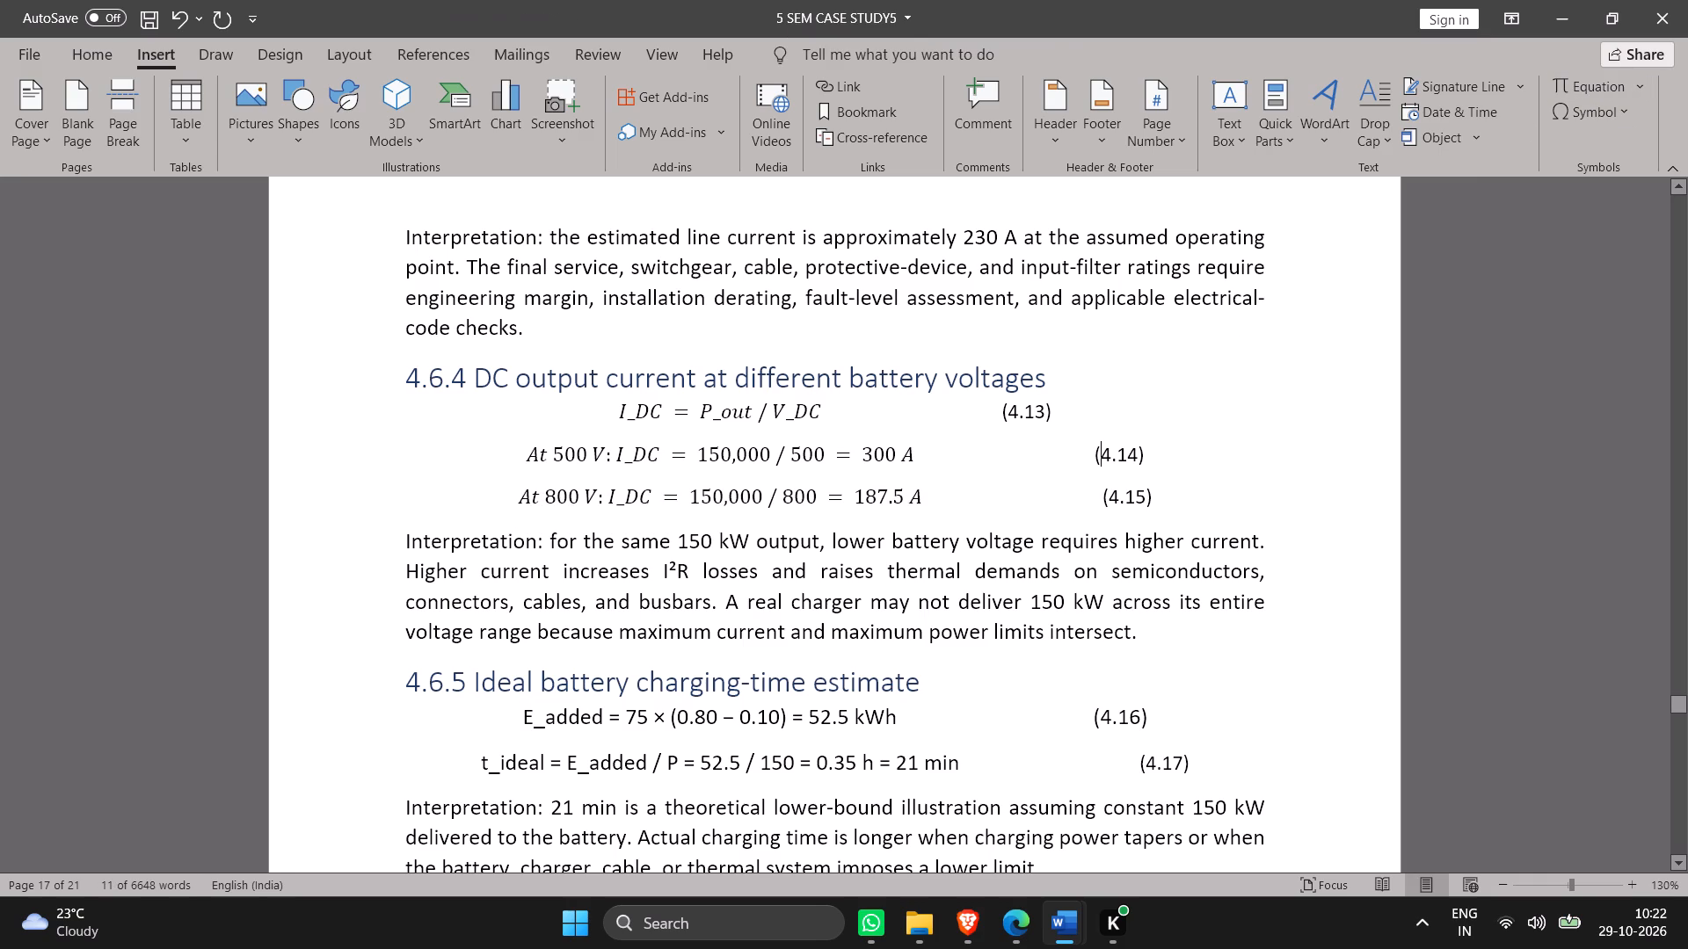
key(Left)
key(BackSpace)
key(BackSpace)
key(BackSpace)
key(BackSpace)
key(BackSpace)
key(BackSpace)
key(BackSpace)
key(BackSpace)
key(BackSpace)
key(BackSpace)
key(BackSpace)
key(BackSpace)
key(BackSpace)
key(BackSpace)
key(BackSpace)
key(BackSpace)
key(BackSpace)
key(BackSpace)
key(BackSpace)
key(BackSpace)
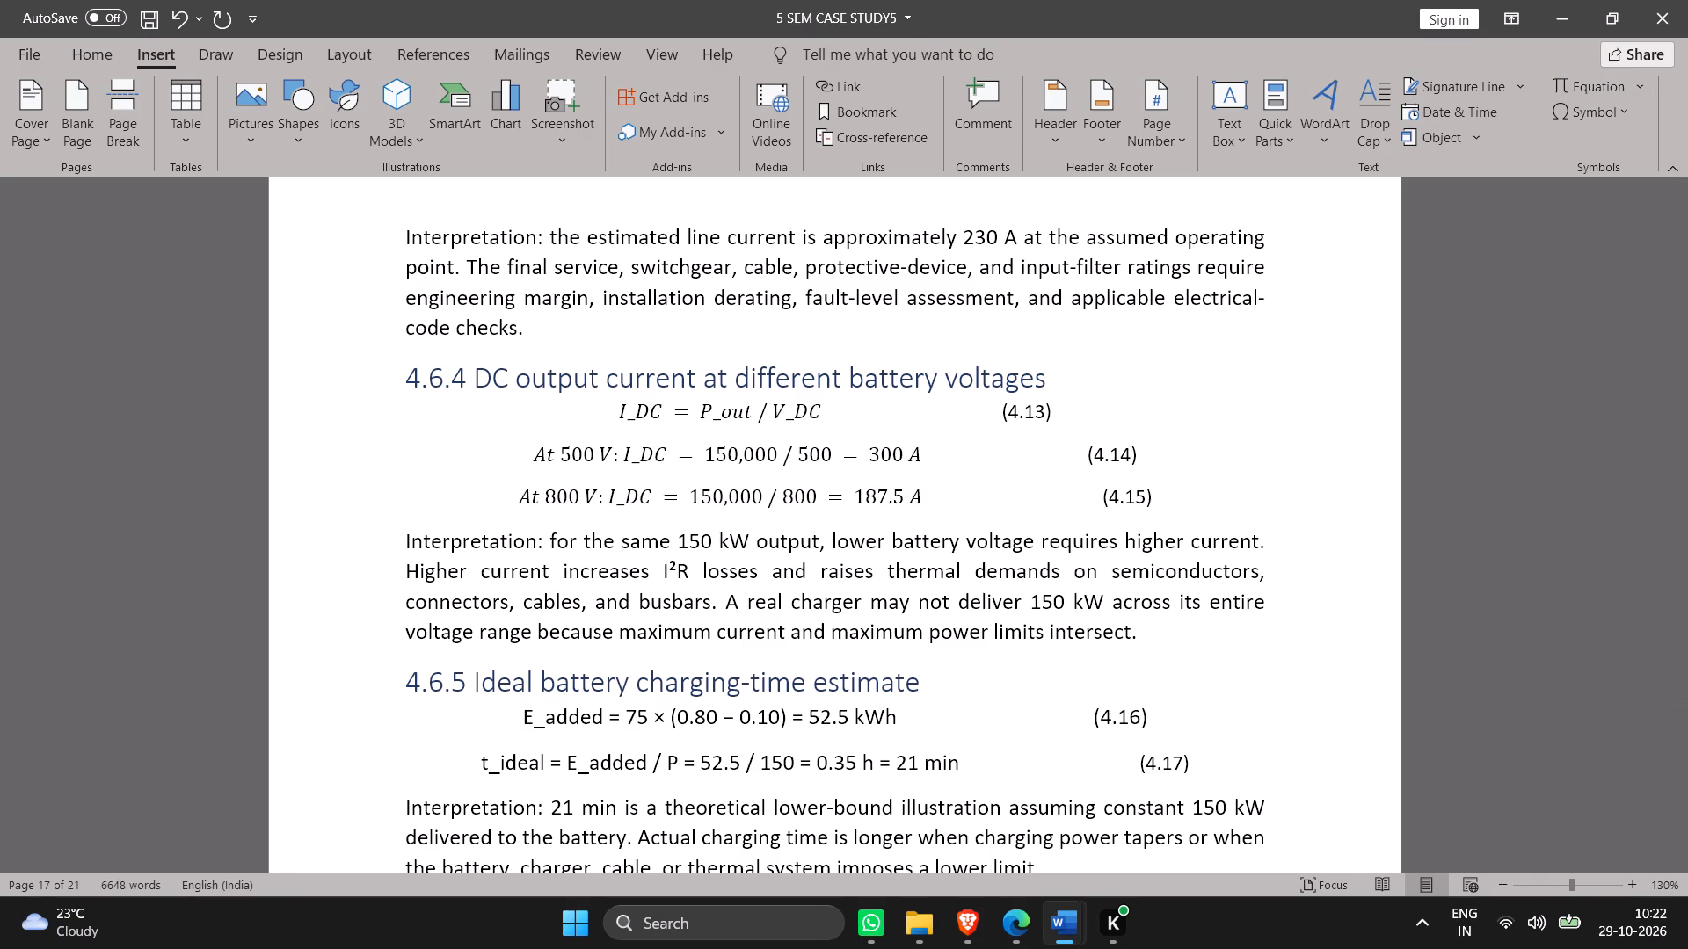
key(BackSpace)
key(BackSpace)
key(BackSpace)
key(BackSpace)
key(BackSpace)
key(BackSpace)
key(BackSpace)
key(BackSpace)
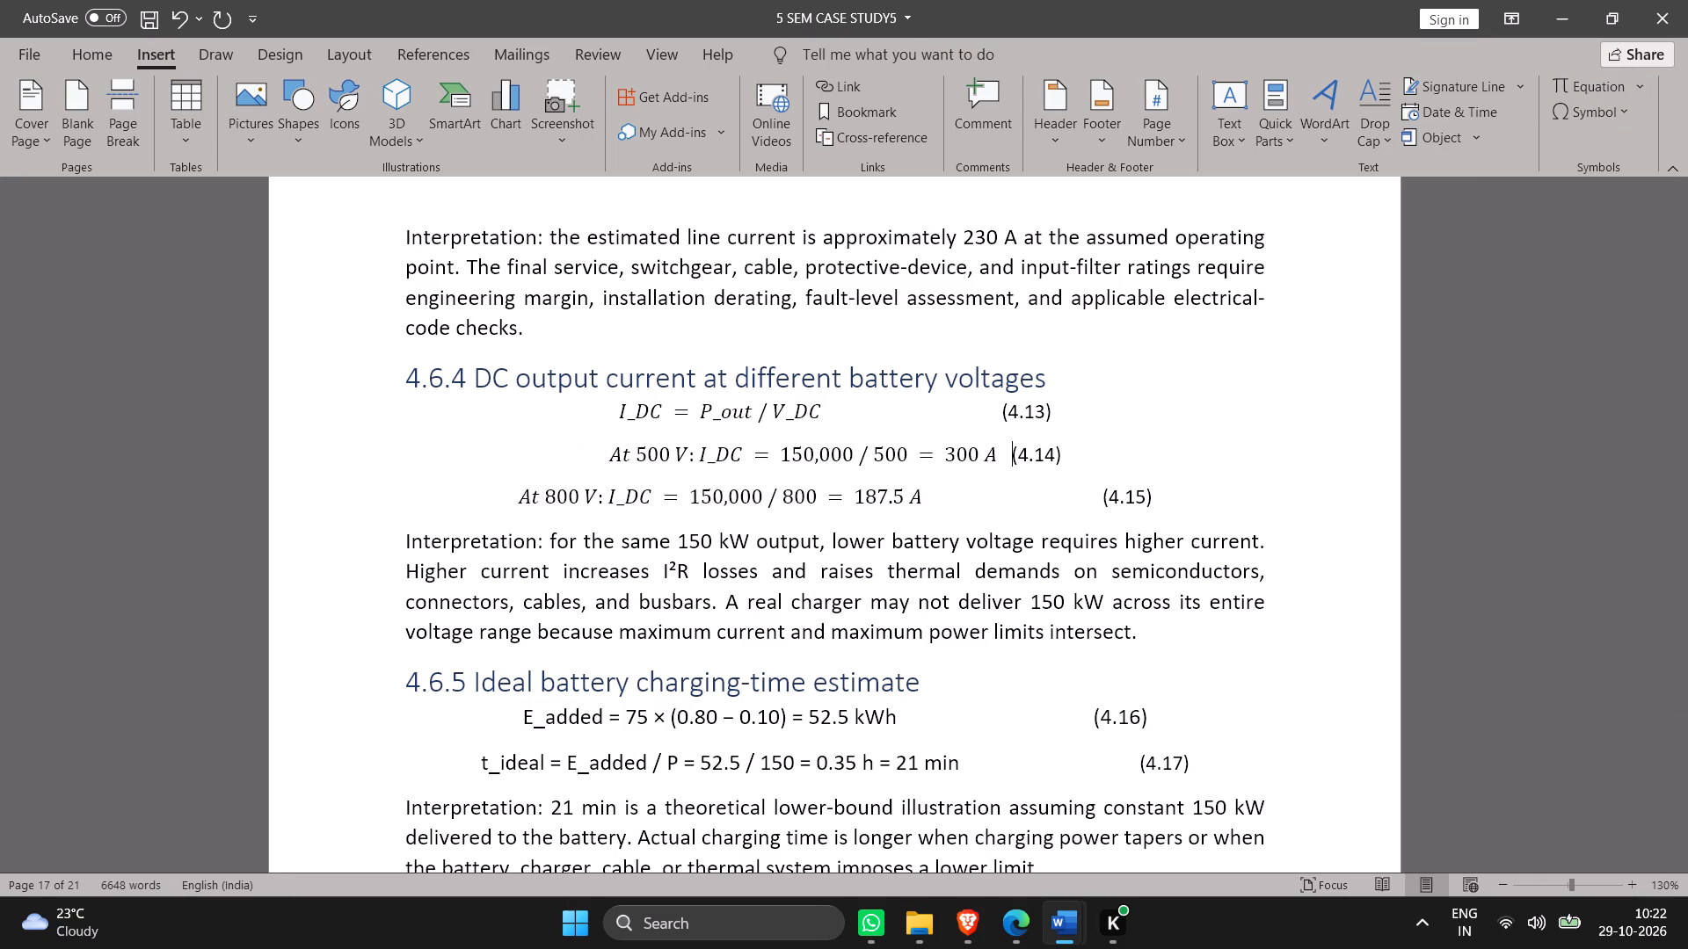
key(BackSpace)
key(BackSpace)
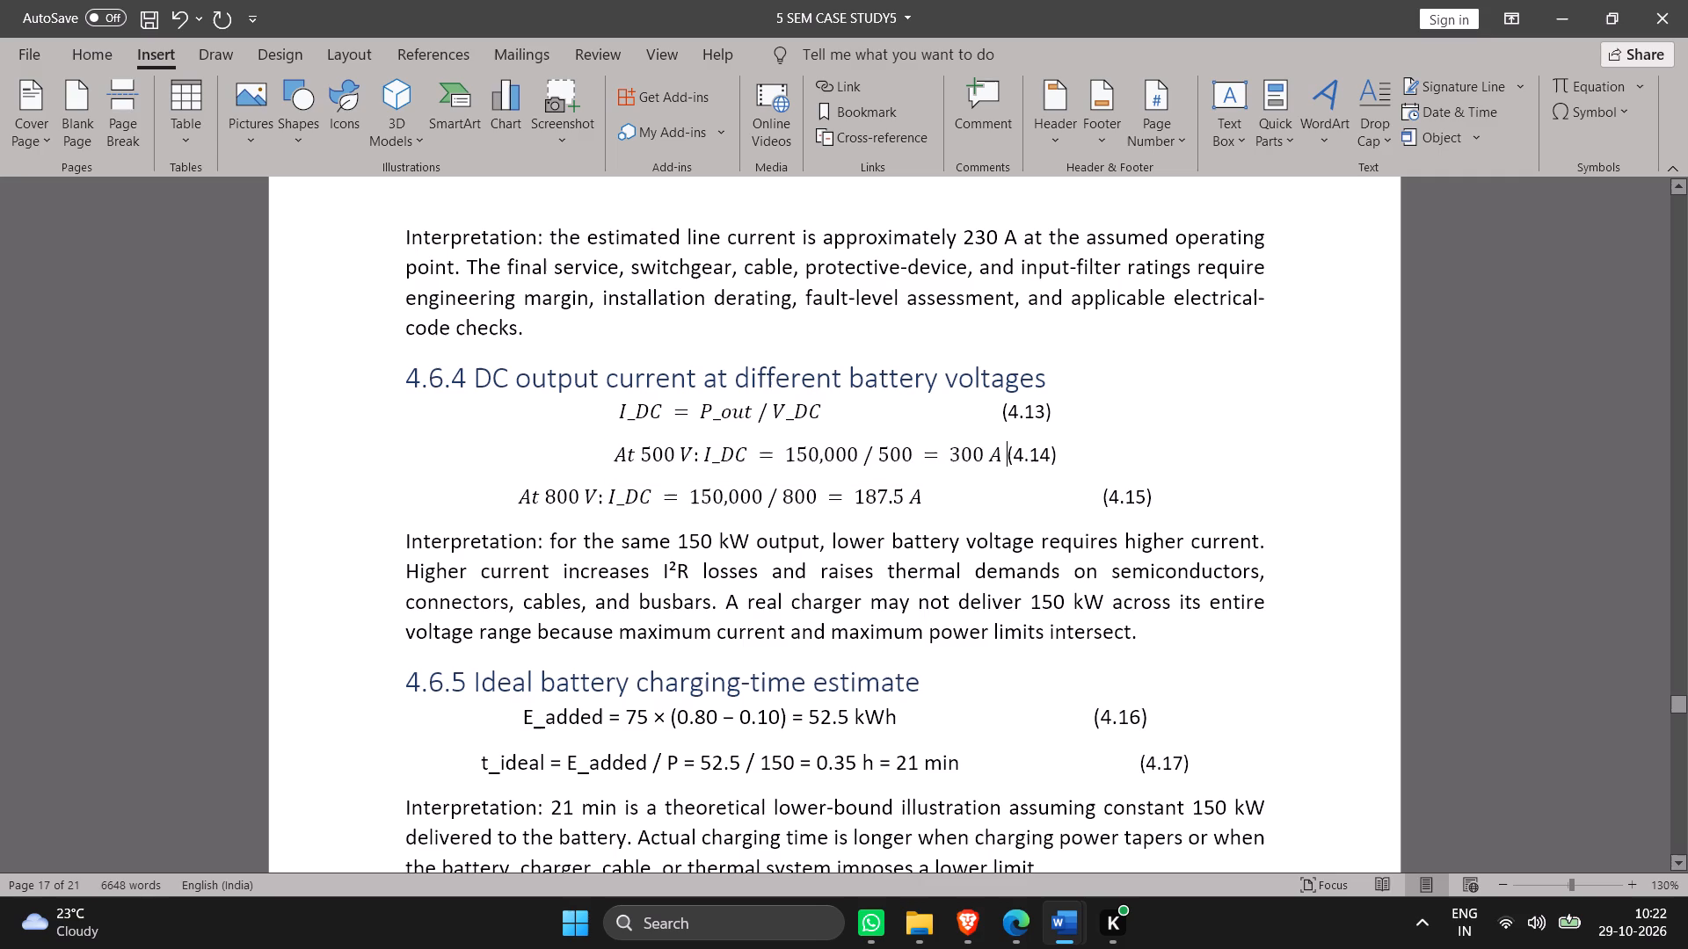
Close the gap between the 800 V equation and its number (4.15) by deleting the 22 spaces before the opening parenthesis.
click(1104, 499)
key(BackSpace)
key(BackSpace)
key(BackSpace)
key(BackSpace)
key(BackSpace)
key(BackSpace)
key(BackSpace)
key(BackSpace)
key(BackSpace)
key(BackSpace)
key(BackSpace)
key(BackSpace)
key(BackSpace)
key(BackSpace)
key(BackSpace)
key(BackSpace)
key(BackSpace)
key(BackSpace)
key(BackSpace)
key(BackSpace)
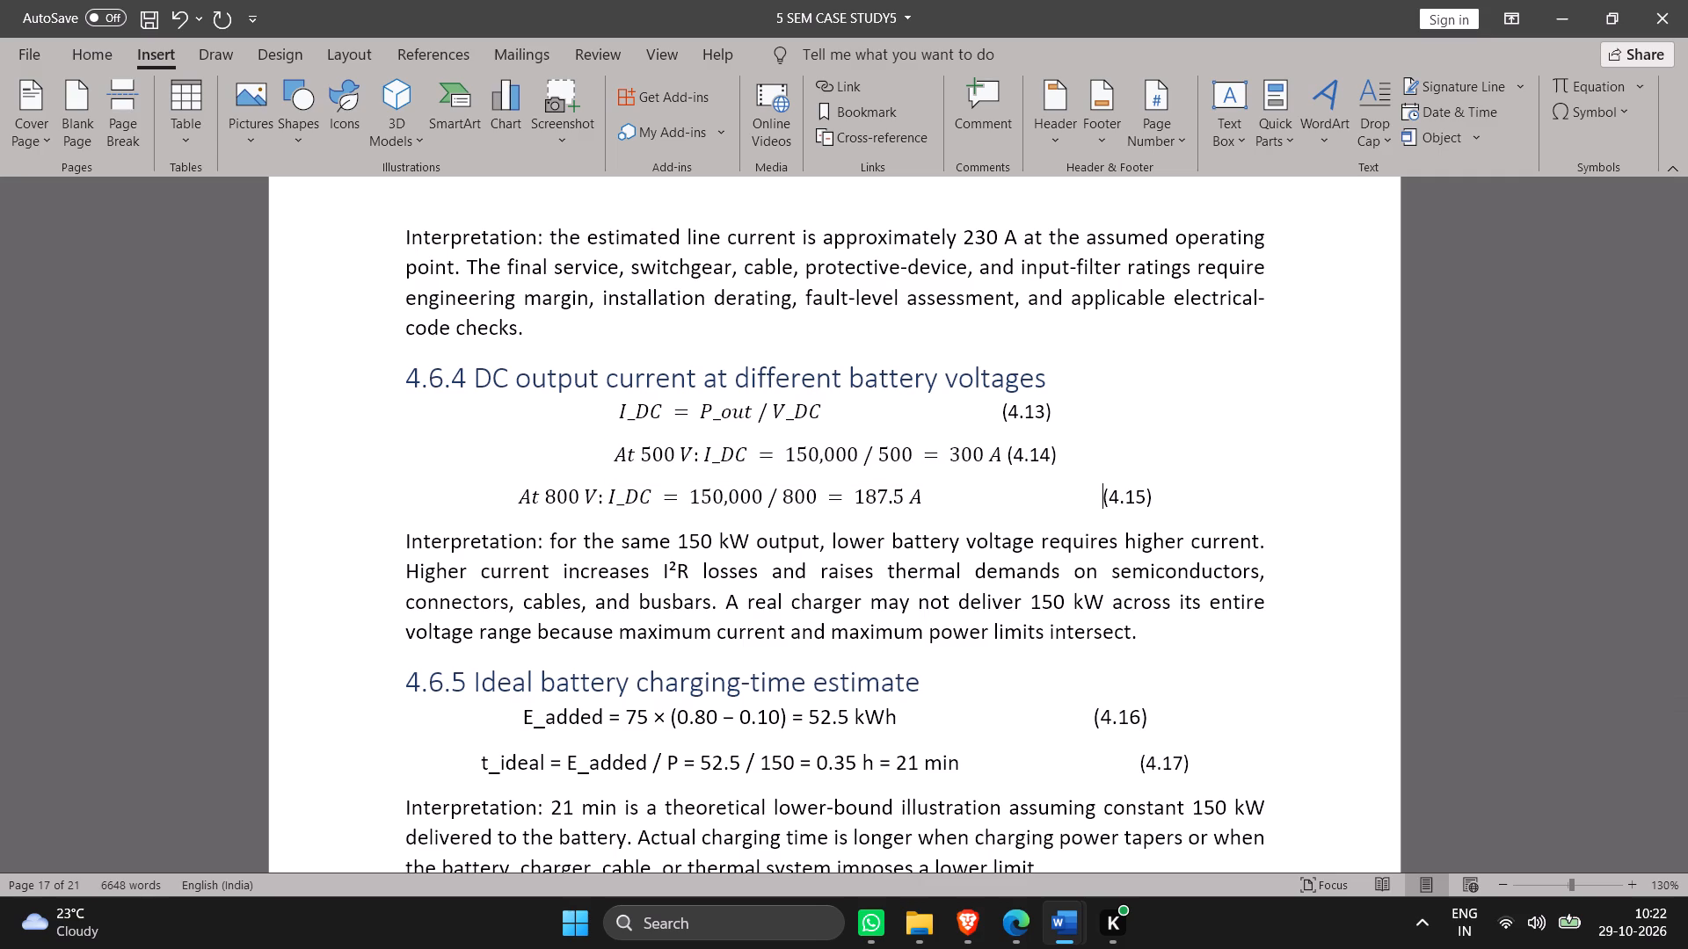
key(BackSpace)
key(BackSpace)
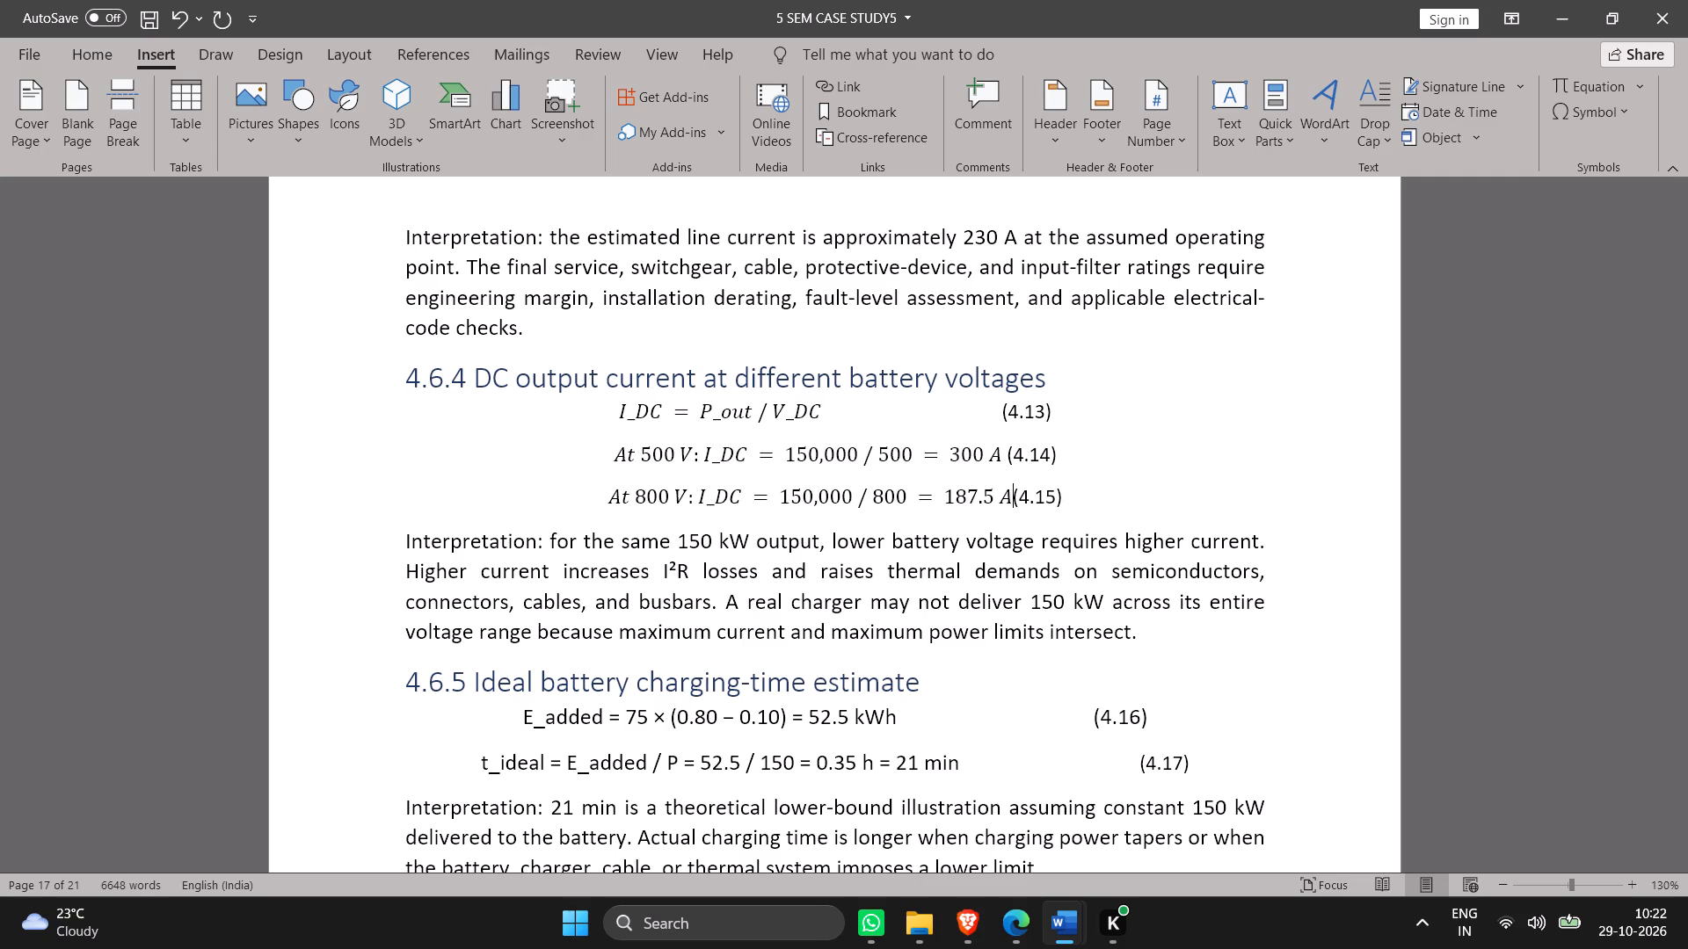
Add two spaces between the 500 V equation and its number (4.14).
click(1006, 448)
key(space)
key(space)
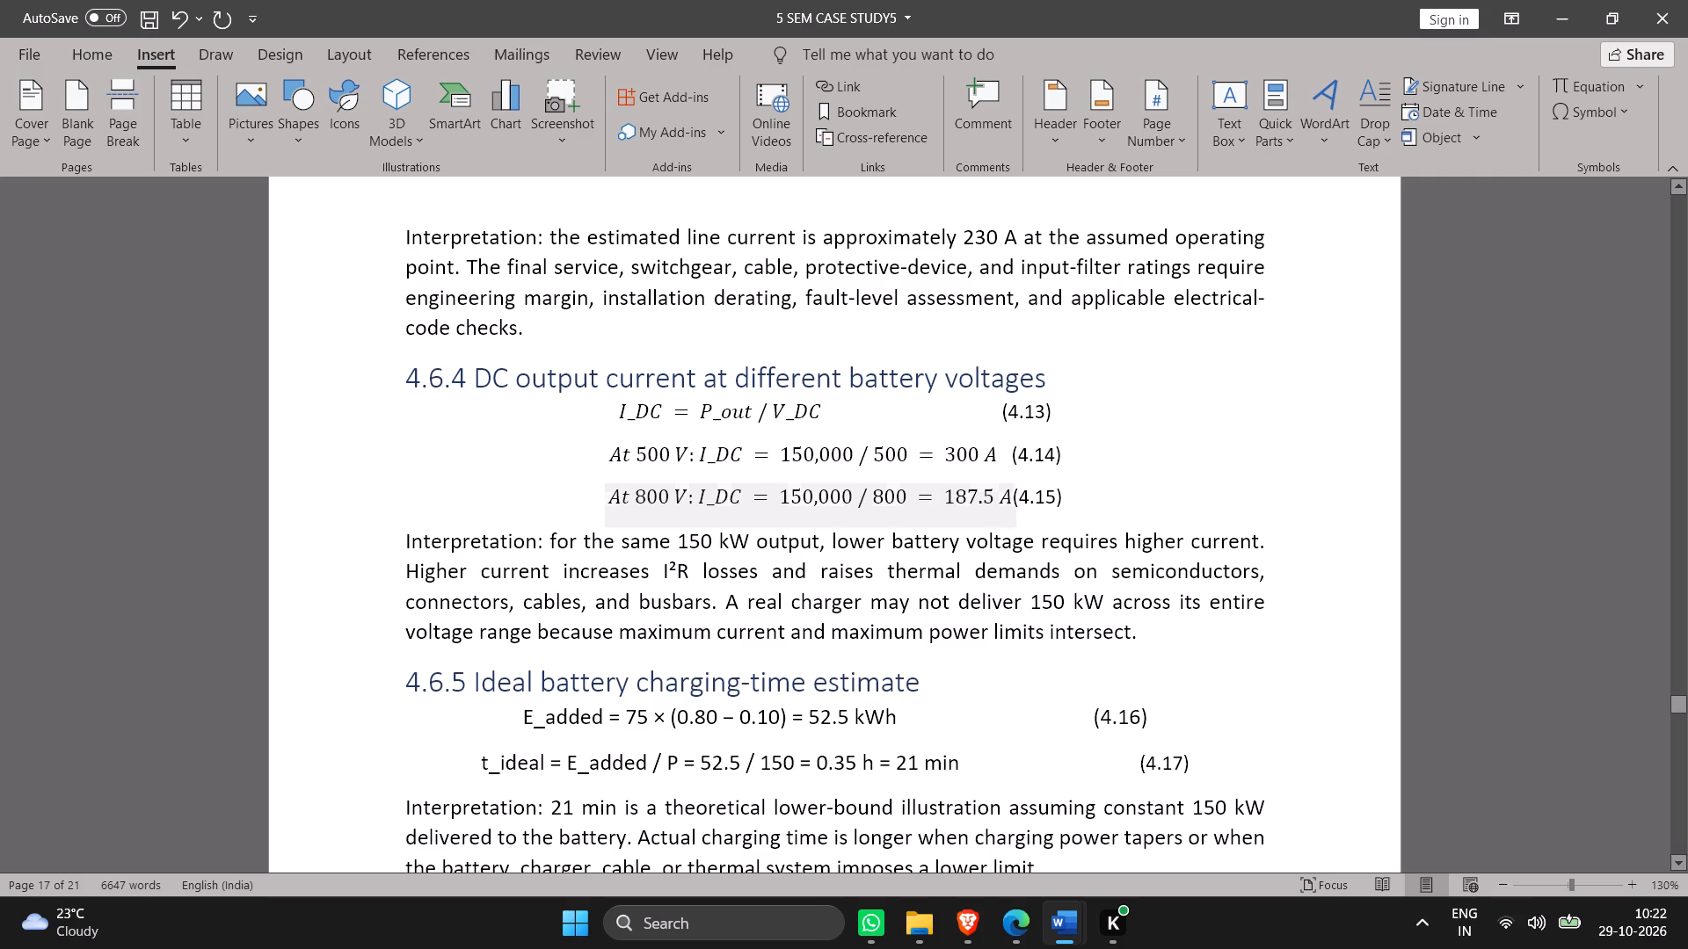
Add three spaces between the 800 V equation and its number (4.15).
click(1012, 499)
click(1111, 468)
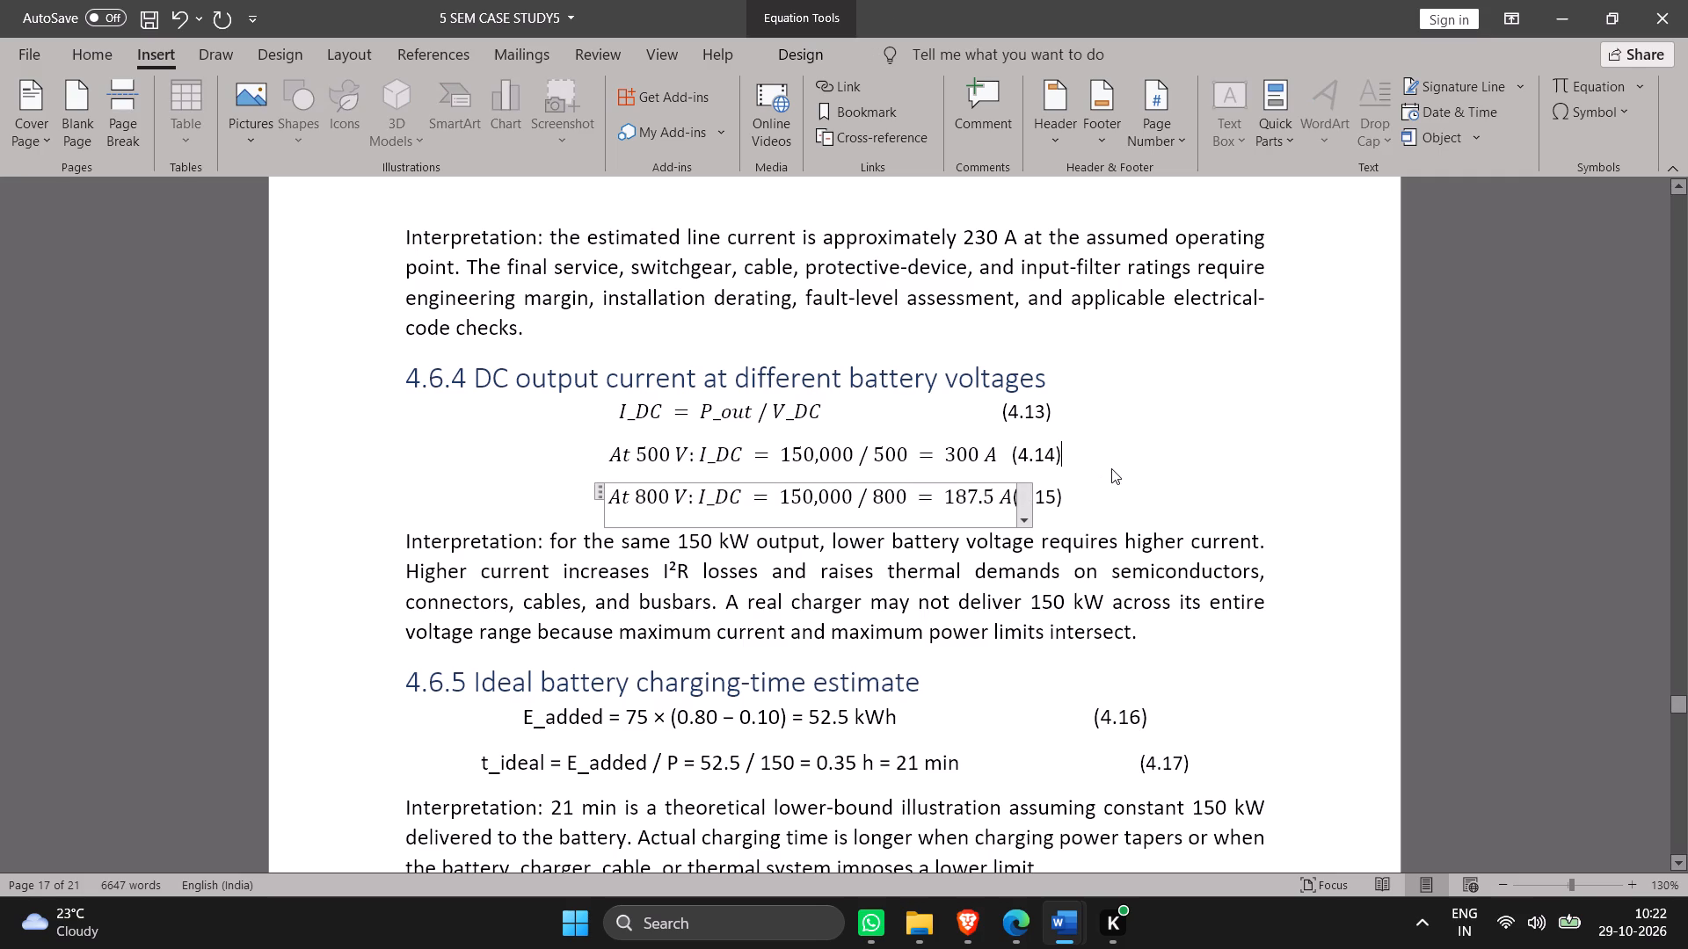
click(1017, 500)
key(Left)
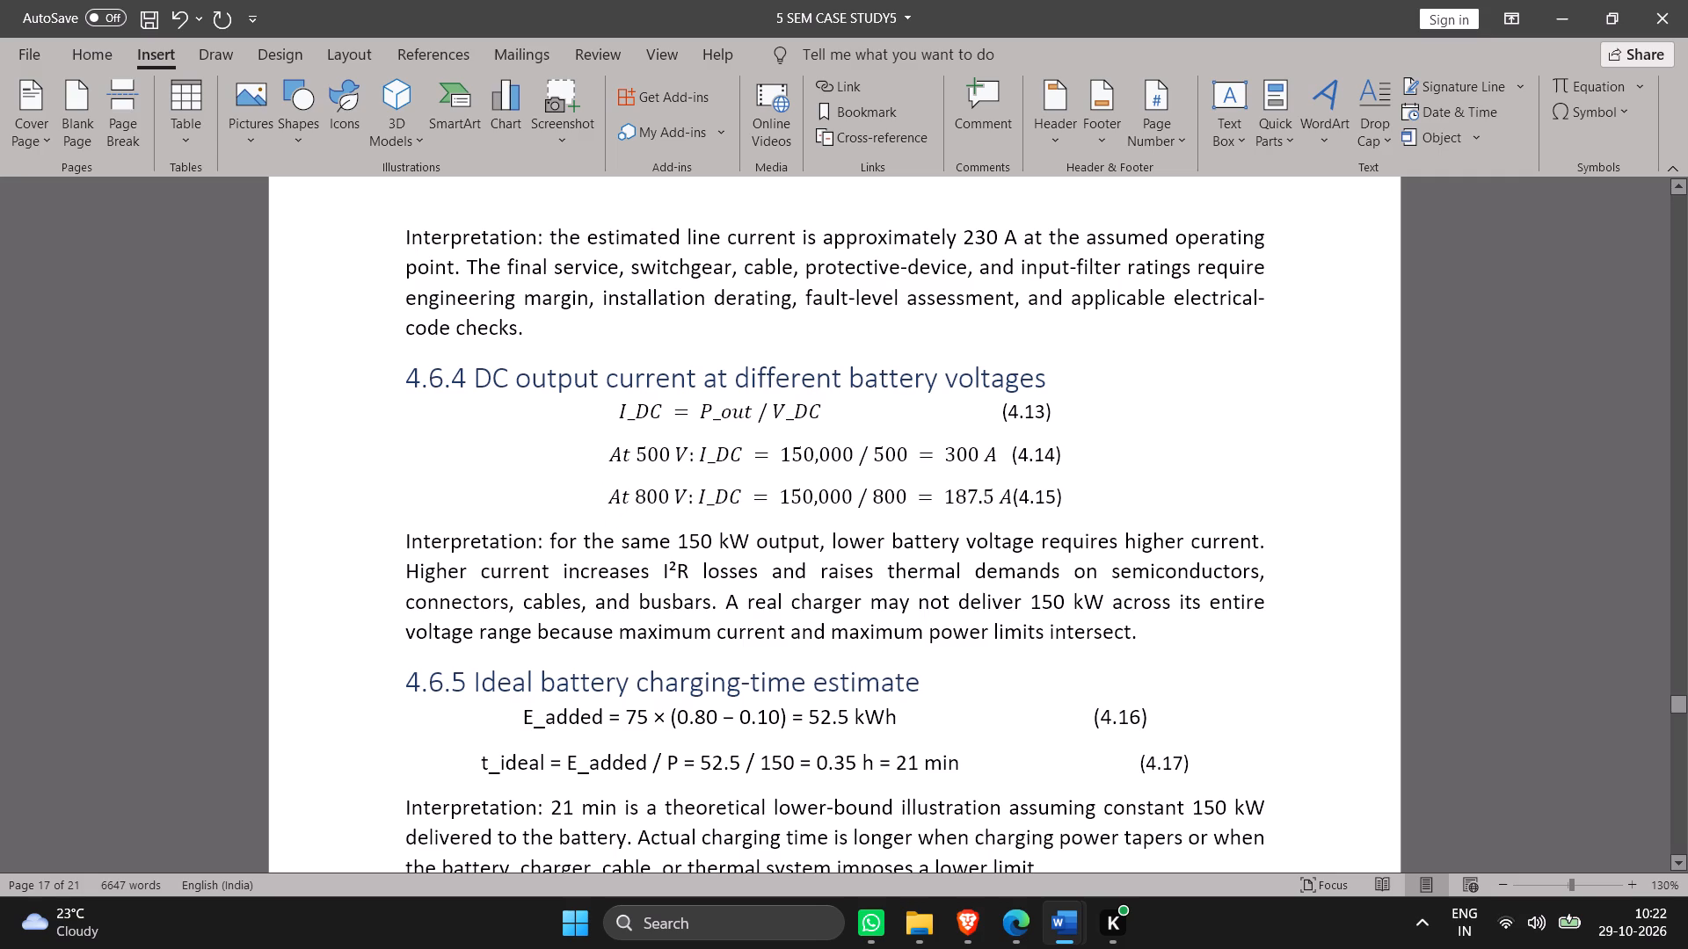
key(space)
key(space)
key(space)
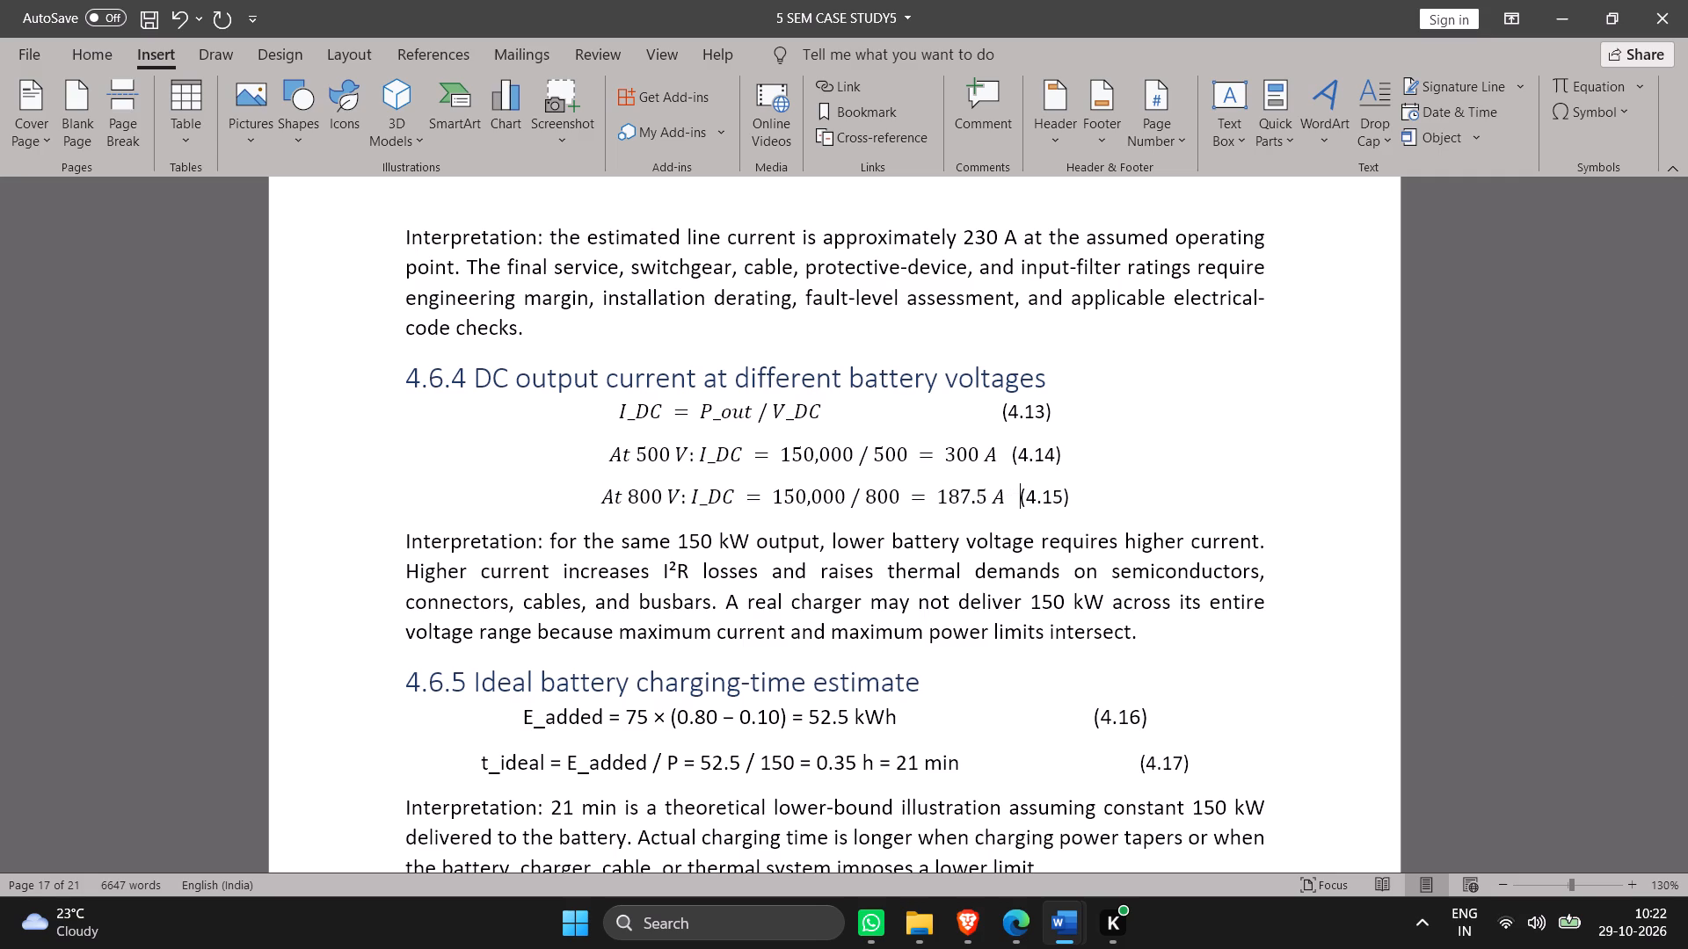
click(1306, 480)
In section 4.6.5, select the plain text E_added = 75 × (0.80 − 0.10) = 52.5 kWh before (4.16).
scroll(1072, 599, down, 1)
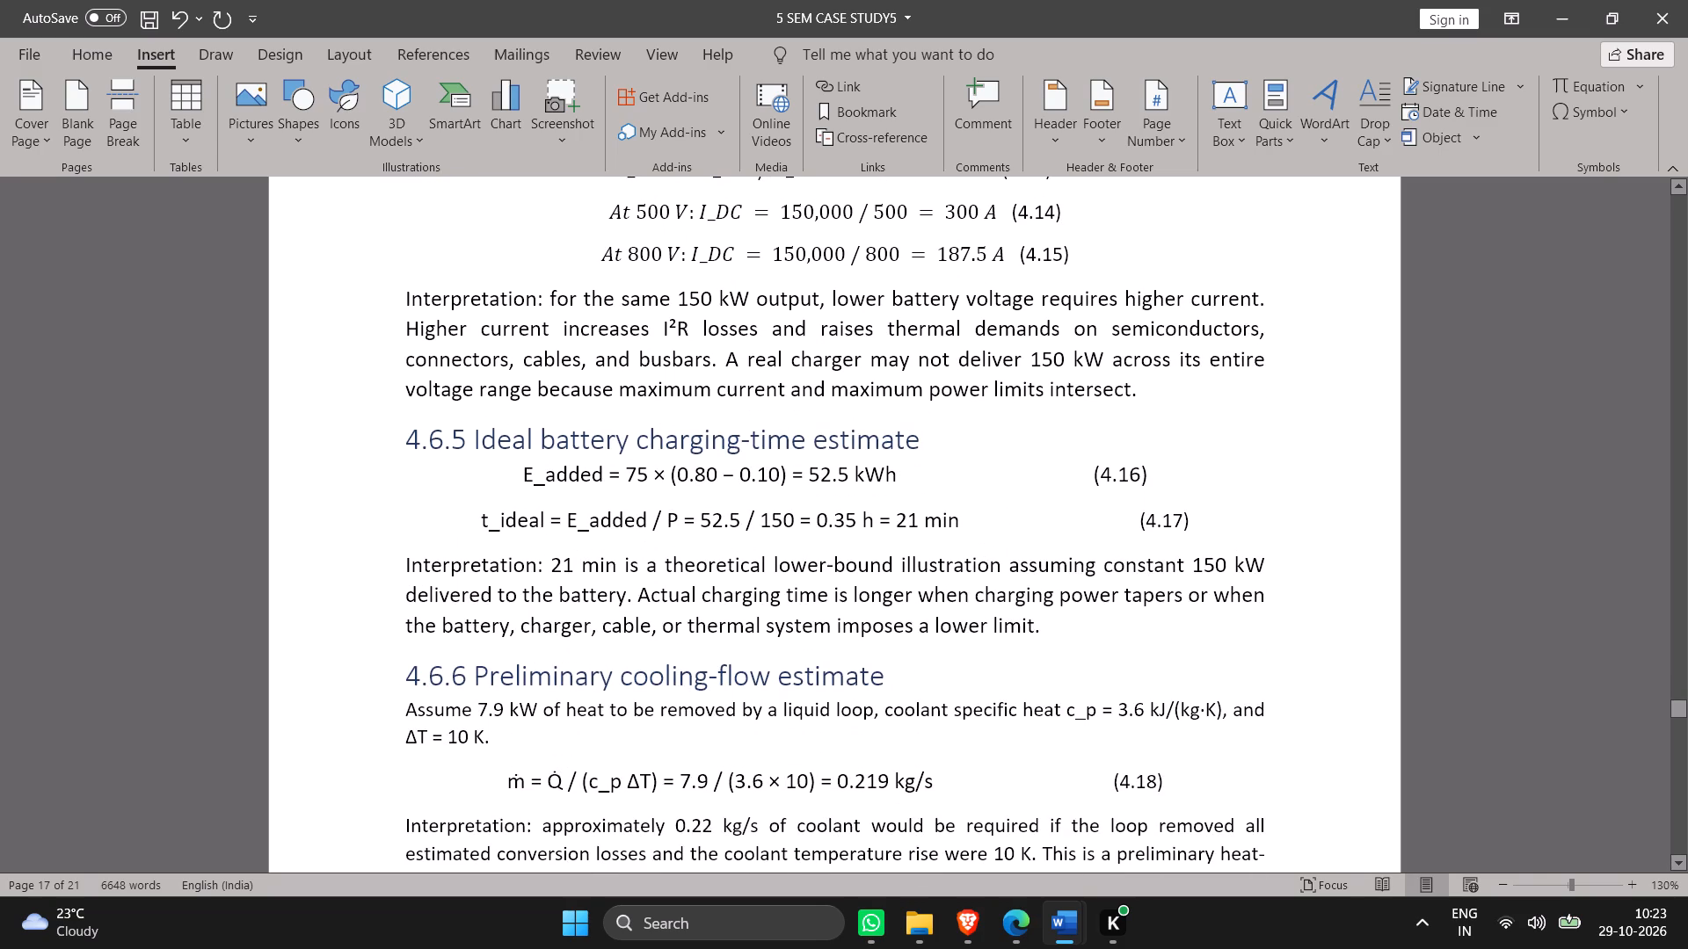
click(900, 470)
drag(900, 470, 617, 459)
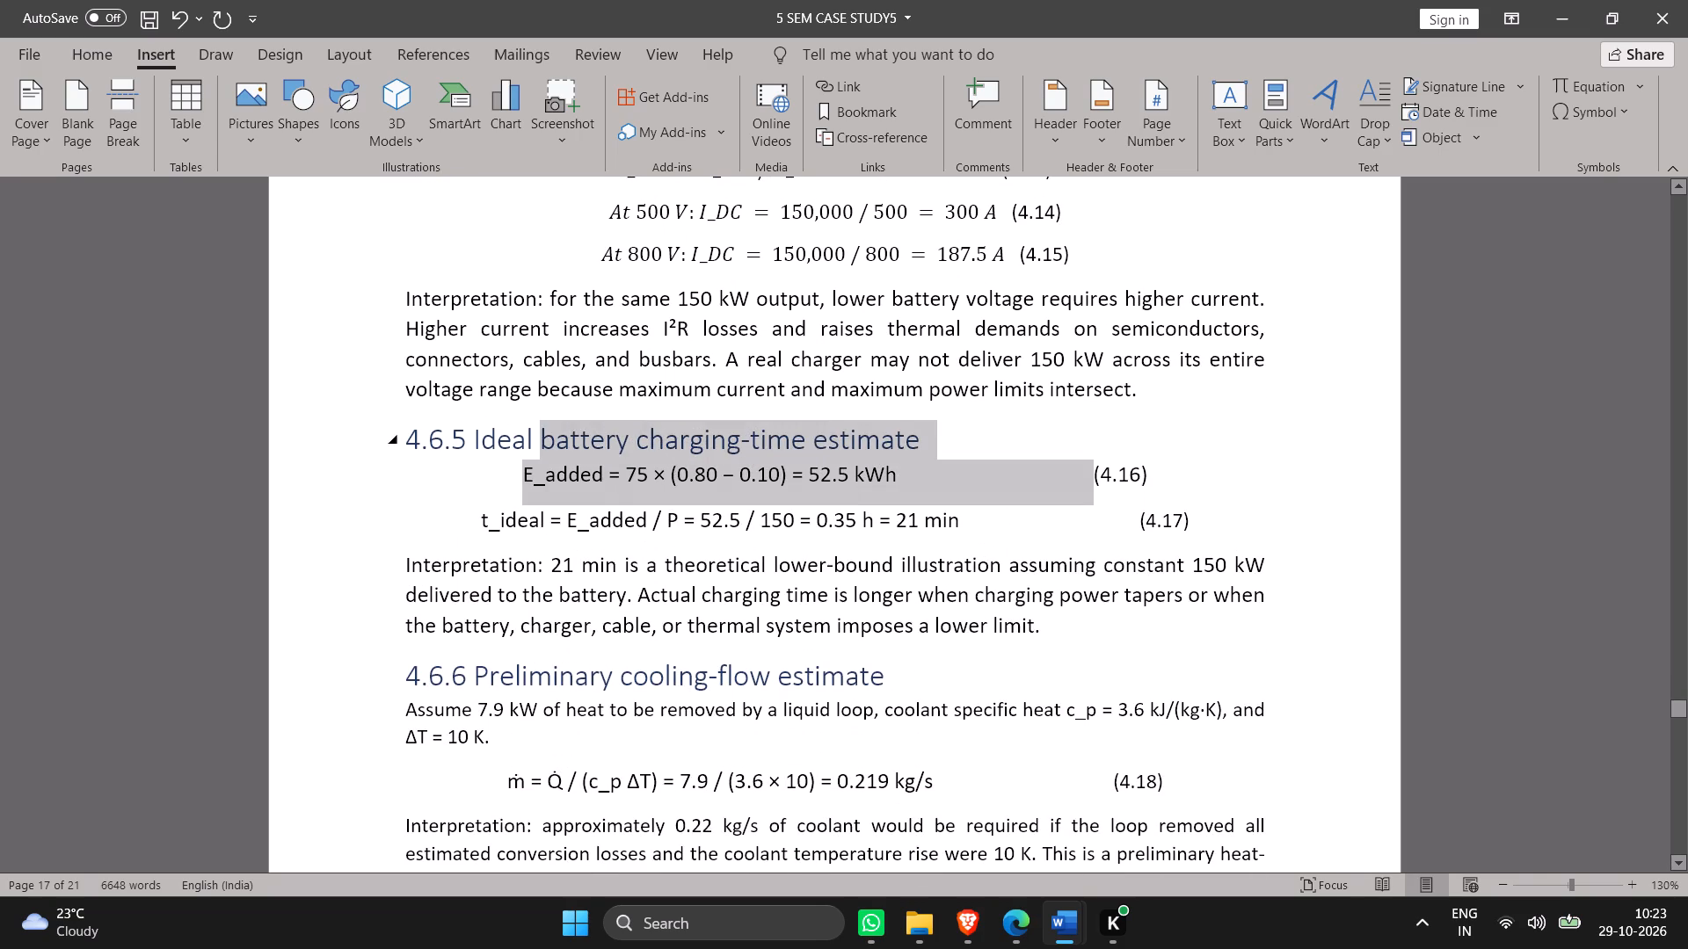
drag(617, 459, 867, 476)
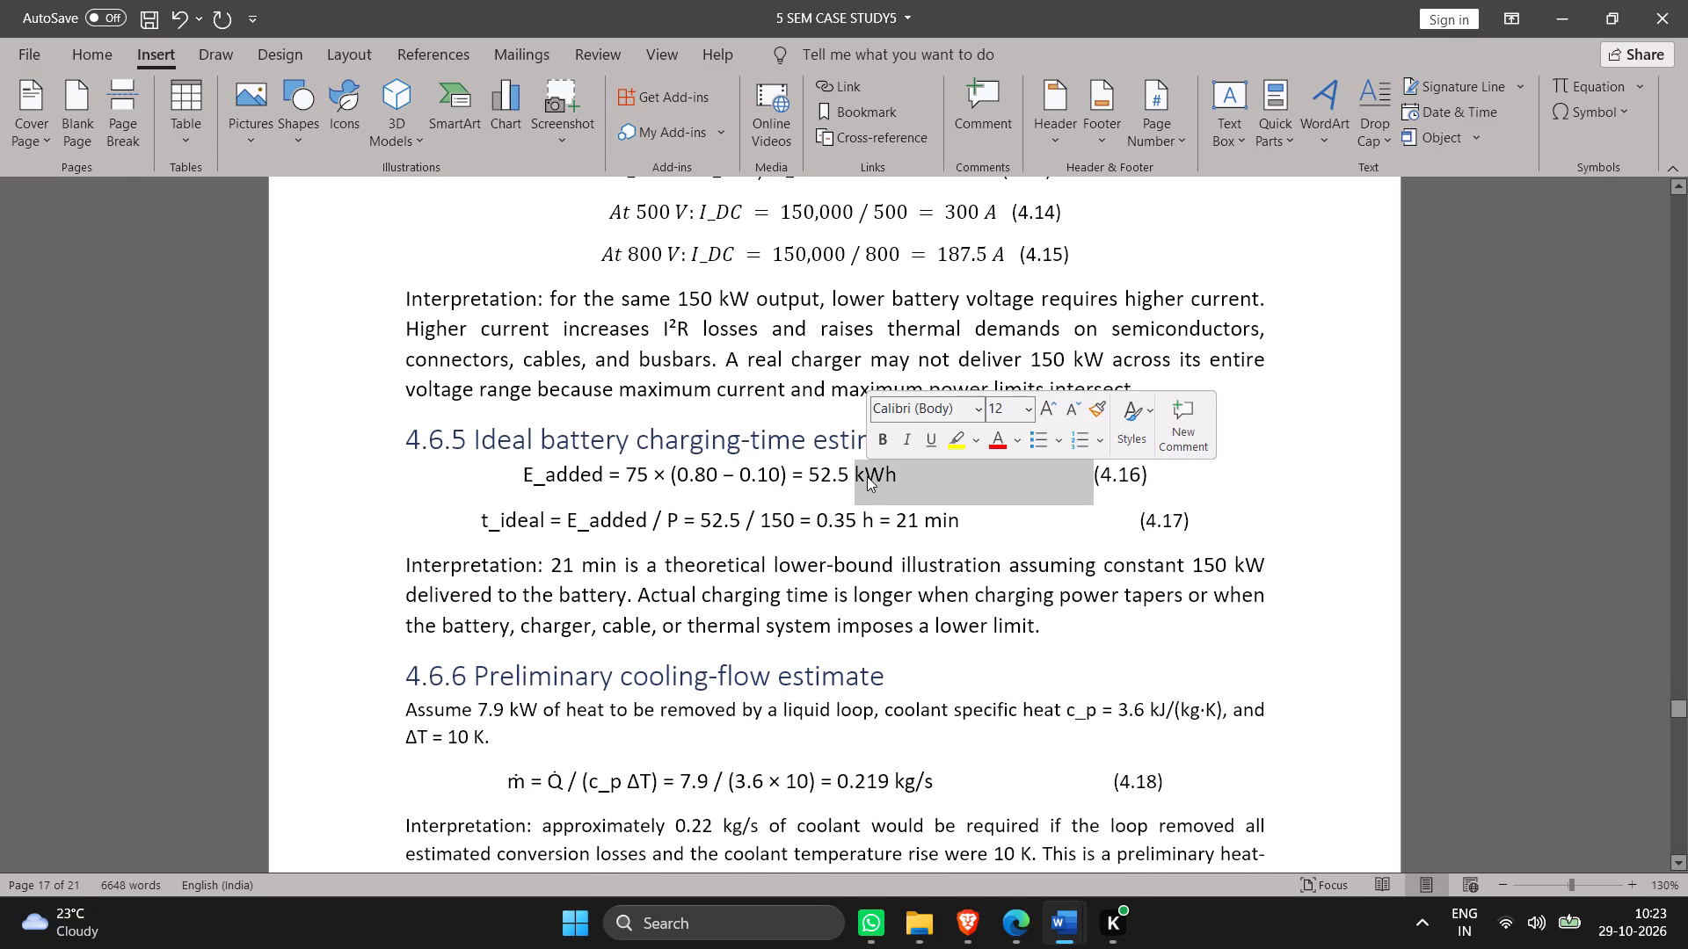
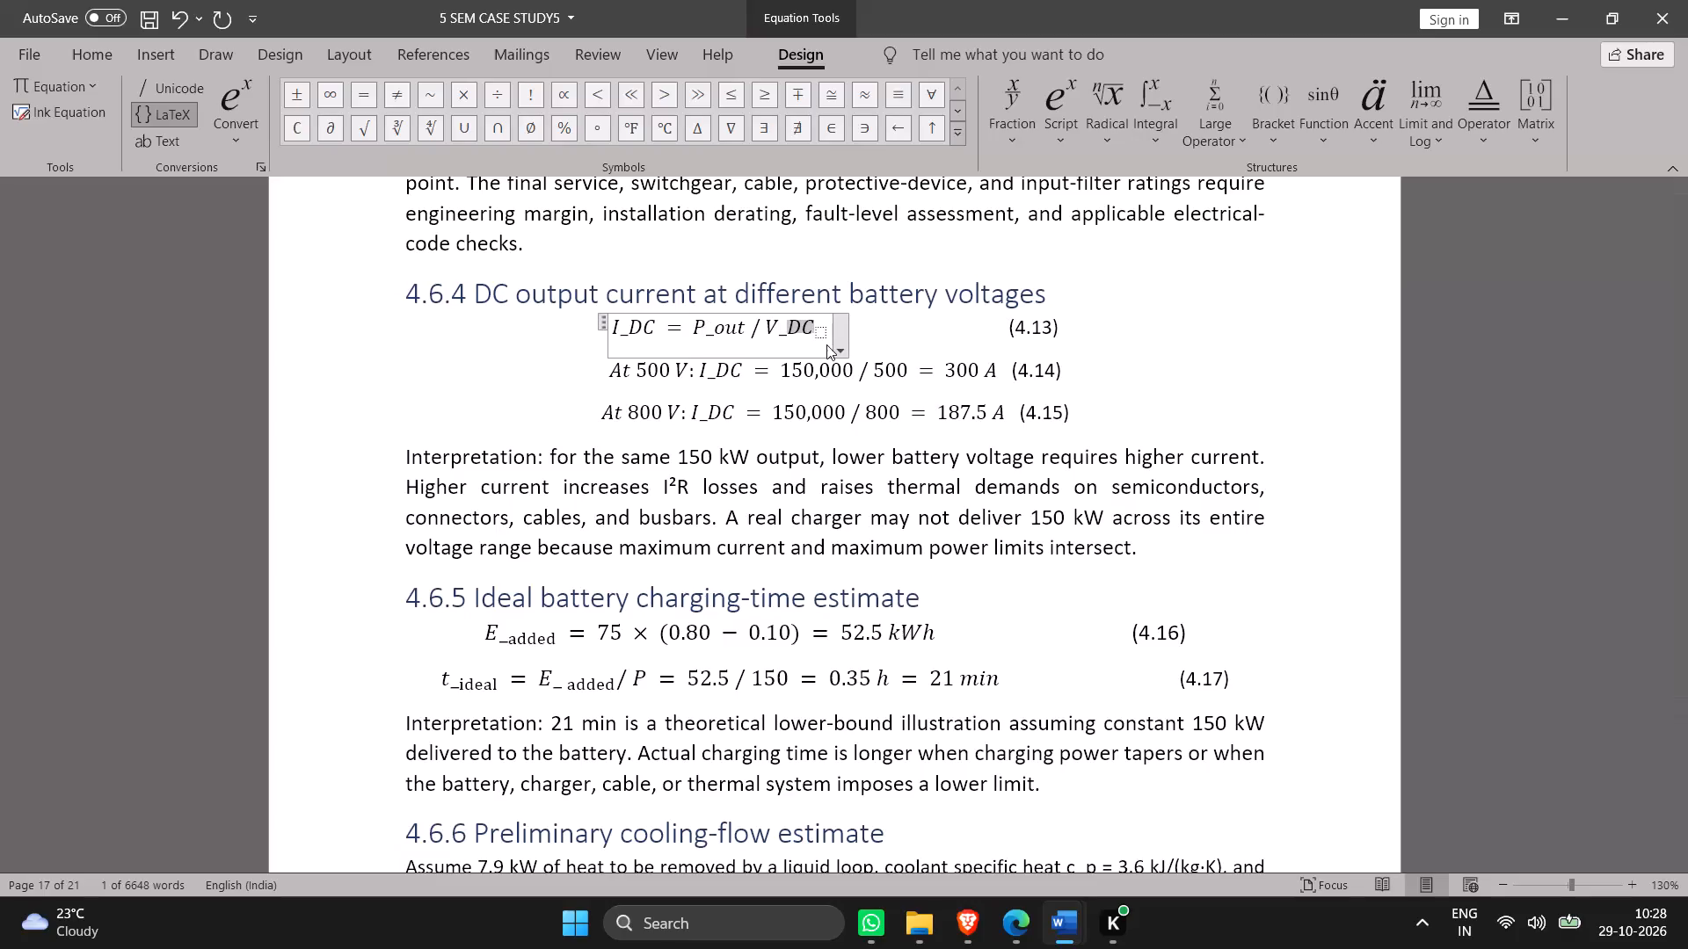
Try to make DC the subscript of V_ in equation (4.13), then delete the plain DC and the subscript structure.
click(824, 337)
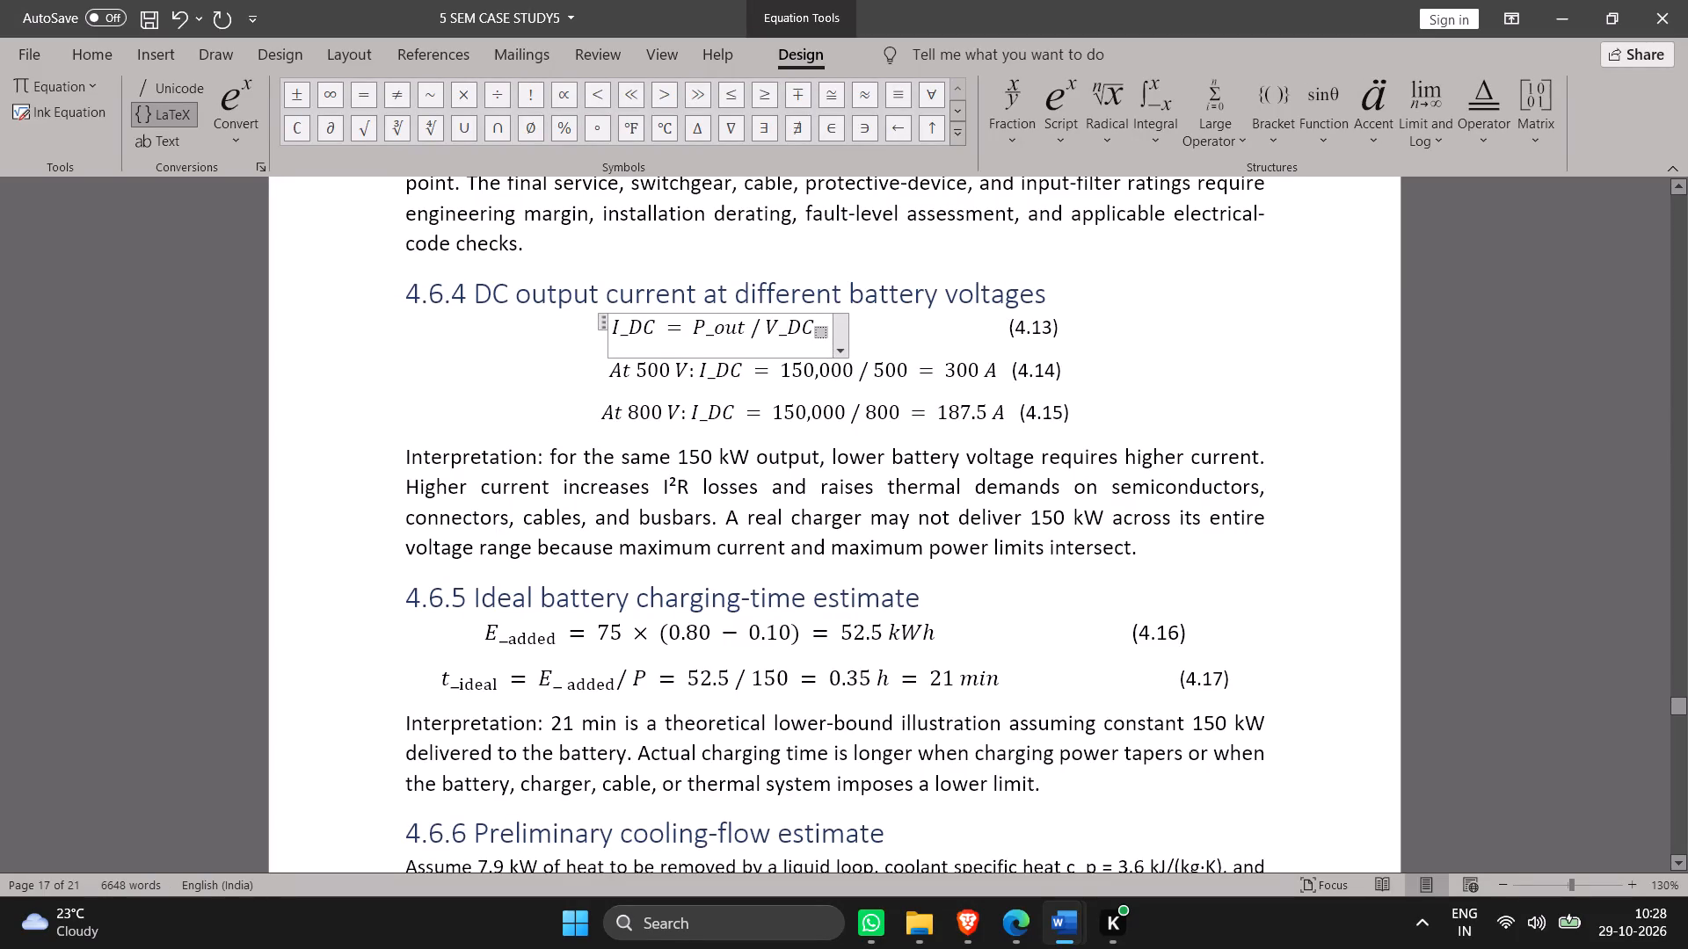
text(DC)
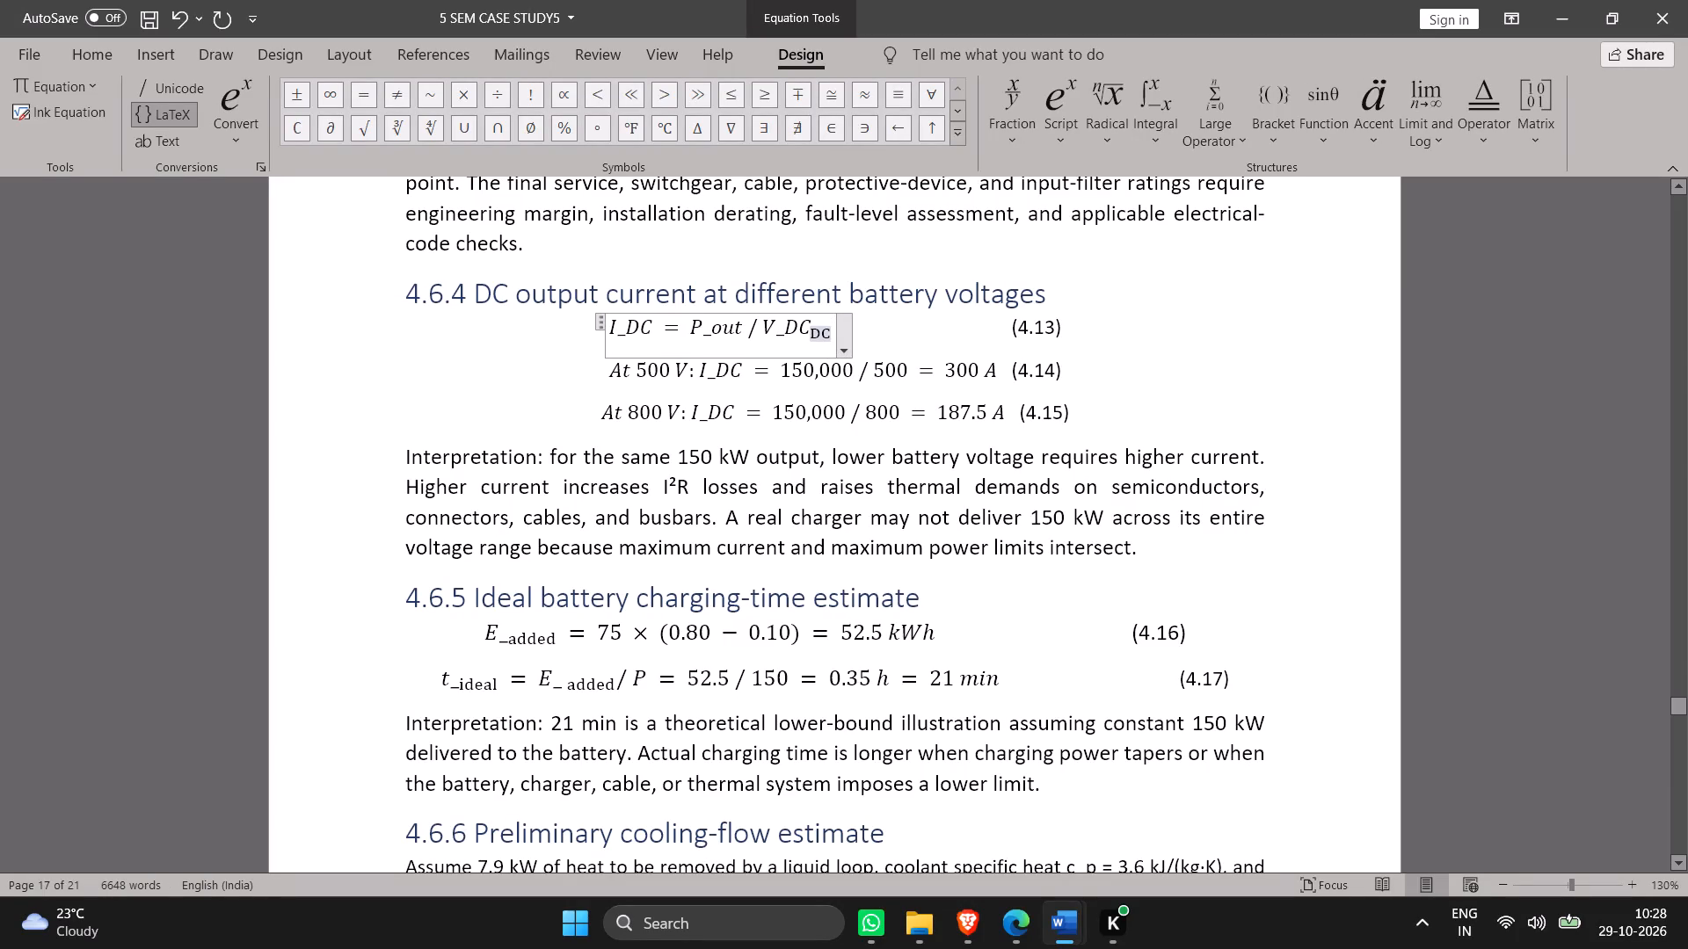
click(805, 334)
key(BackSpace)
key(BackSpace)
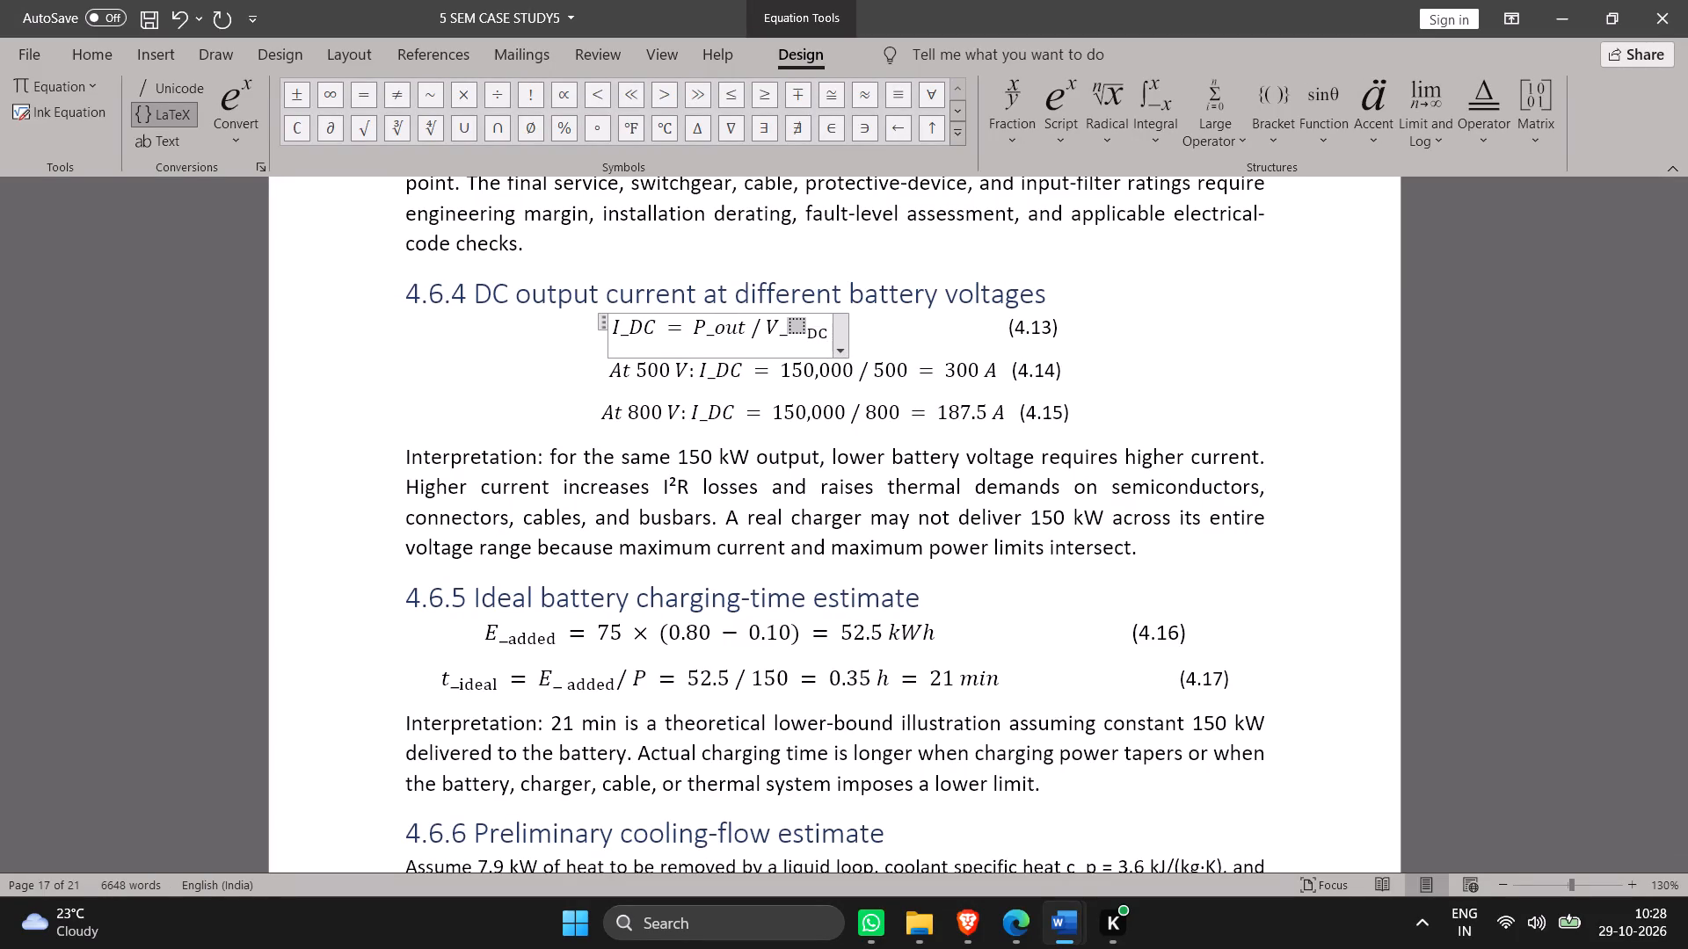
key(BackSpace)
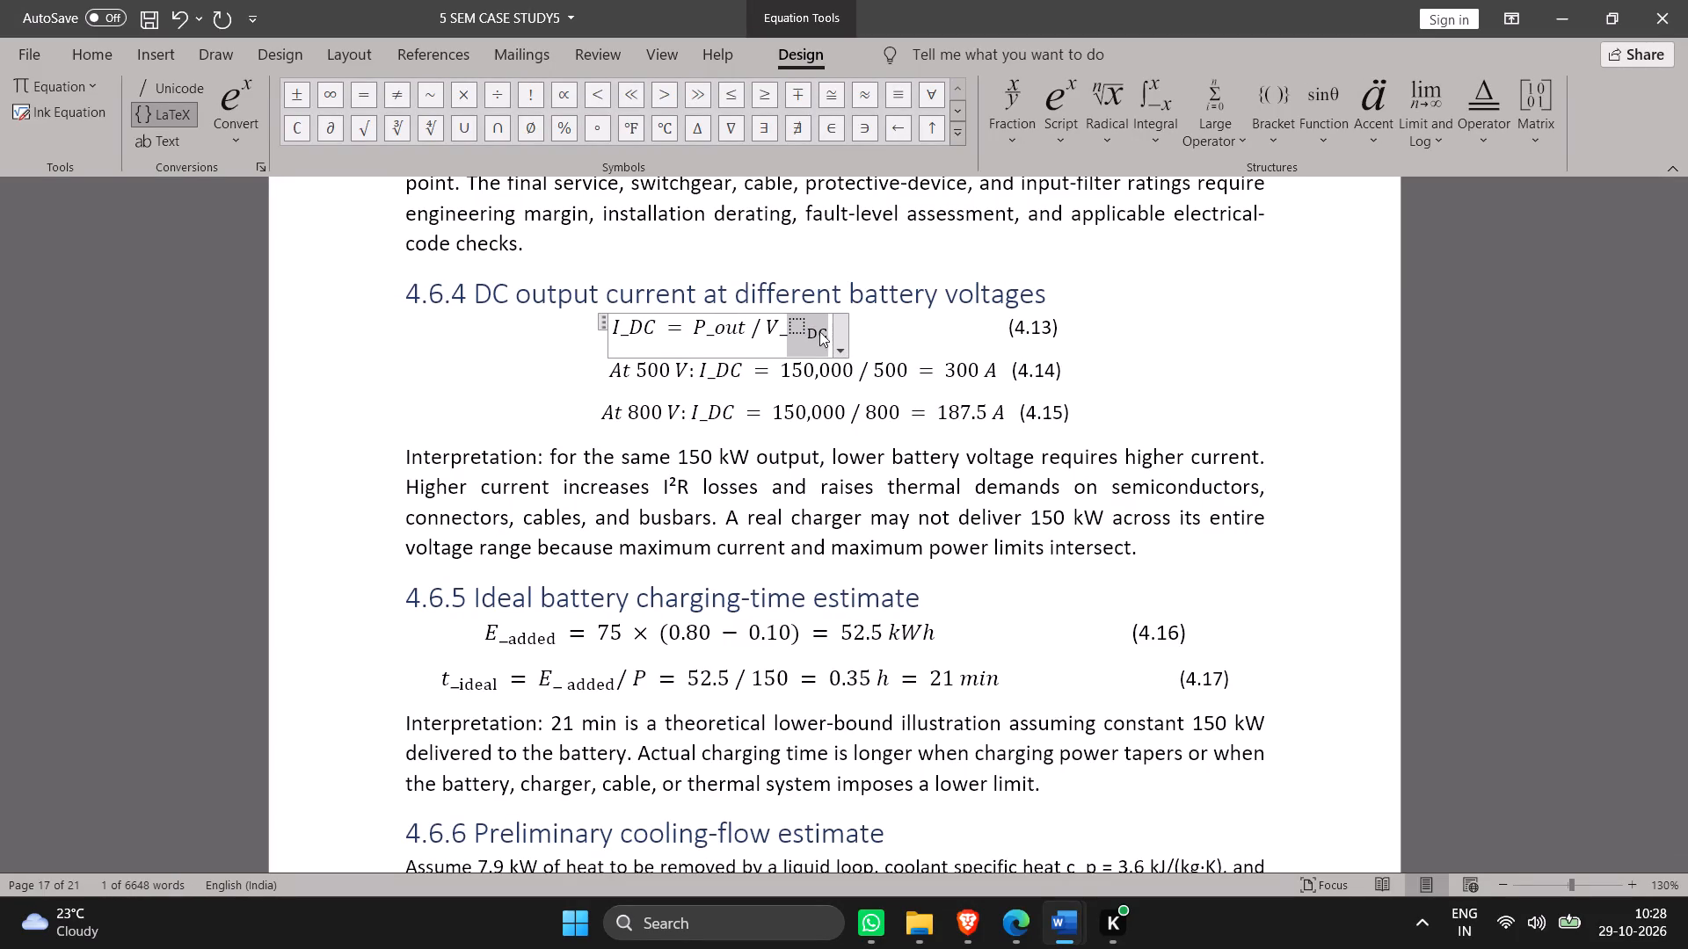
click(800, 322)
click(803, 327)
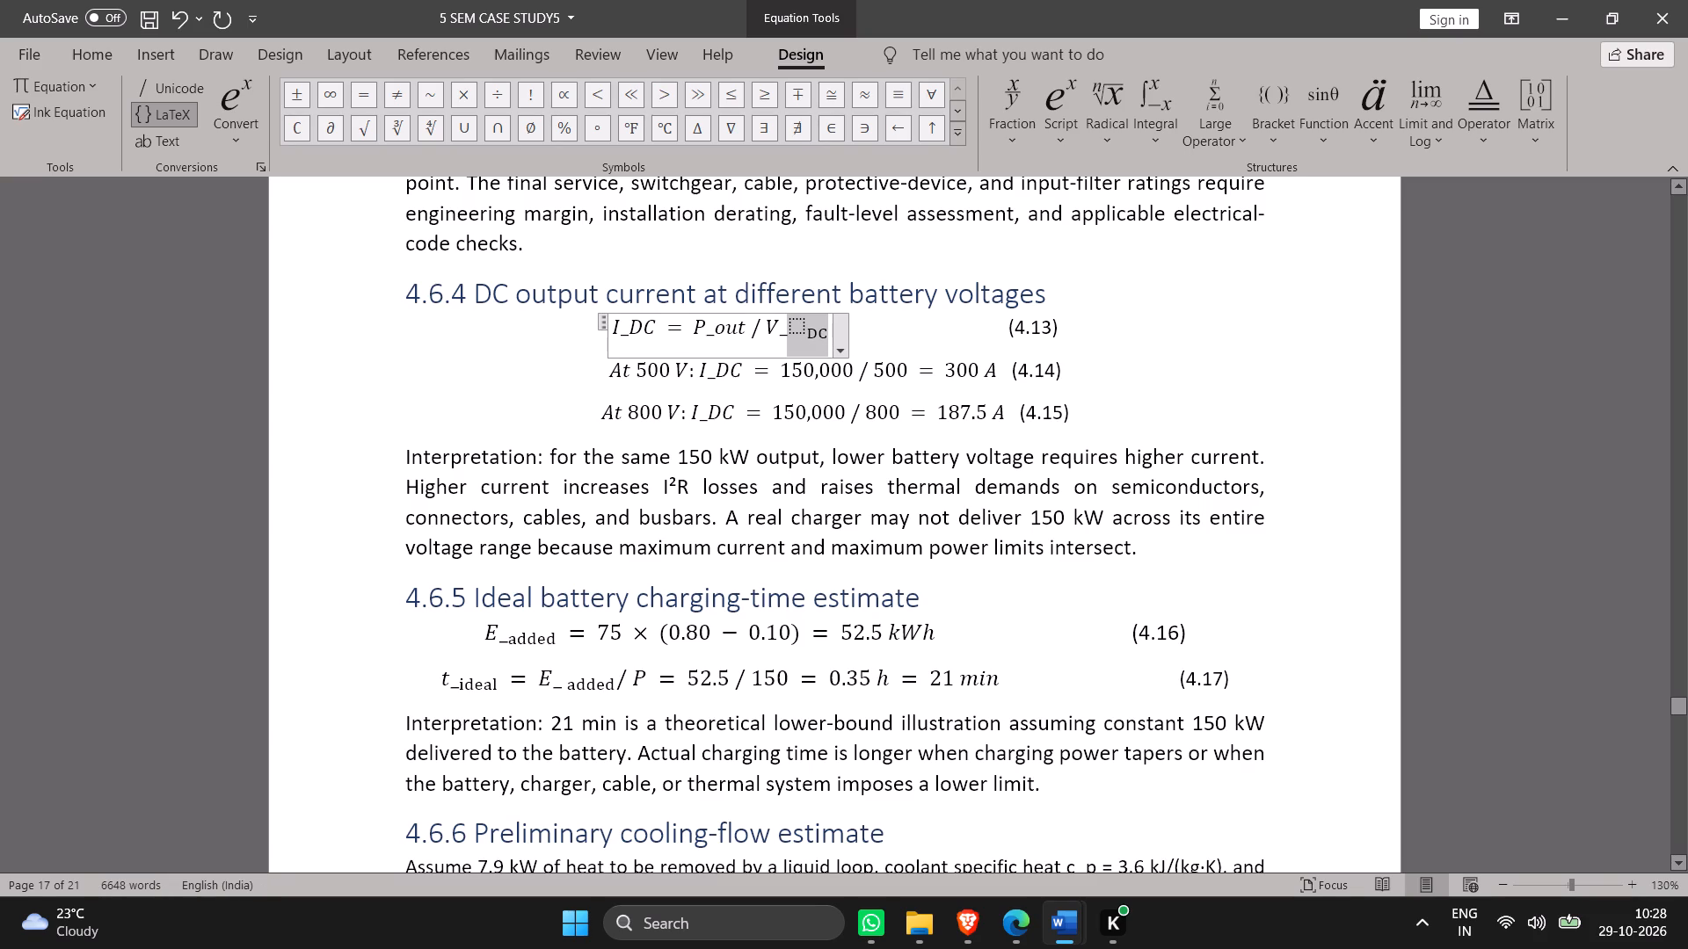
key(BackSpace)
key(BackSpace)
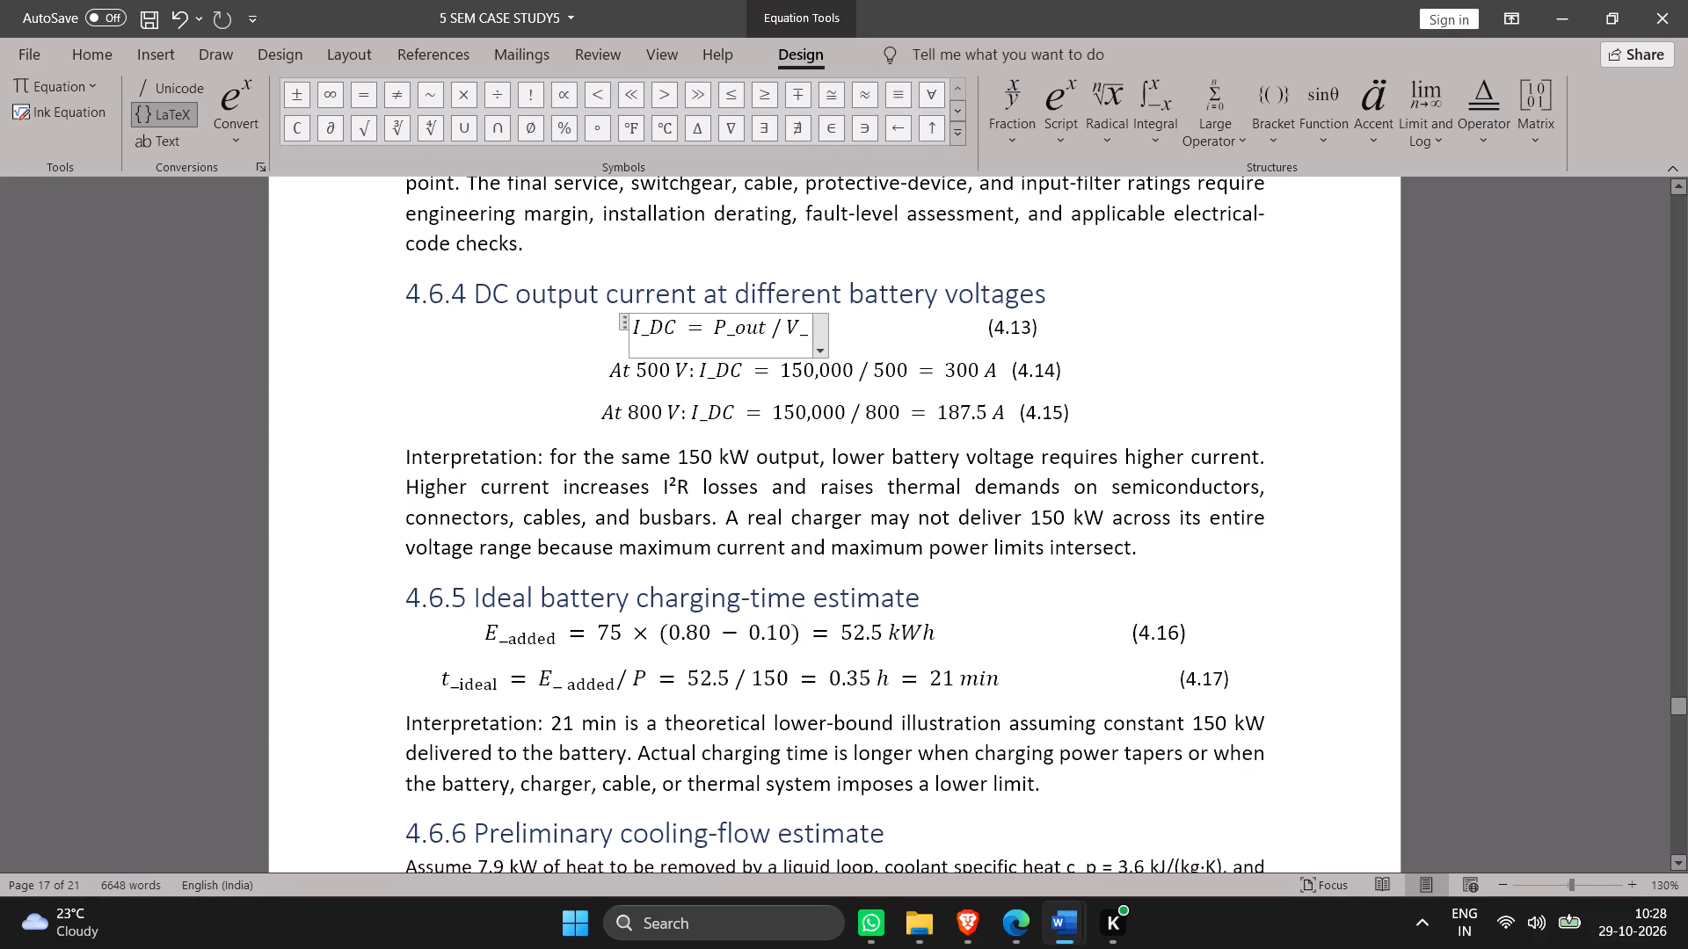
Insert a new subscript structure after V_ in equation (4.13) and enter DC as its subscript.
click(1066, 123)
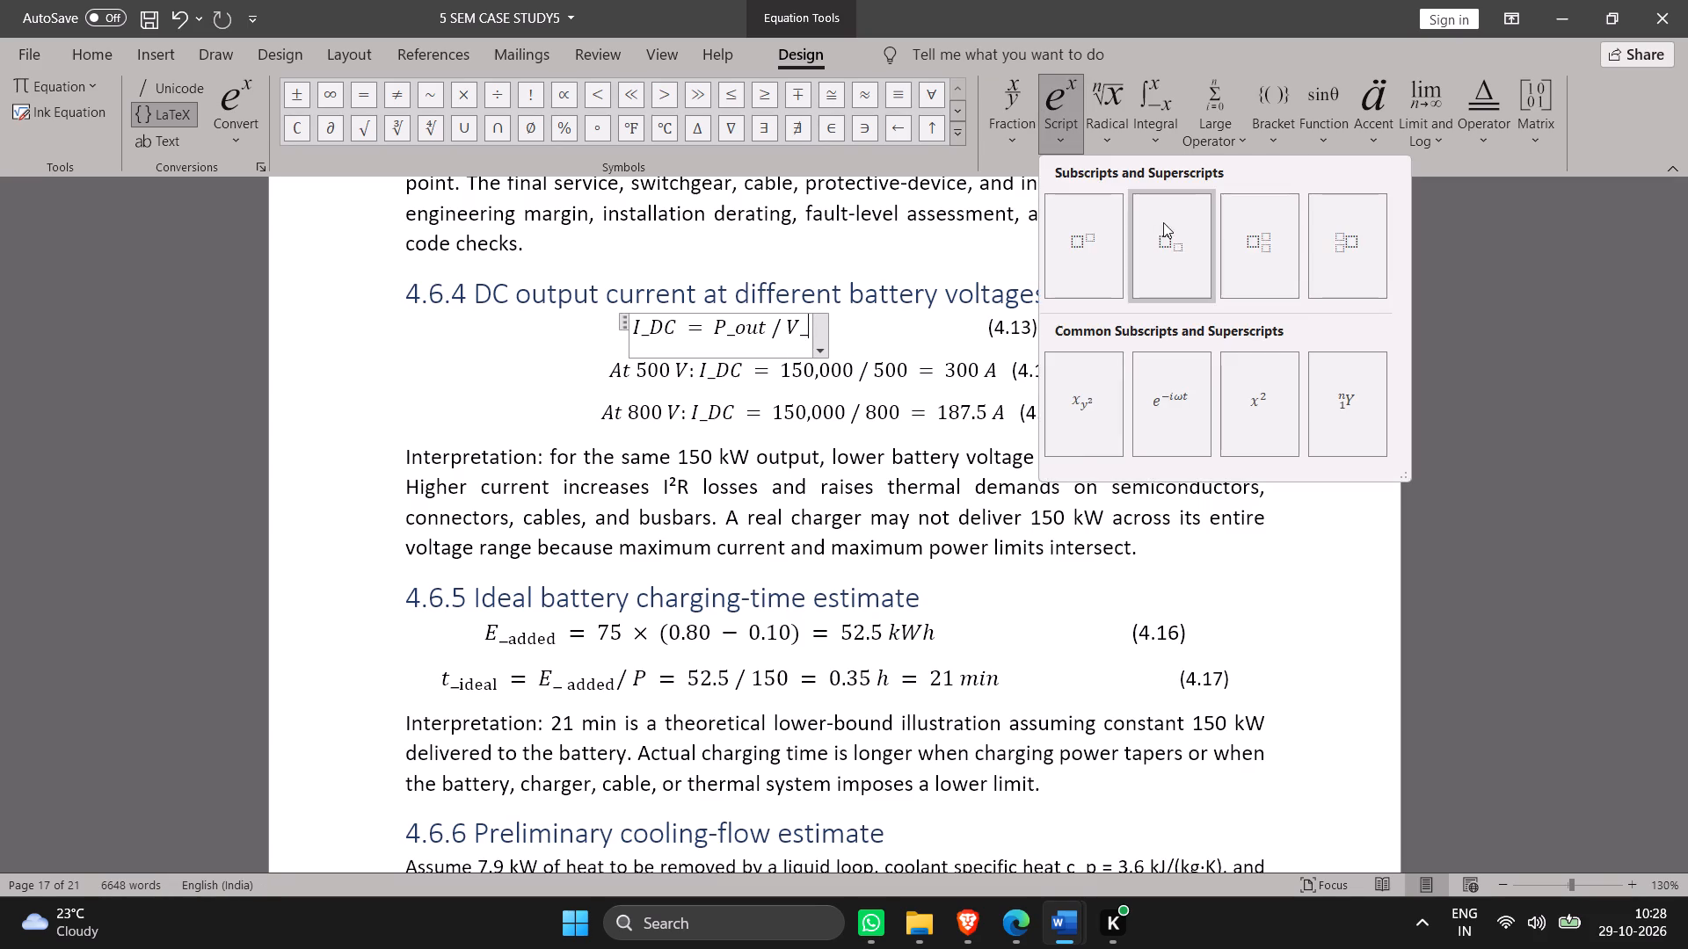
click(1163, 222)
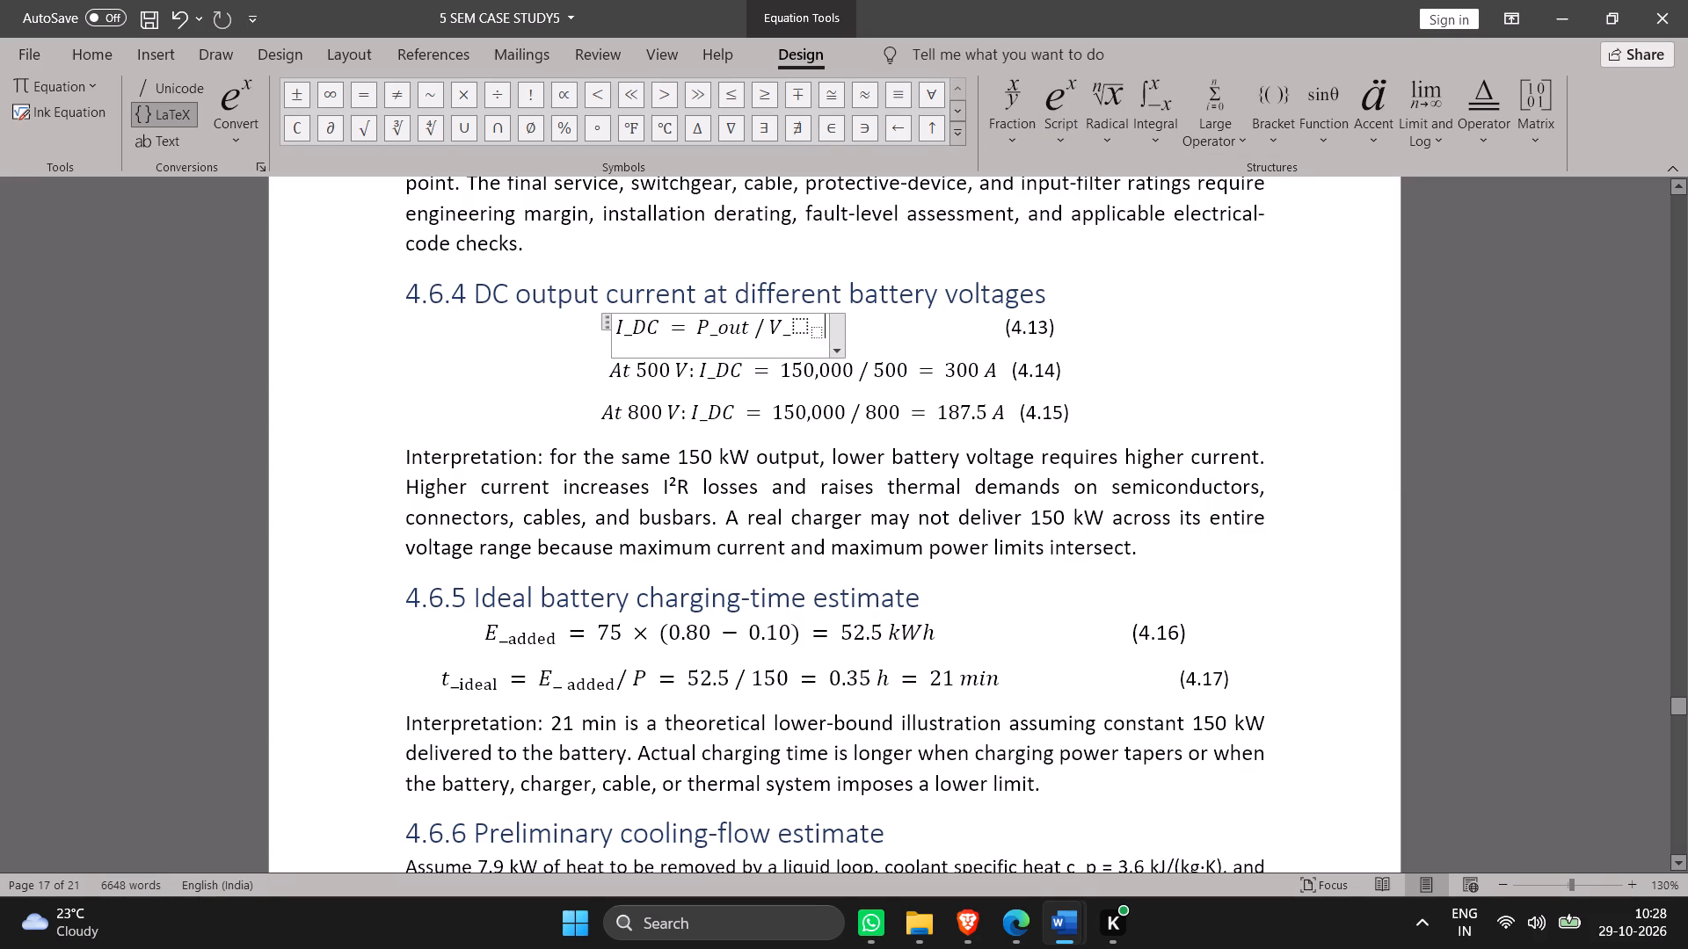
click(813, 336)
click(817, 337)
double_click(817, 337)
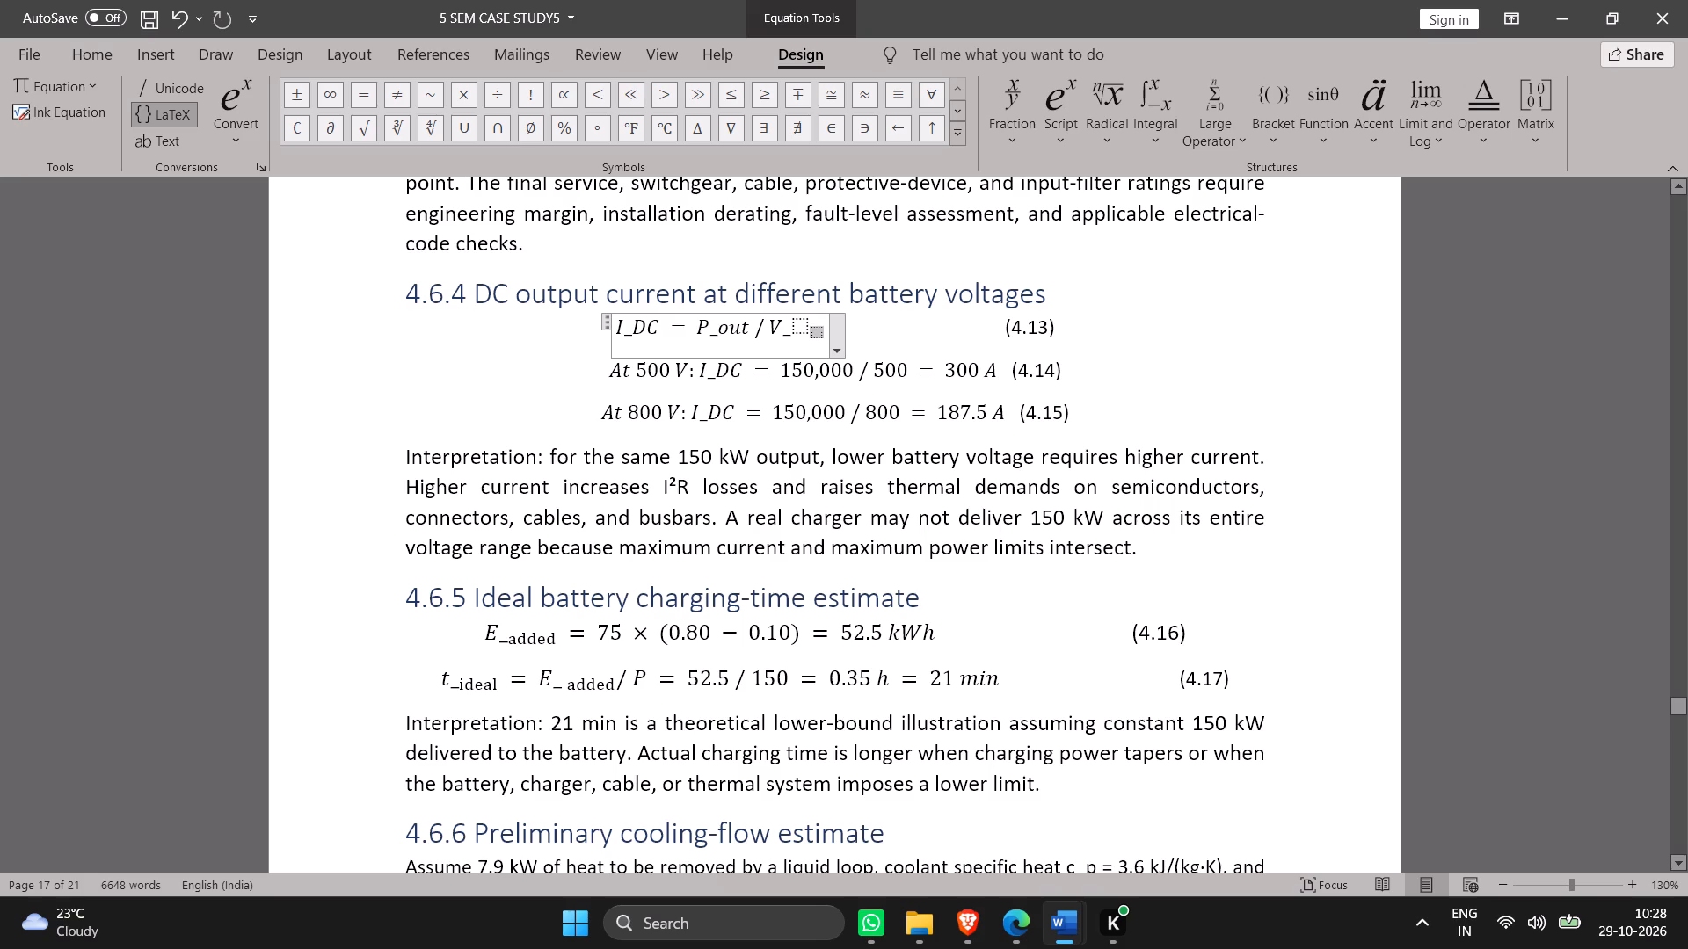
click(817, 337)
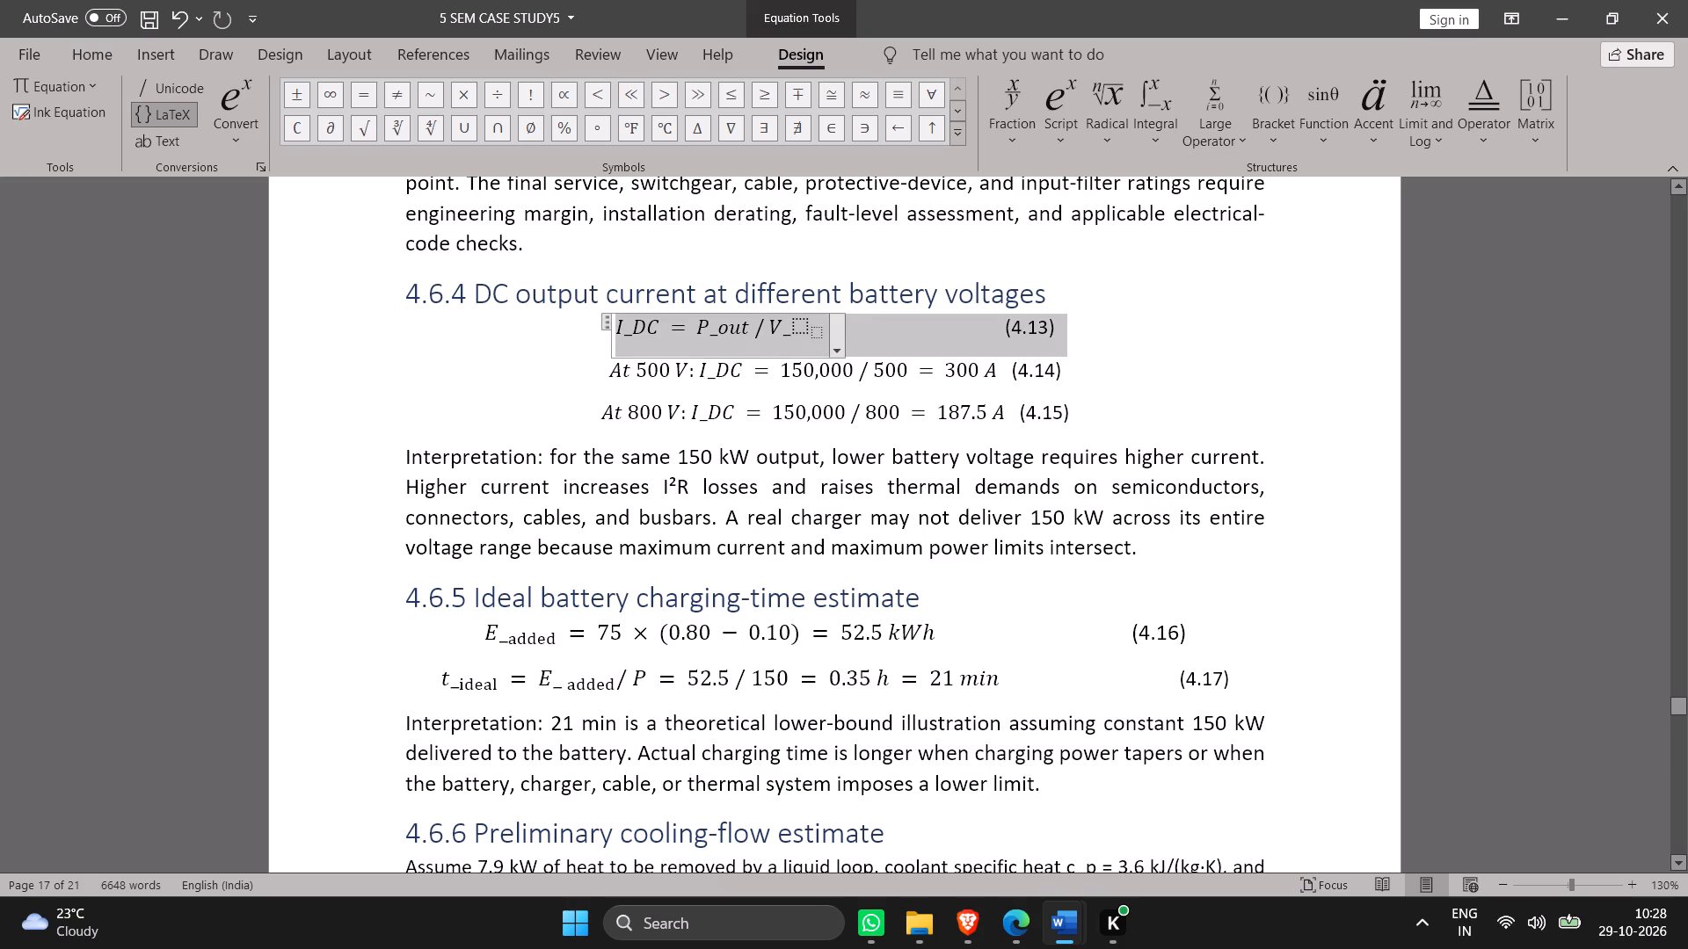
click(817, 334)
click(817, 334)
click(817, 334)
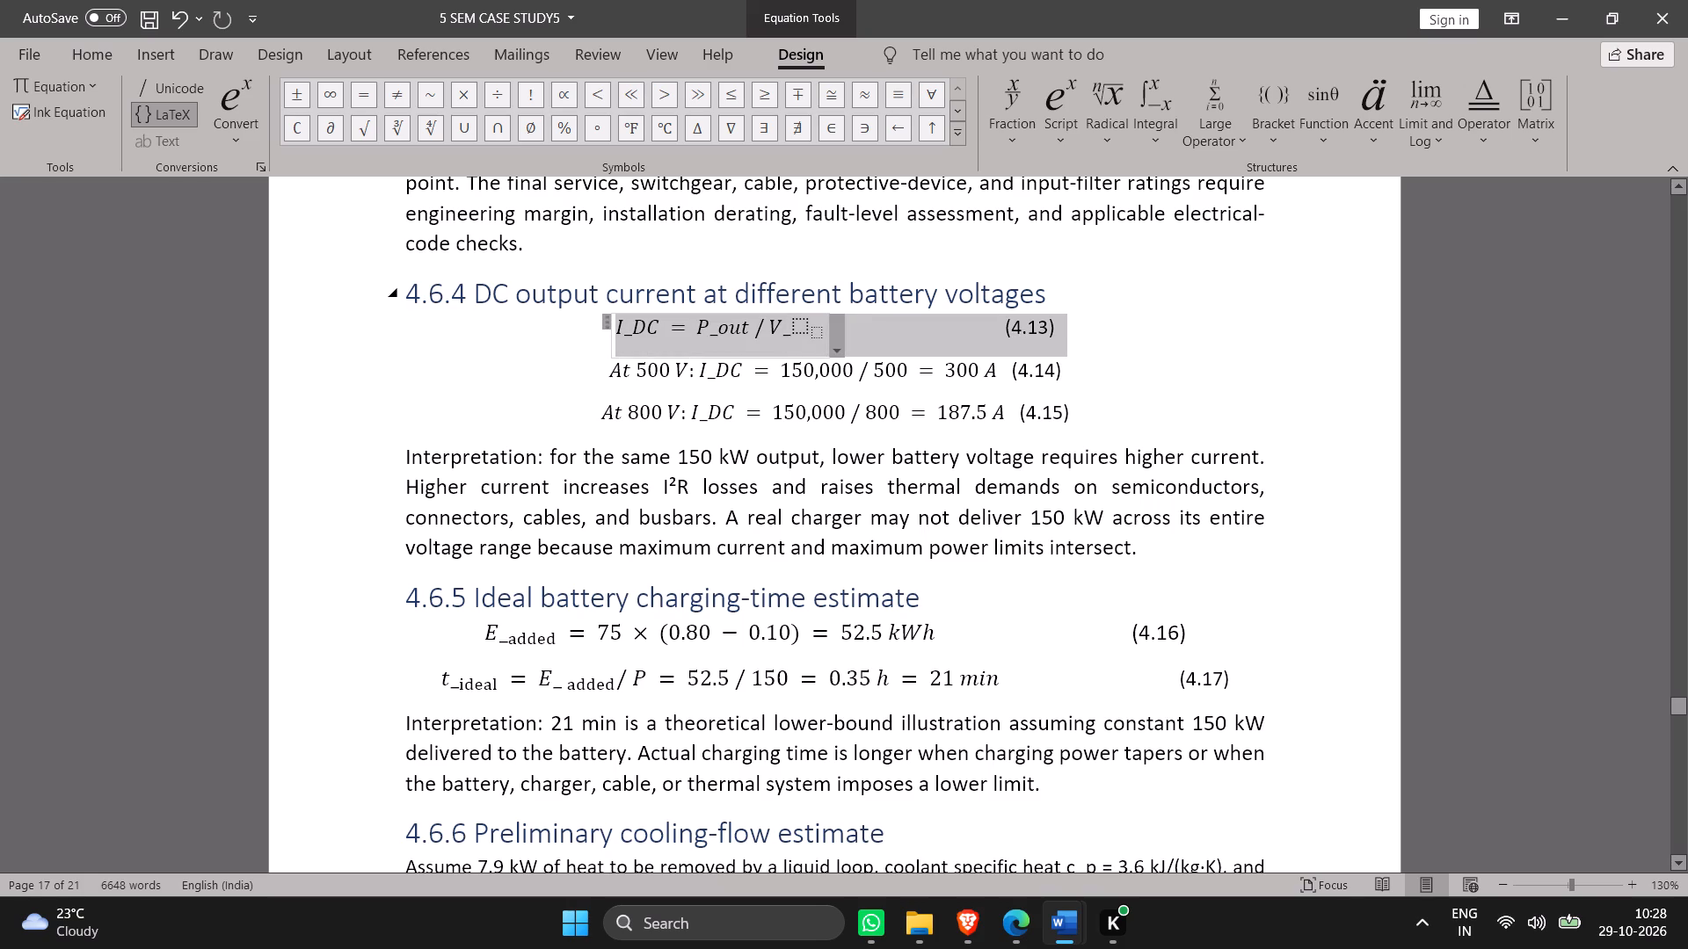
click(819, 271)
click(801, 352)
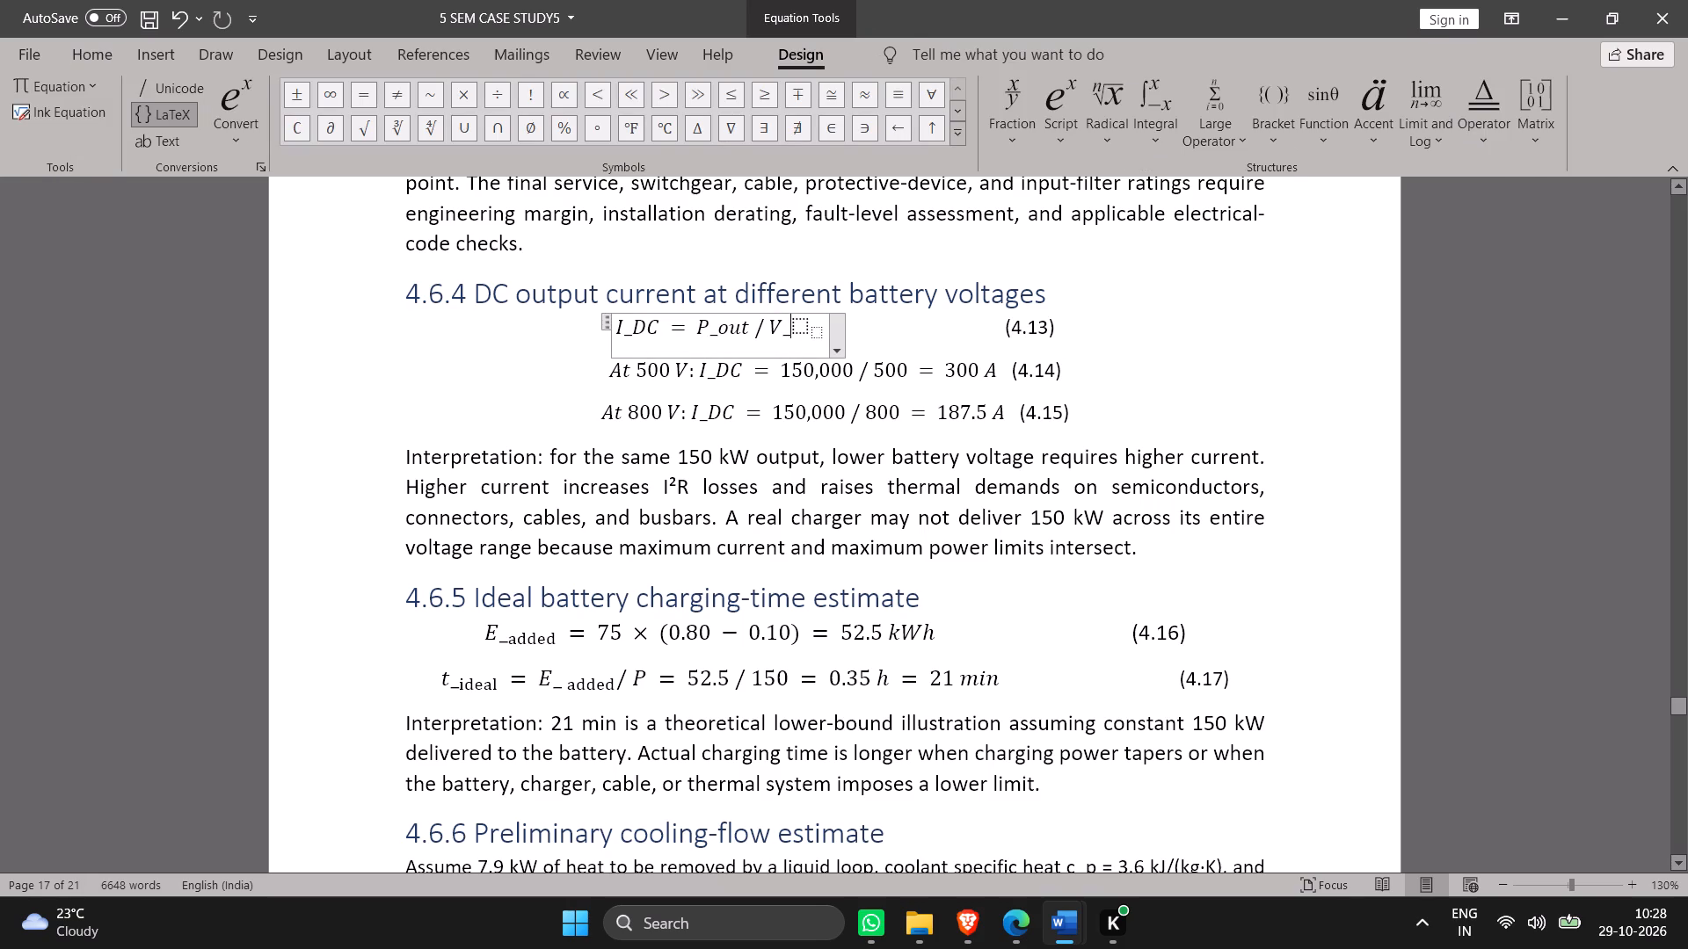
click(817, 334)
text(DC)
Enter V_ as the base of the DC subscript in equation (4.13) and delete the duplicate V_ before it.
click(797, 336)
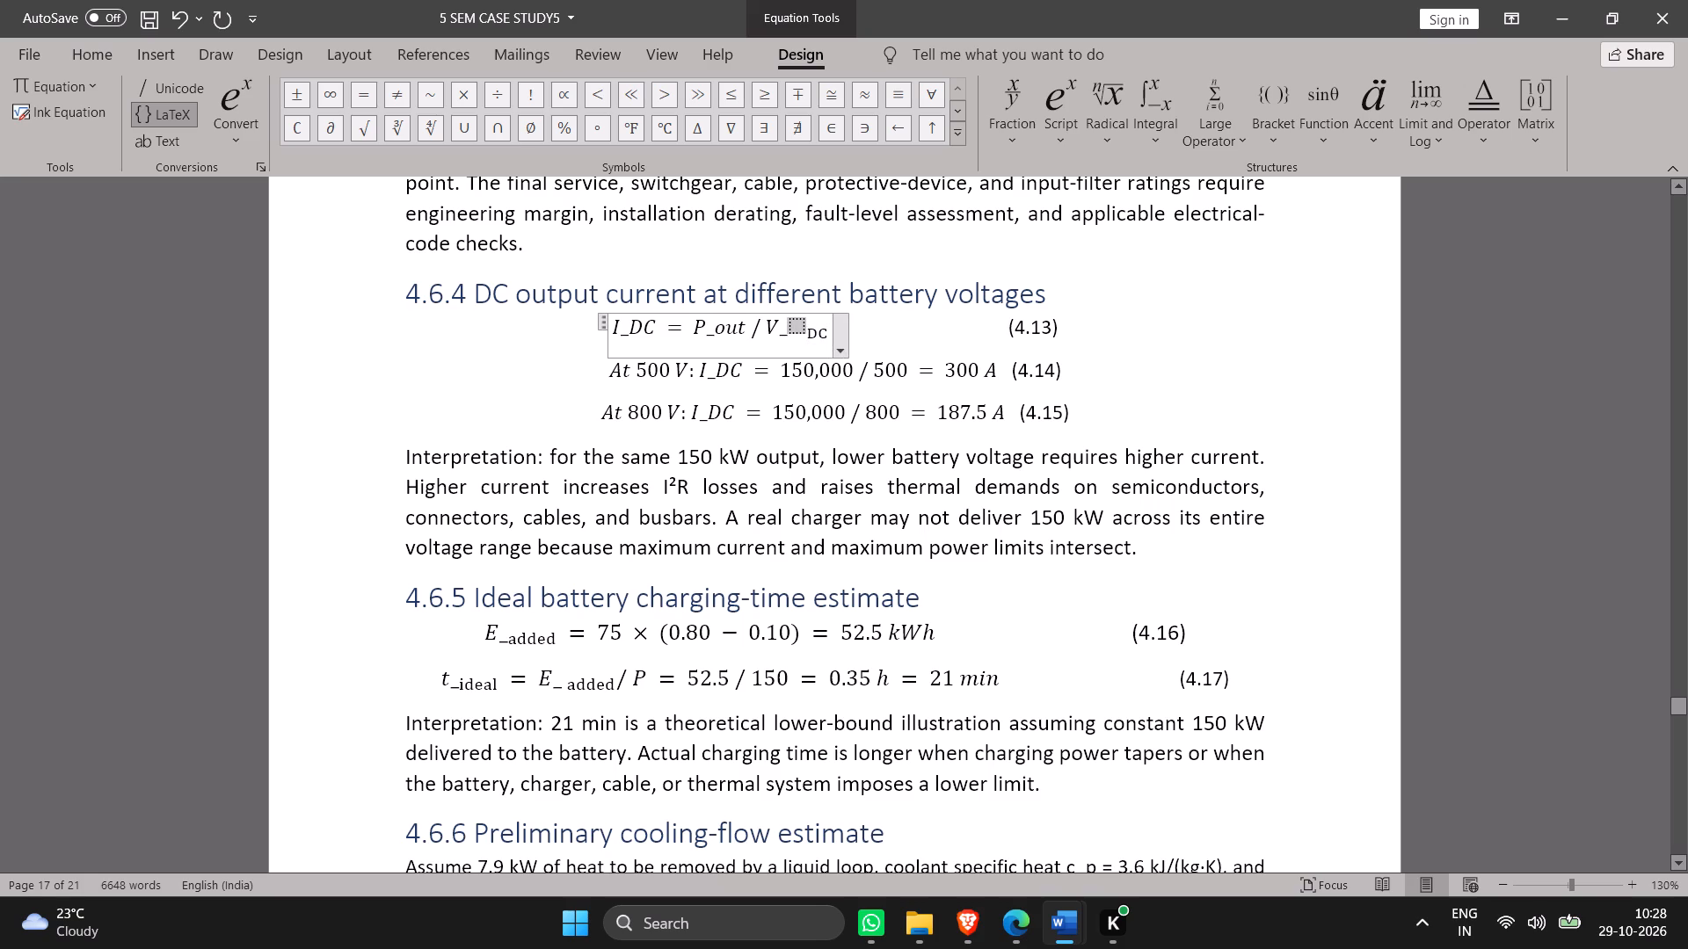
key(v)
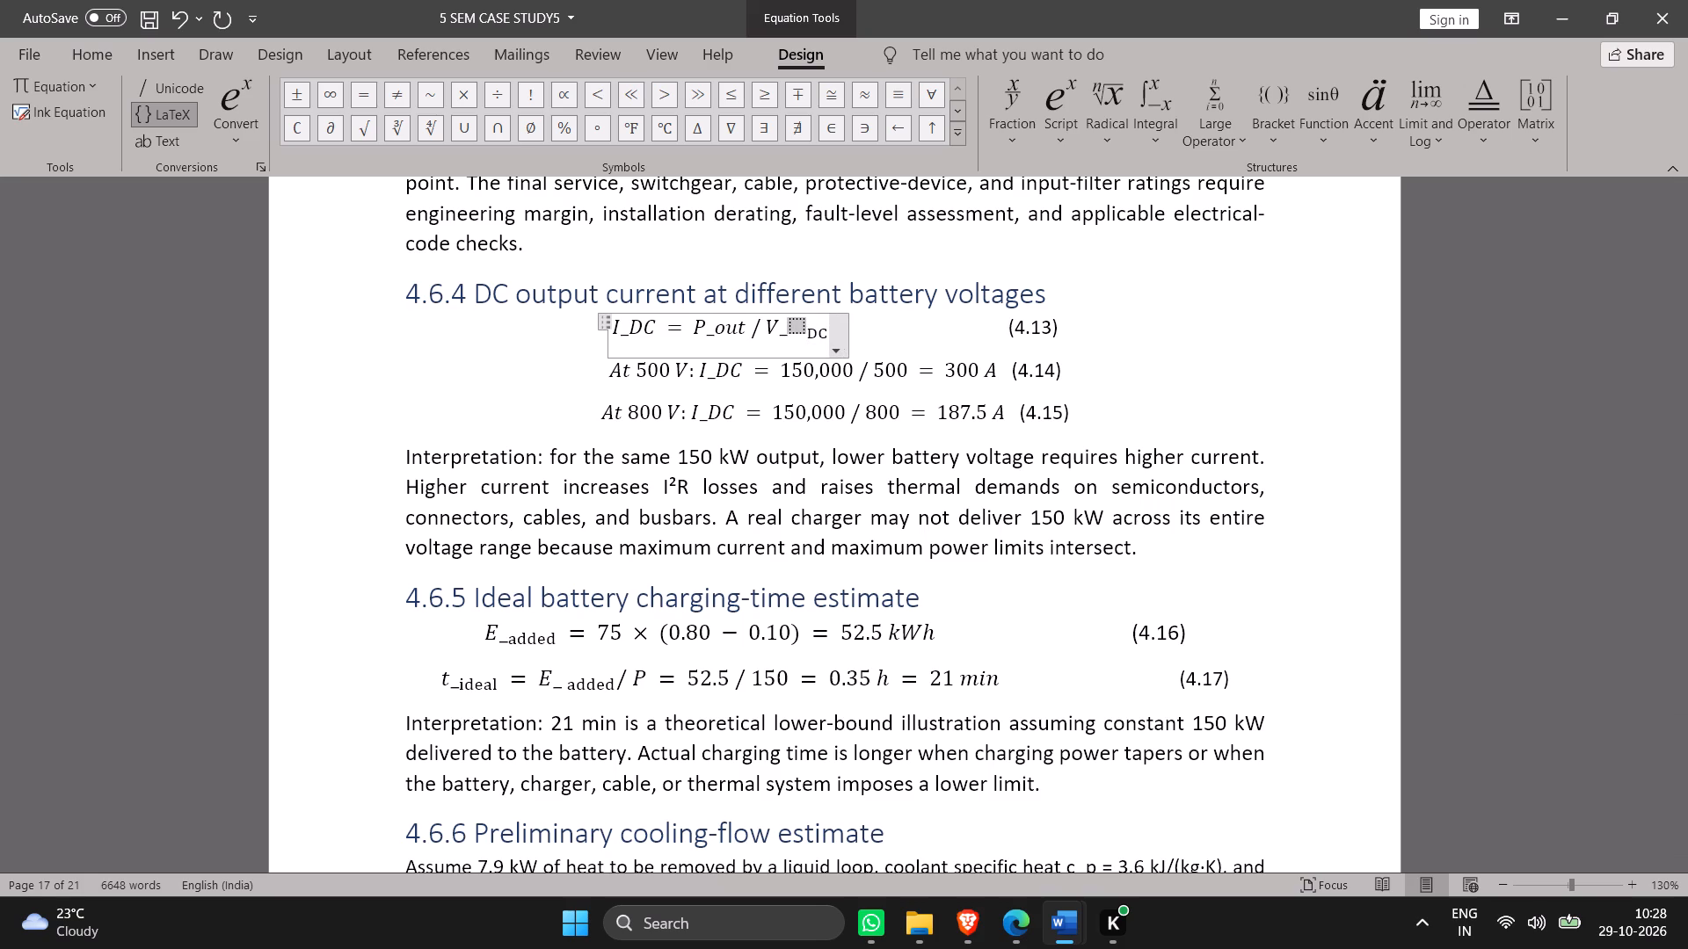
key(shift+underscore)
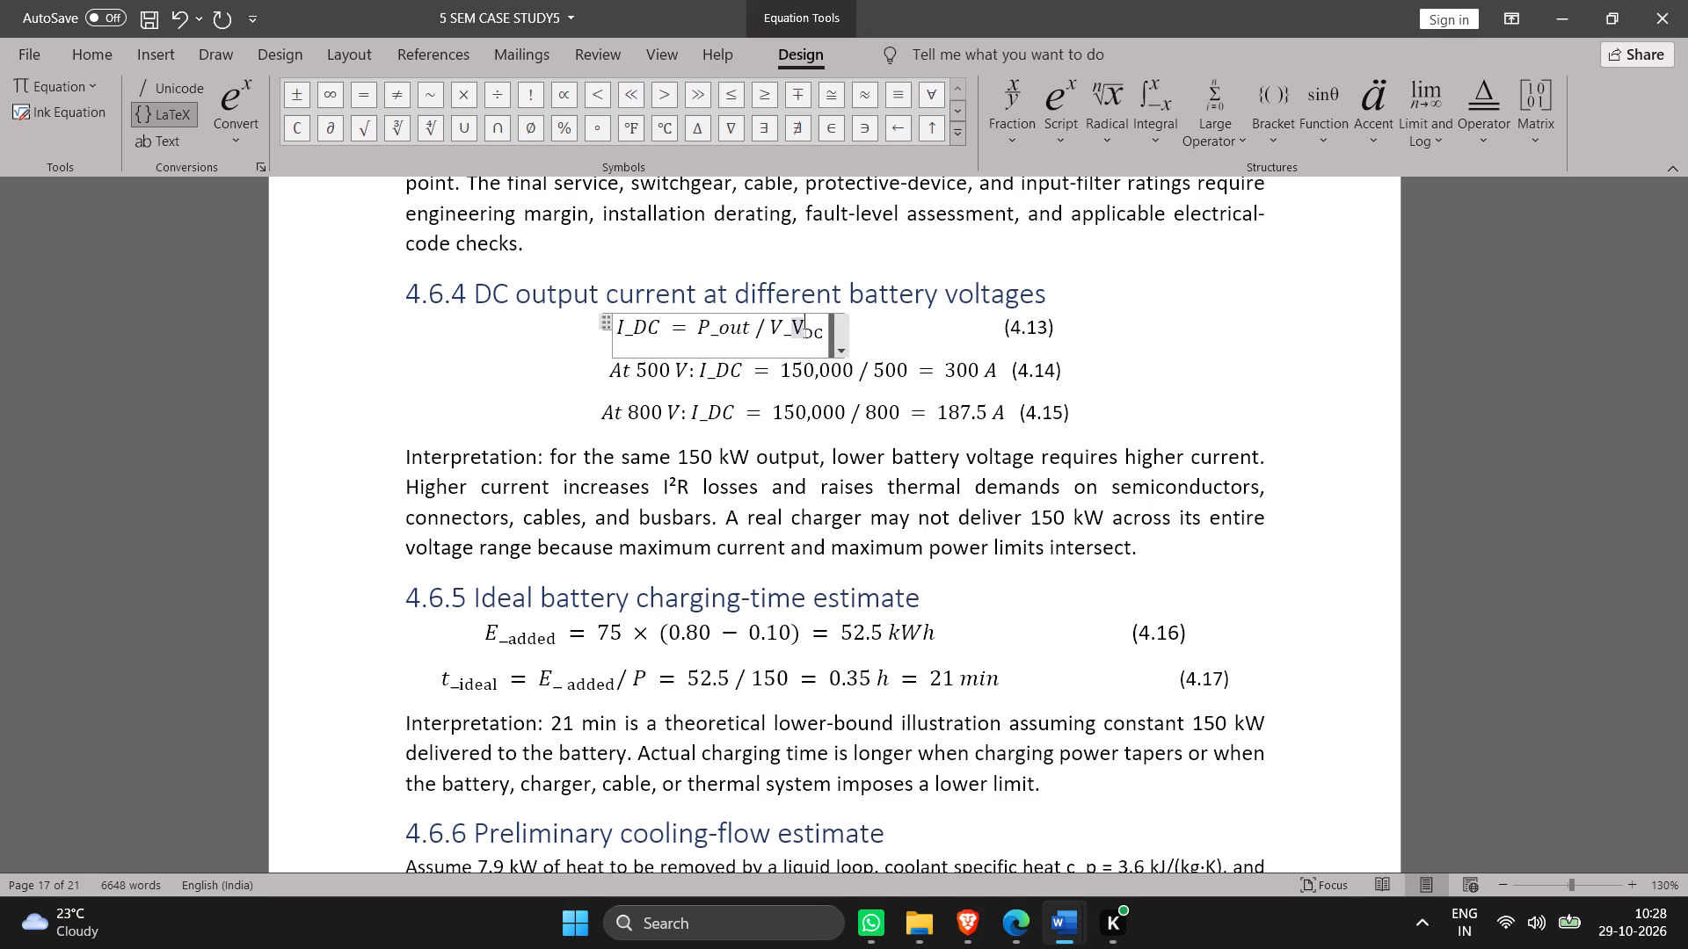
key(Left)
key(Left)
key(Left)
key(BackSpace)
key(BackSpace)
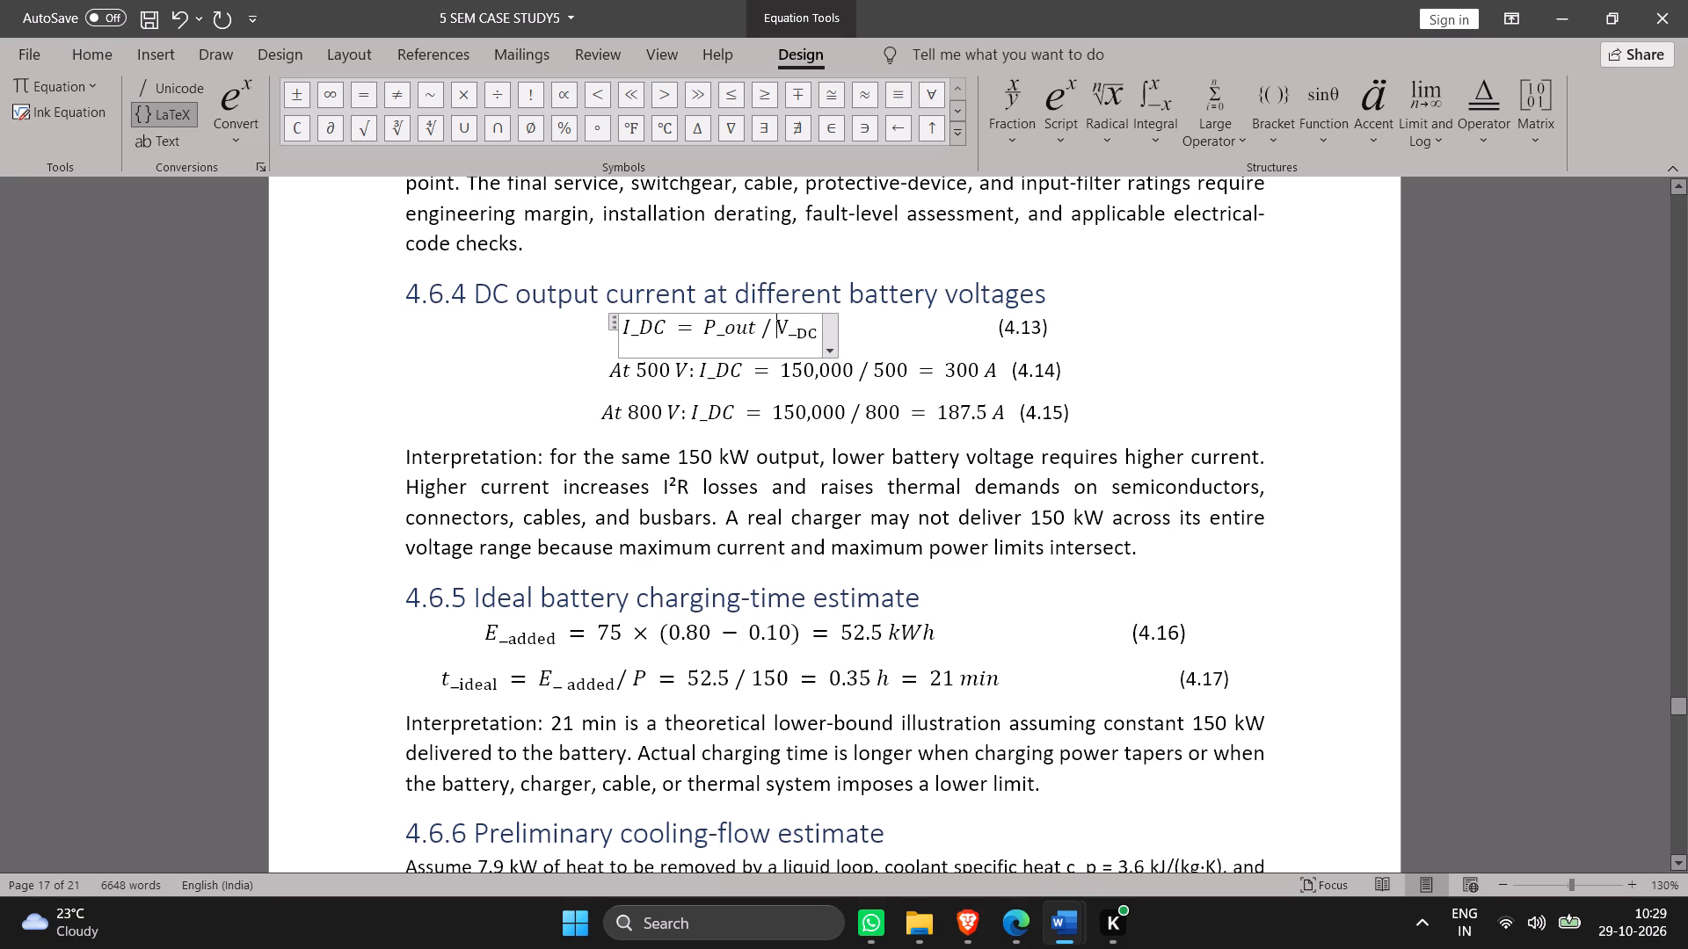
Make out the subscript of P_ in equation (4.13) and delete the plain-size out.
click(755, 334)
drag(755, 334, 727, 334)
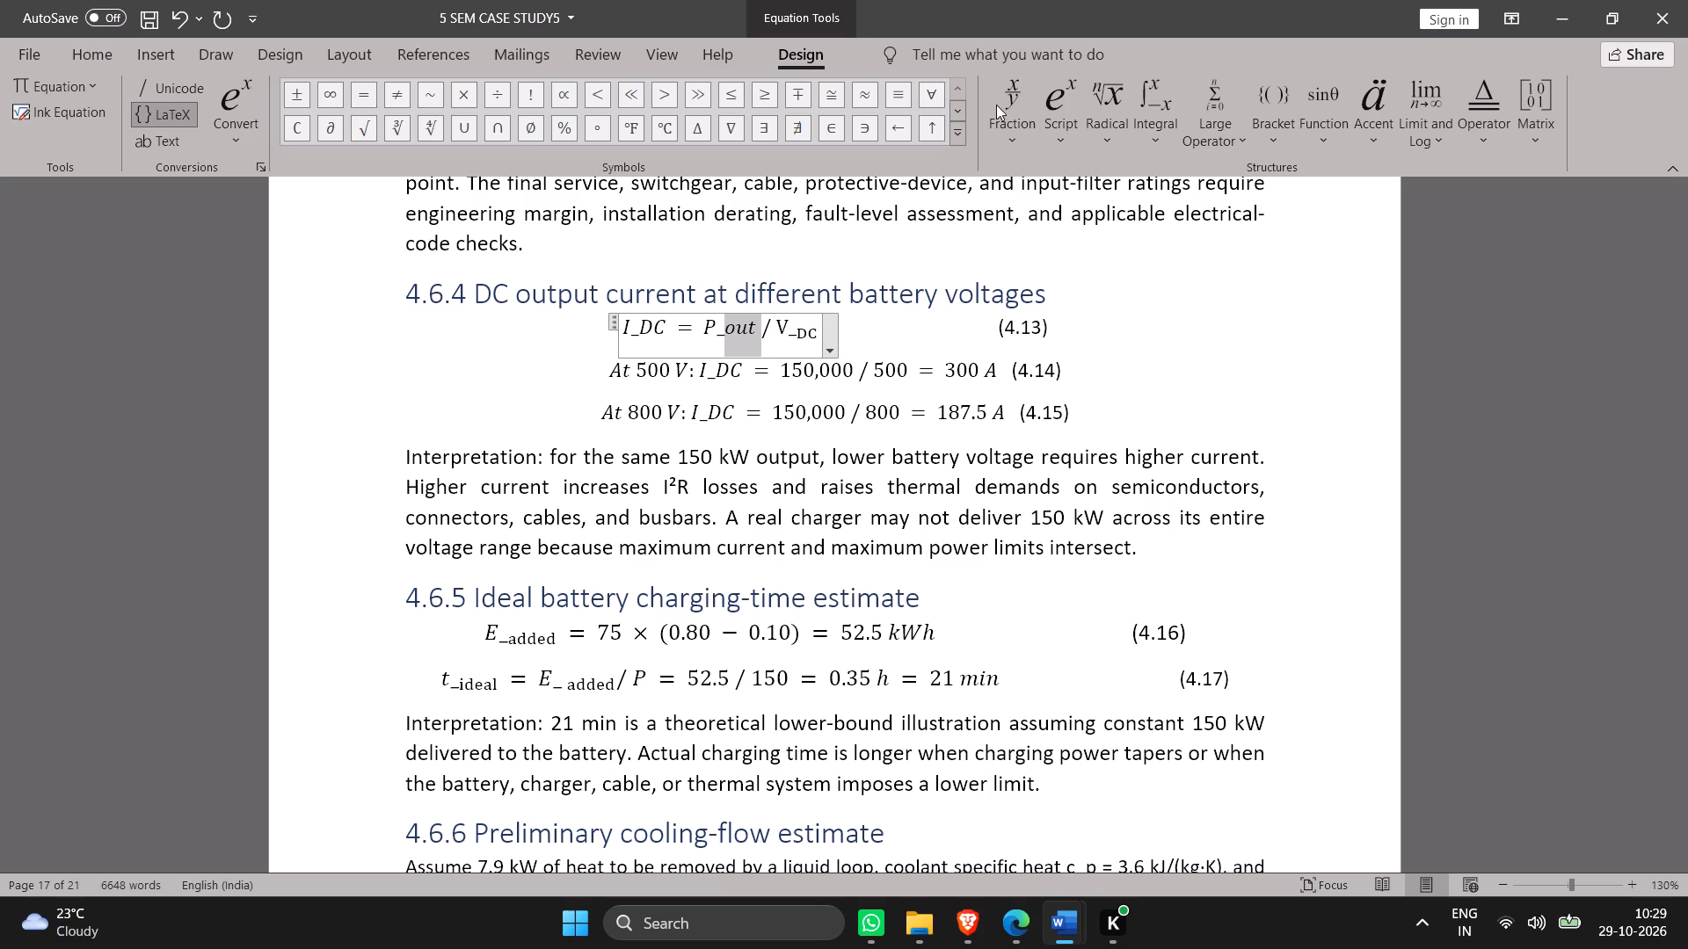
click(1053, 130)
click(1154, 229)
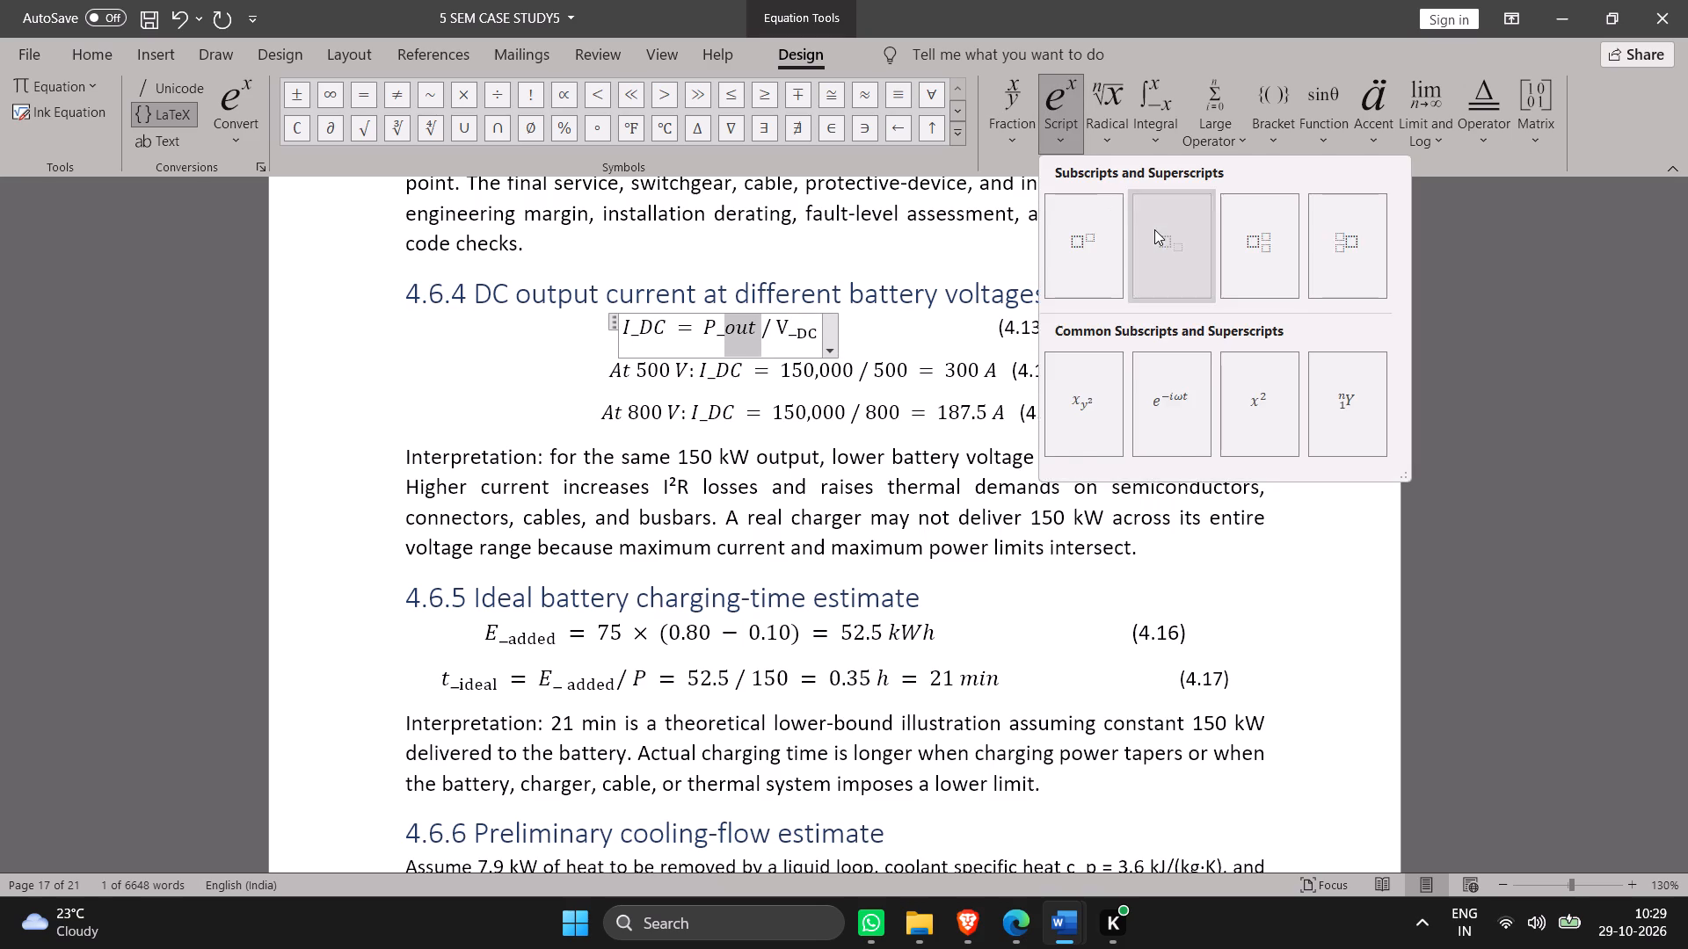
click(759, 336)
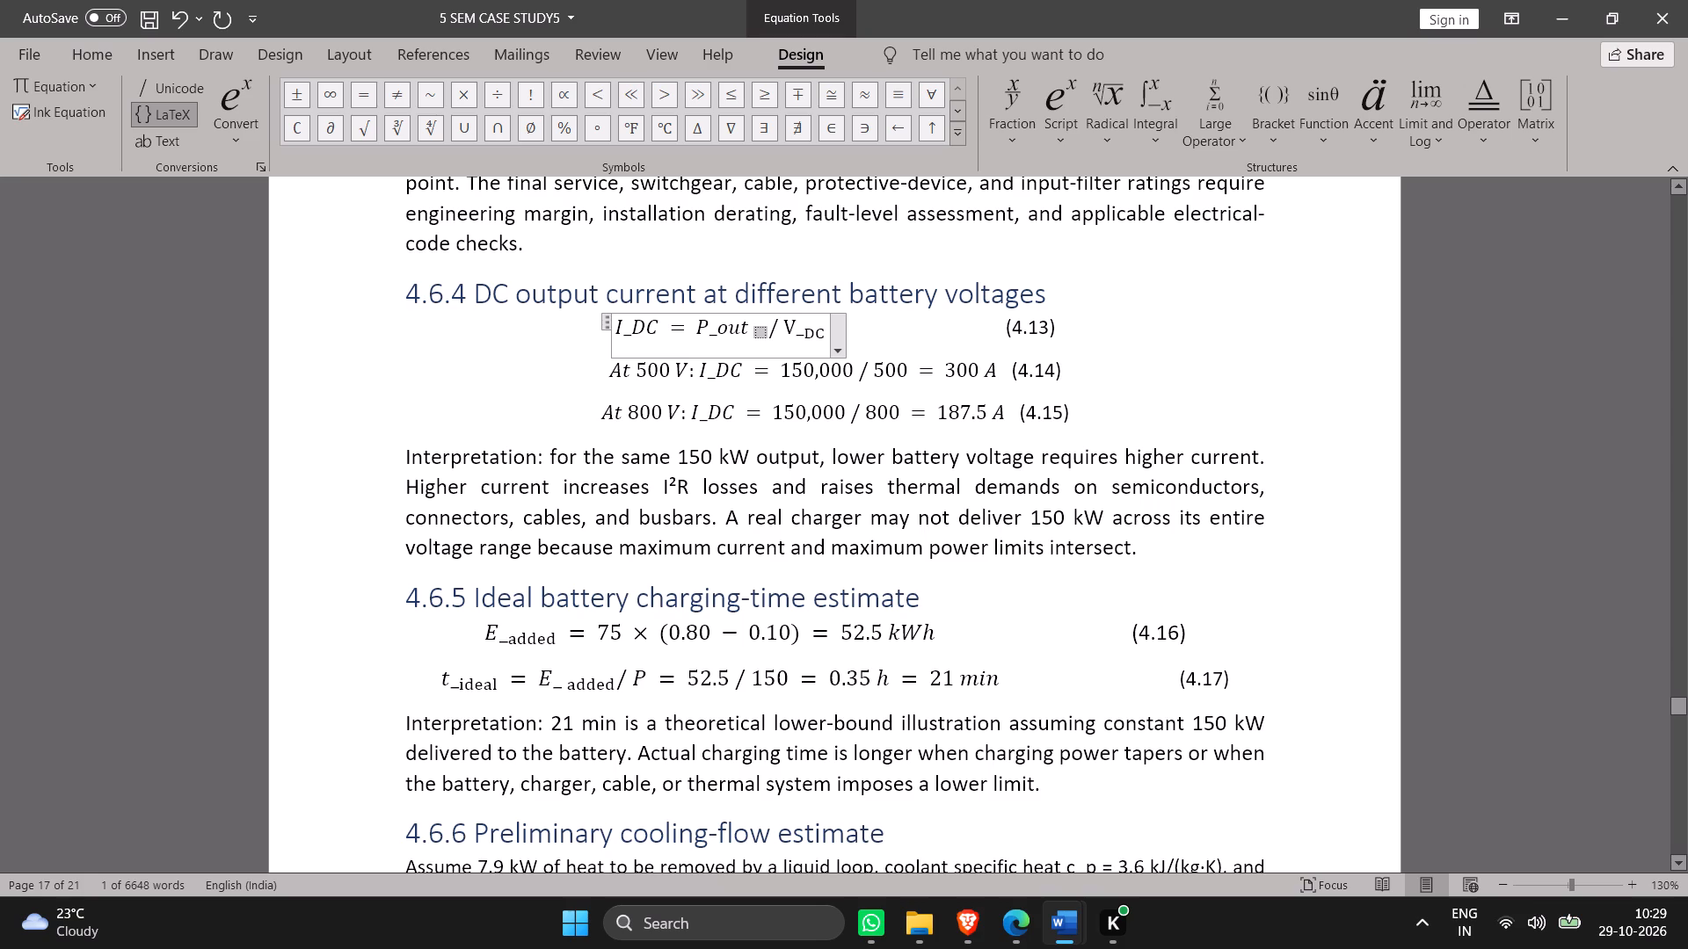
text(out)
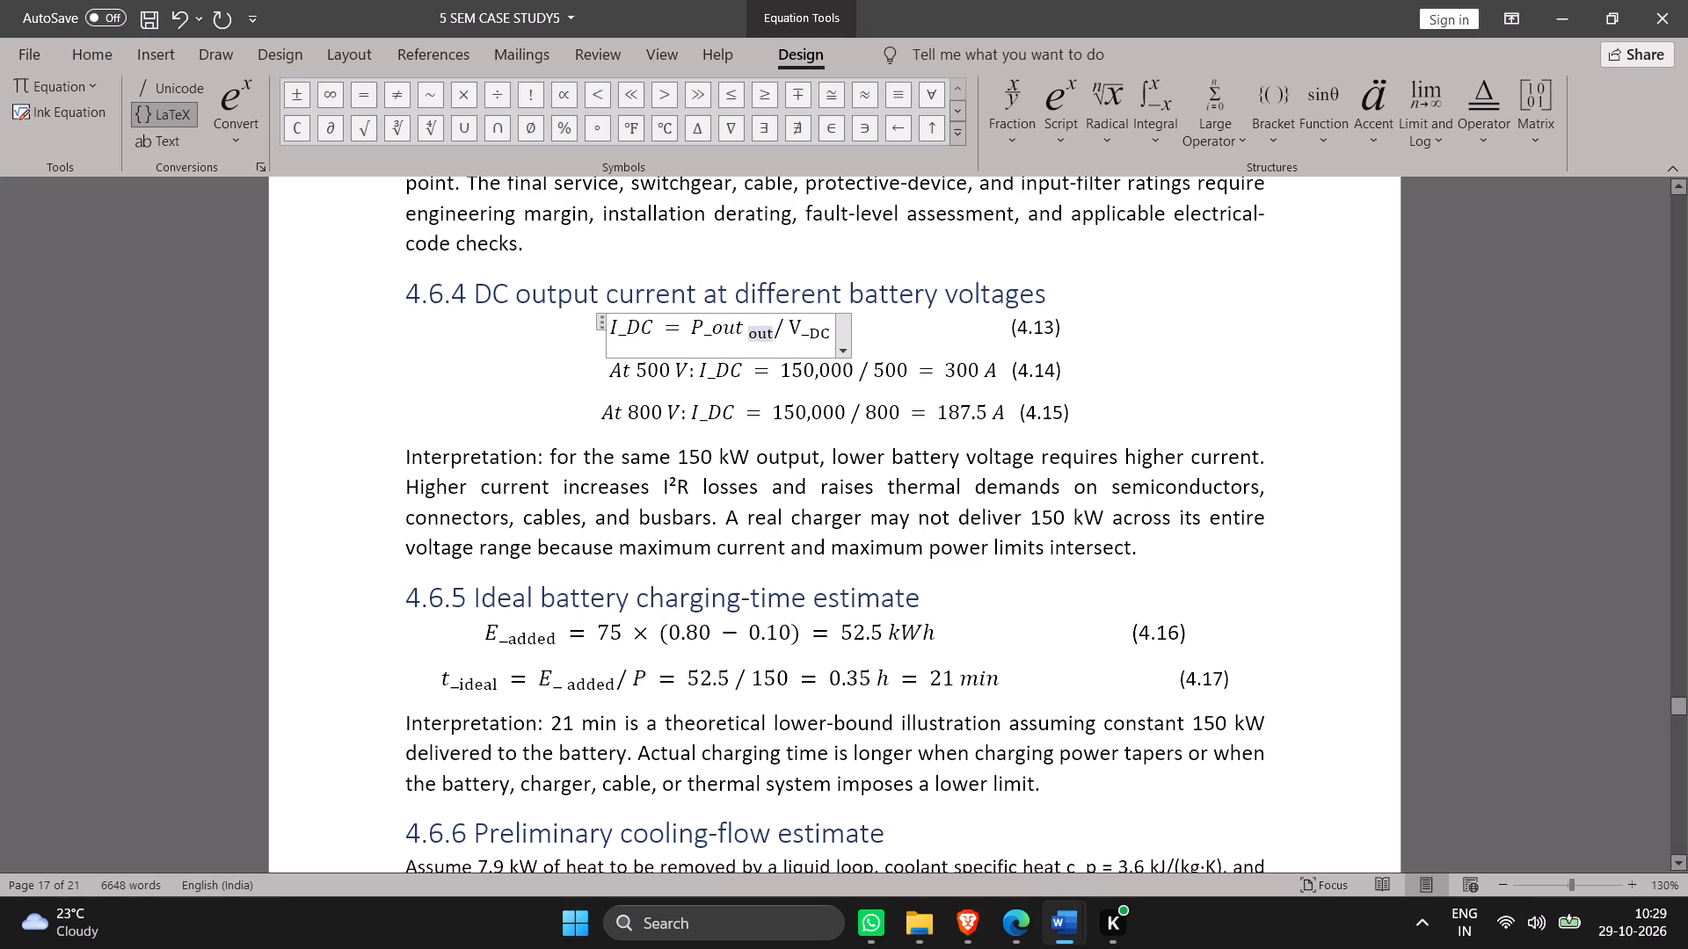
click(737, 327)
key(BackSpace)
key(BackSpace)
key(BackSpace)
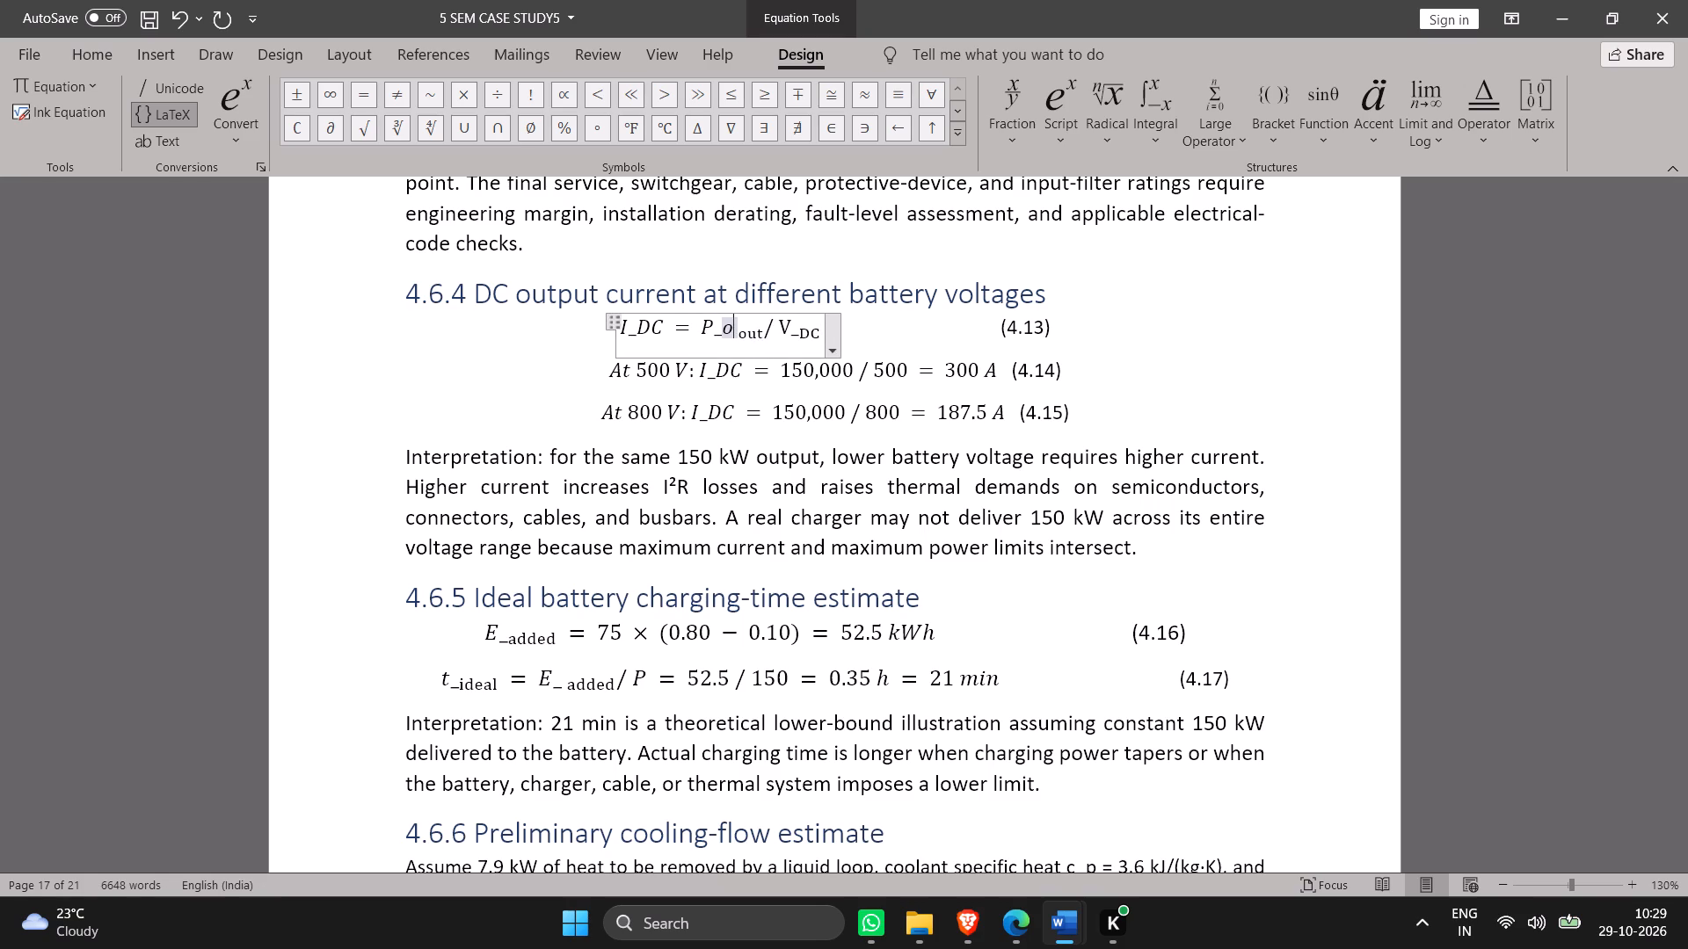
Make DC the subscript of I_ in equation (4.13) and delete the plain-size DC before it.
drag(666, 331, 647, 335)
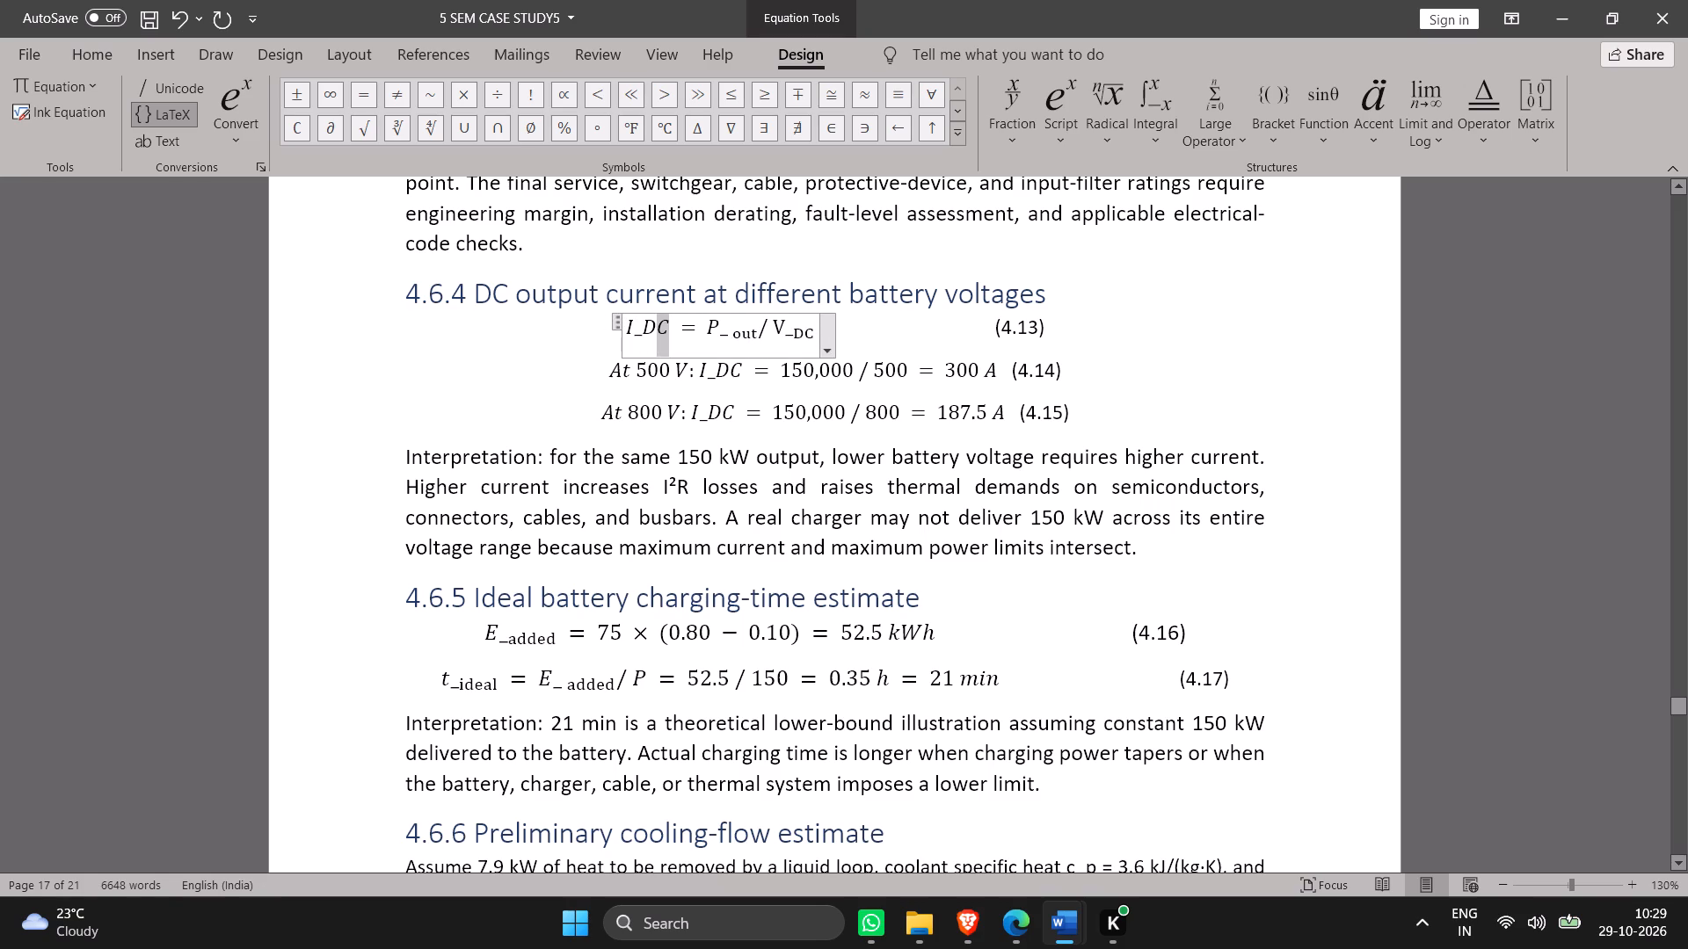
drag(647, 335, 647, 333)
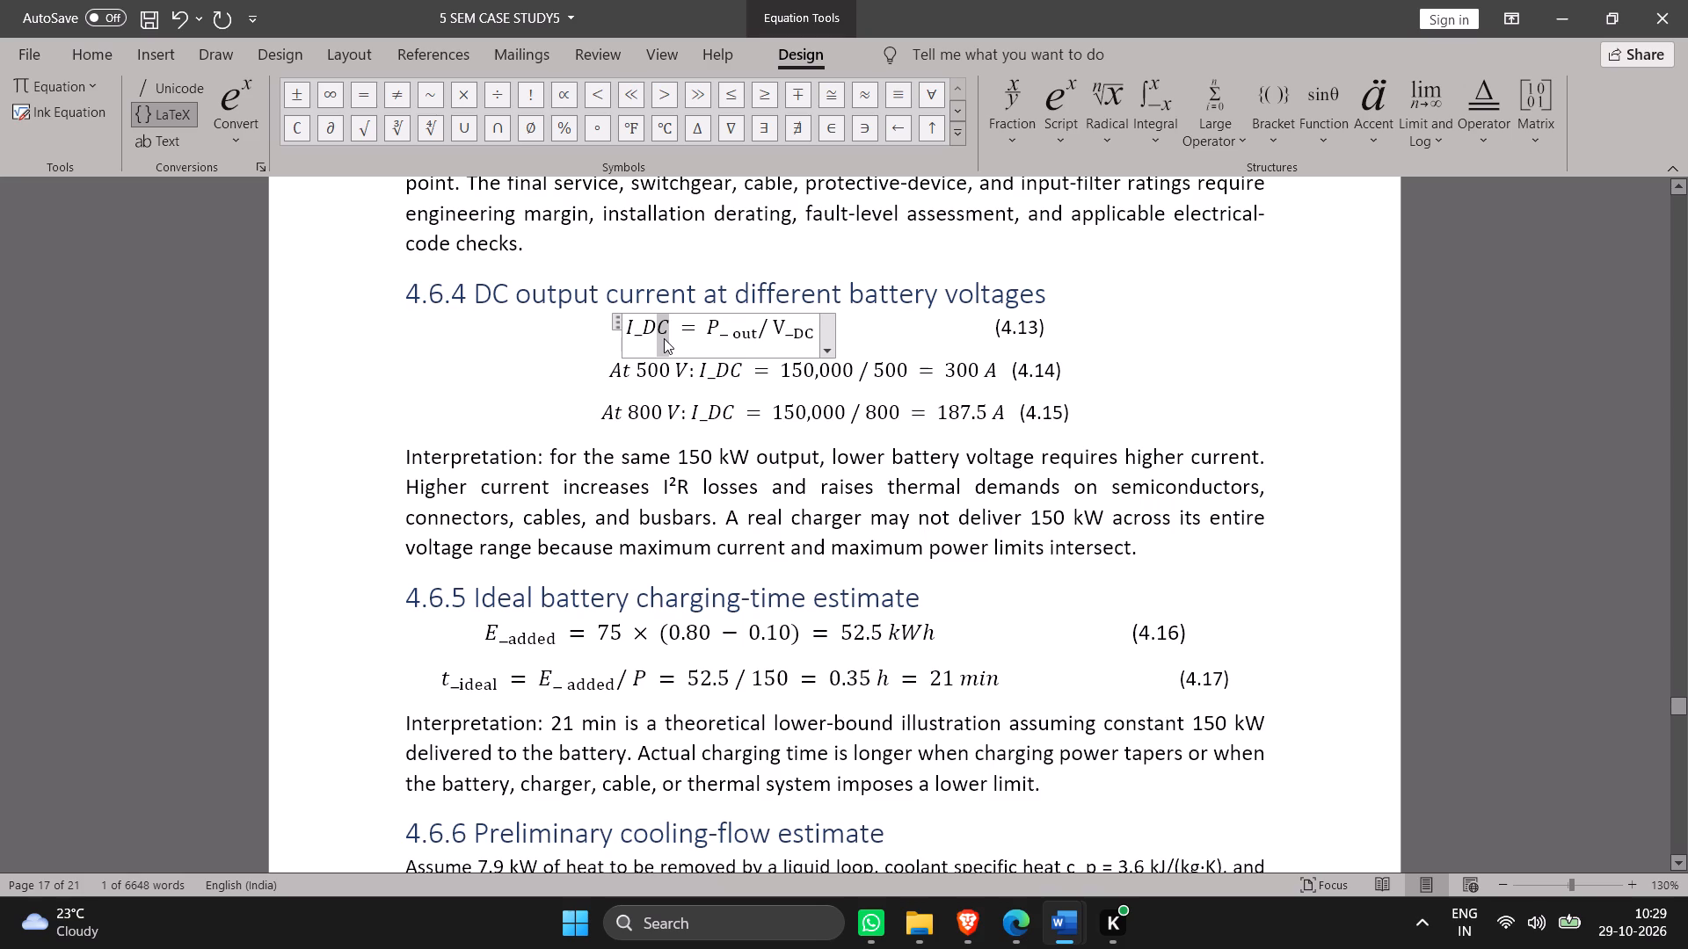
click(664, 338)
drag(666, 321, 647, 334)
drag(647, 334, 642, 334)
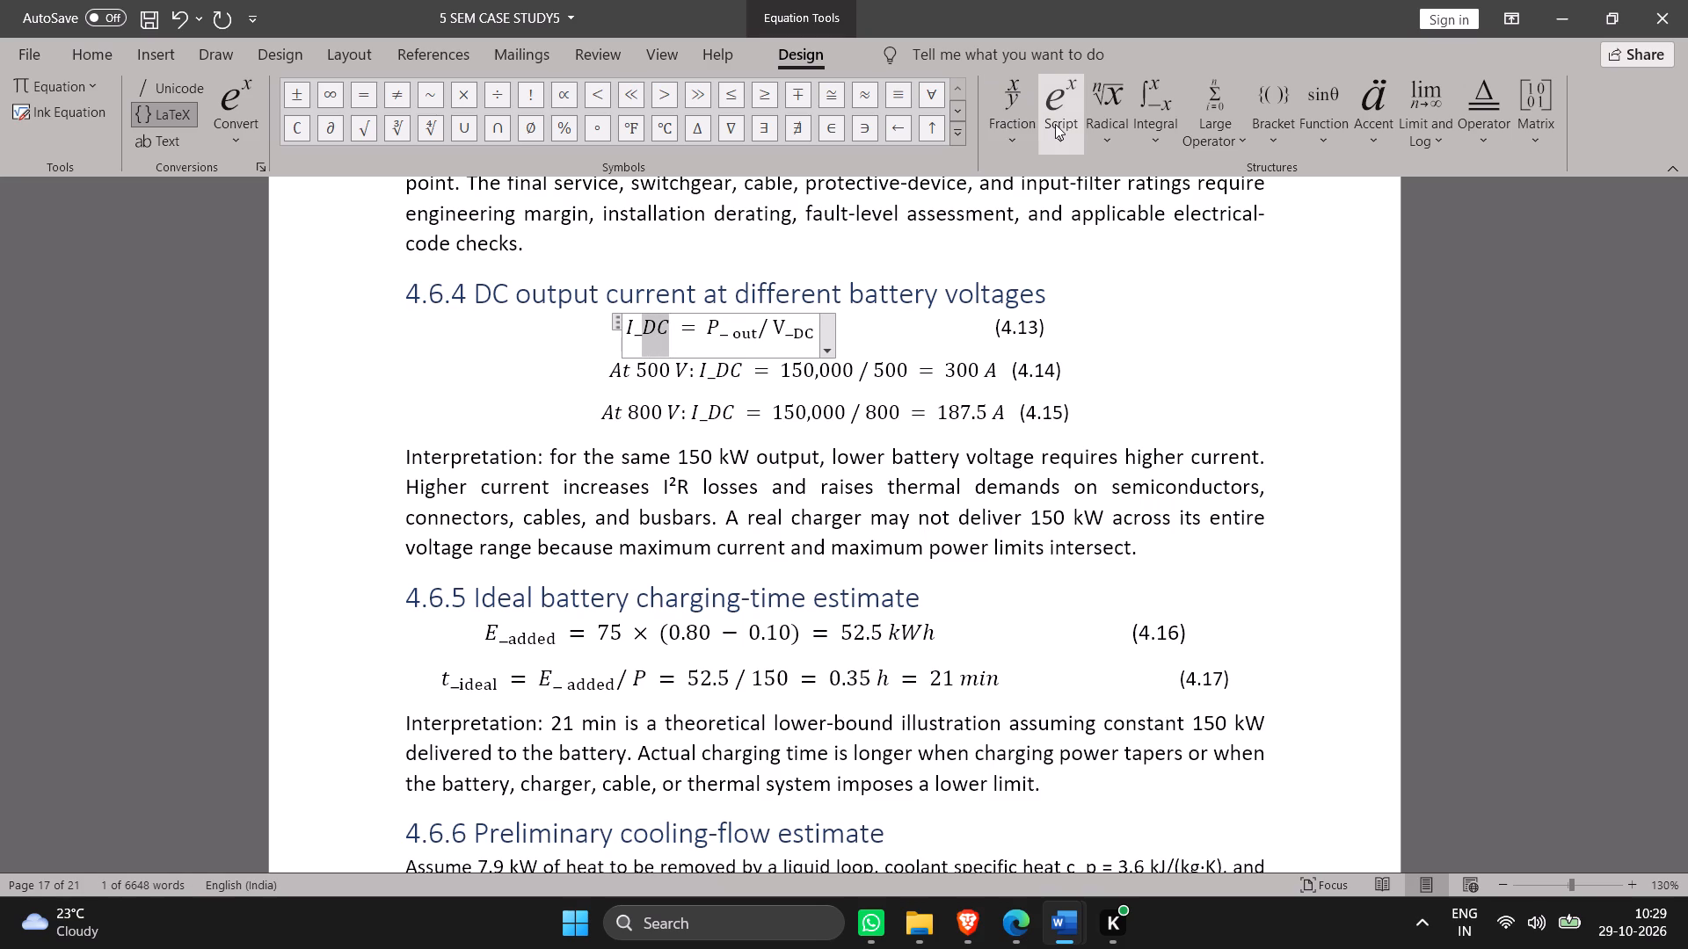
click(1055, 124)
click(1158, 222)
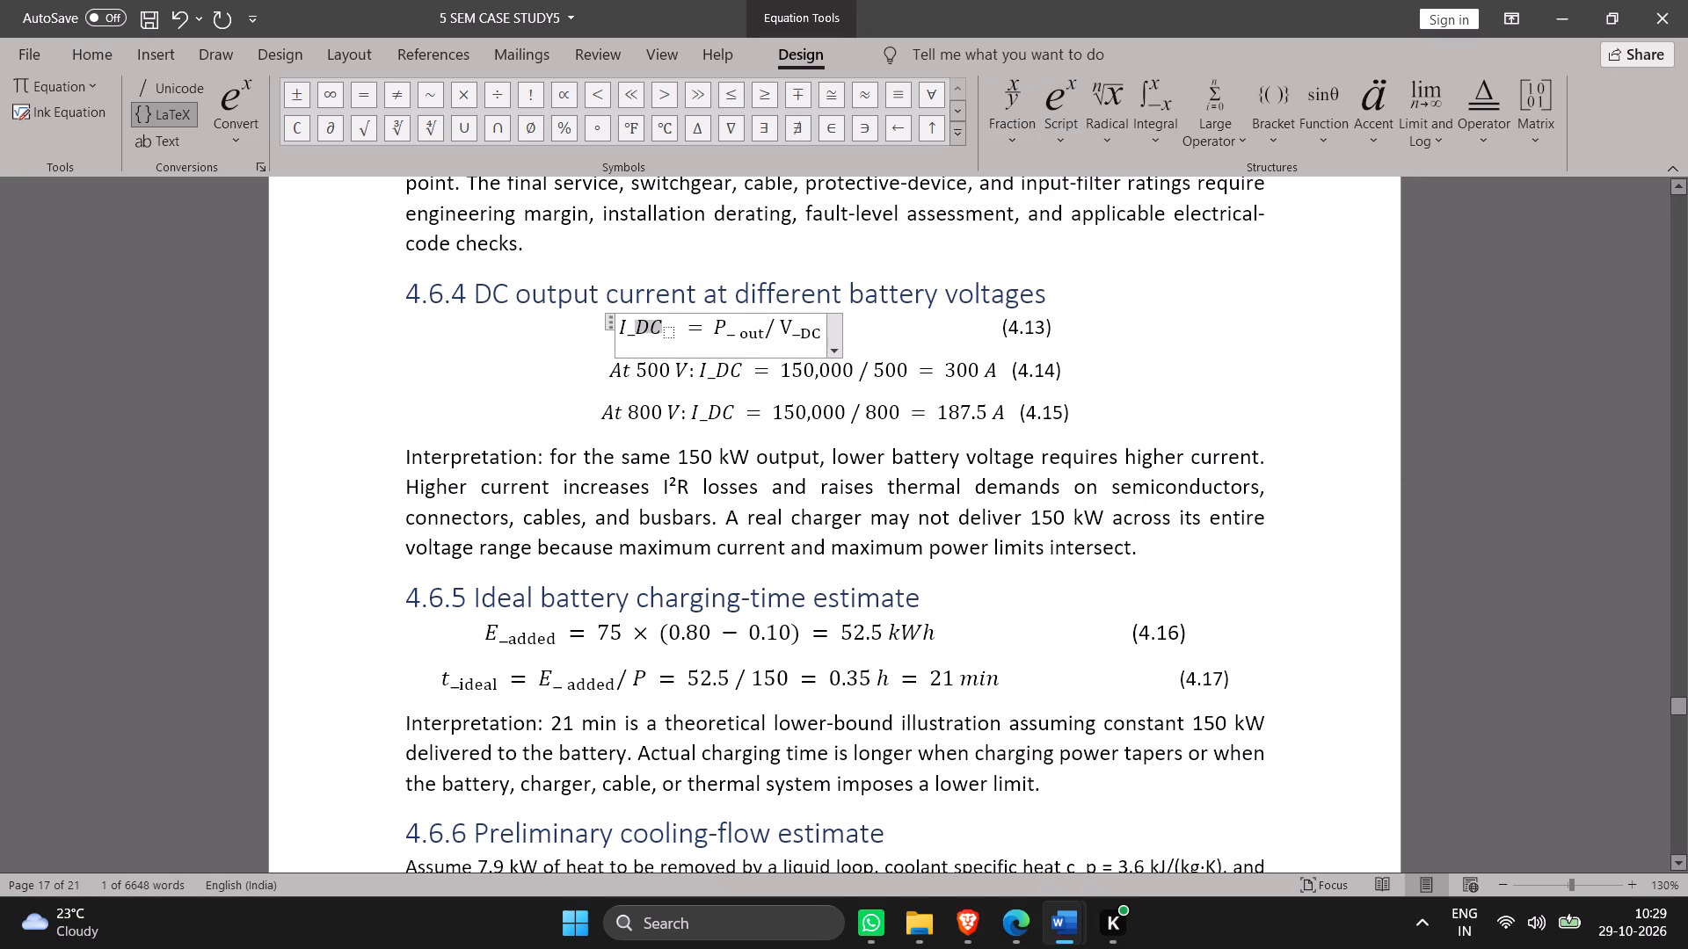
click(669, 342)
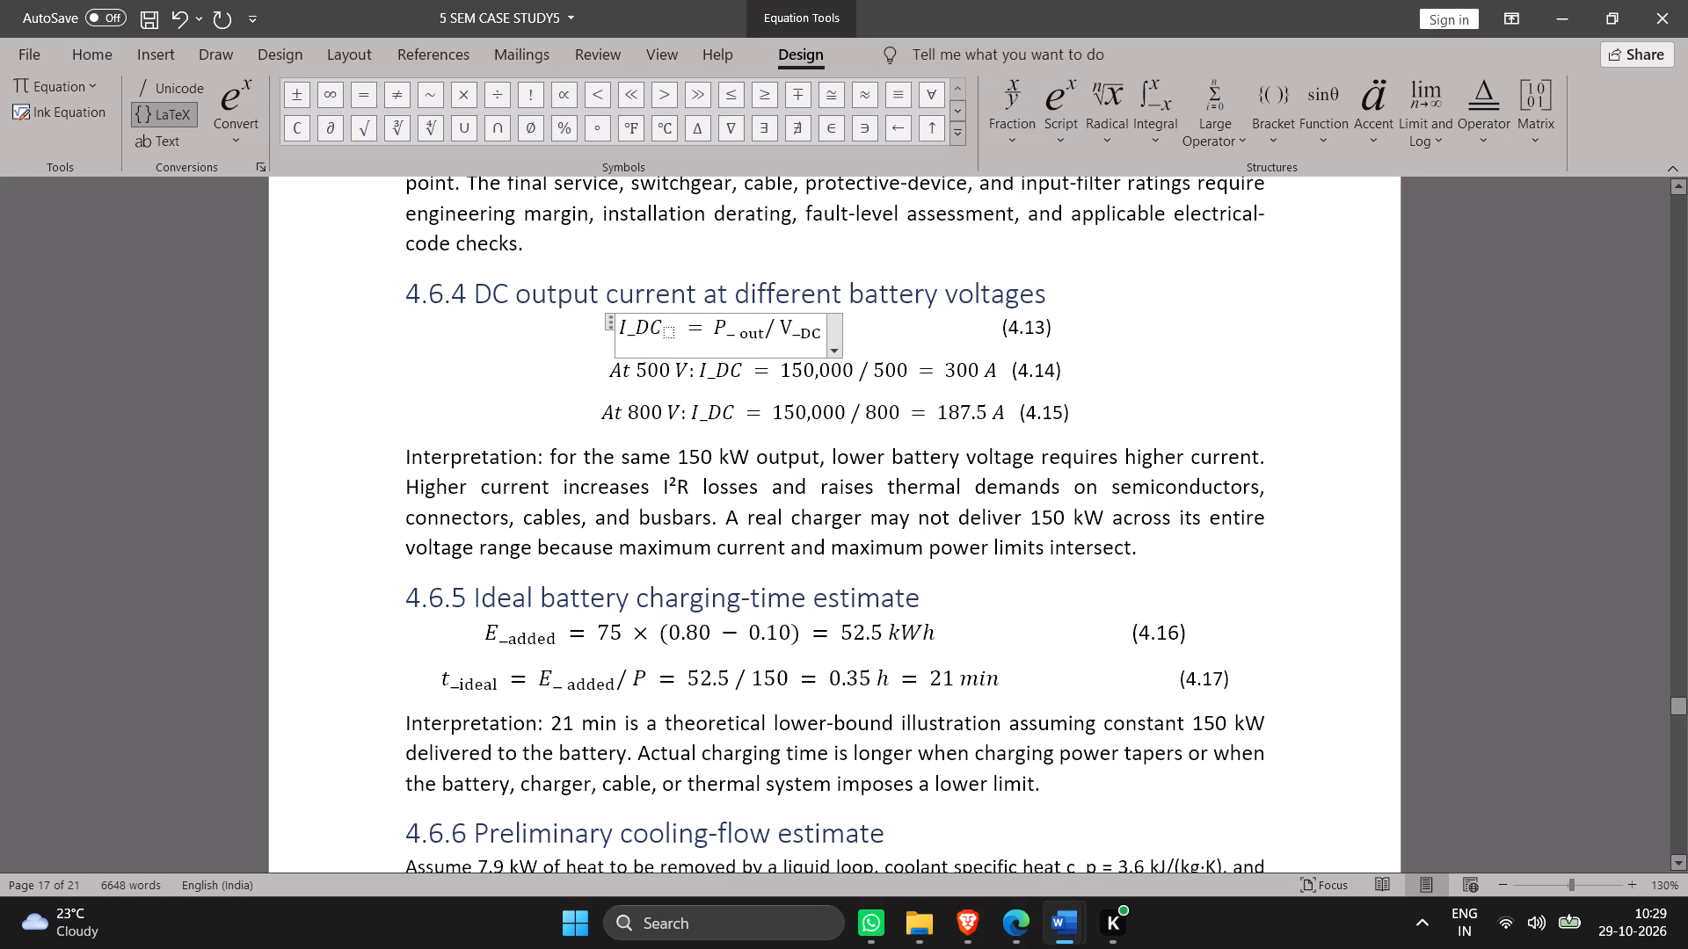
click(669, 333)
text(DC)
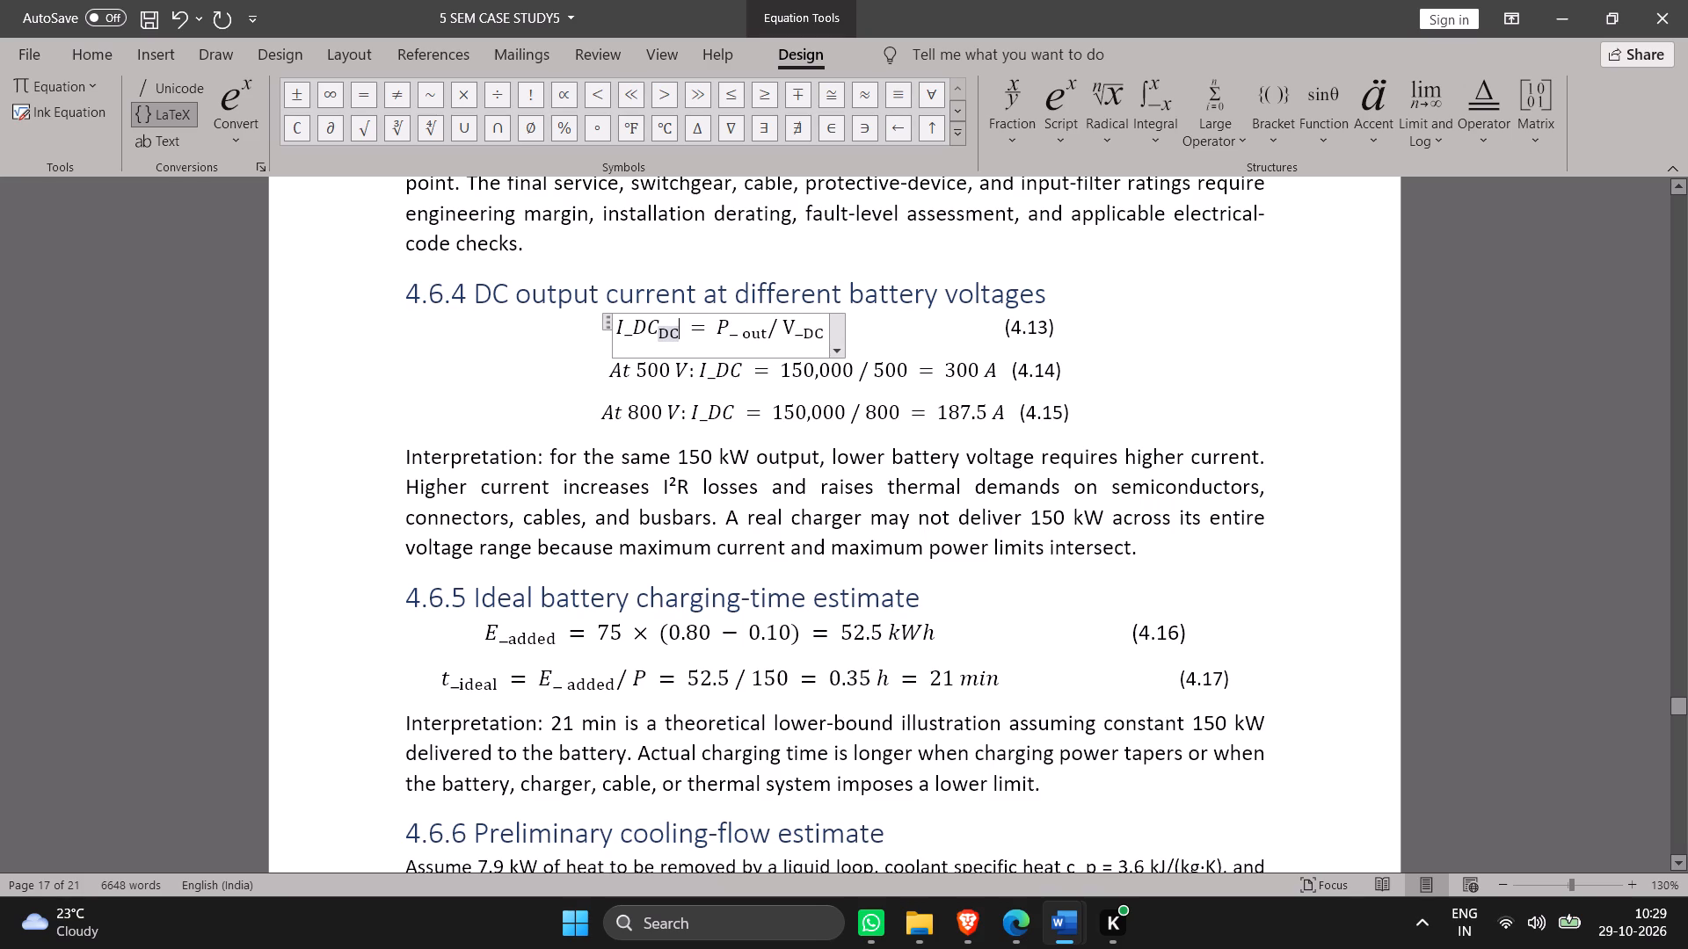
click(652, 332)
key(BackSpace)
key(BackSpace)
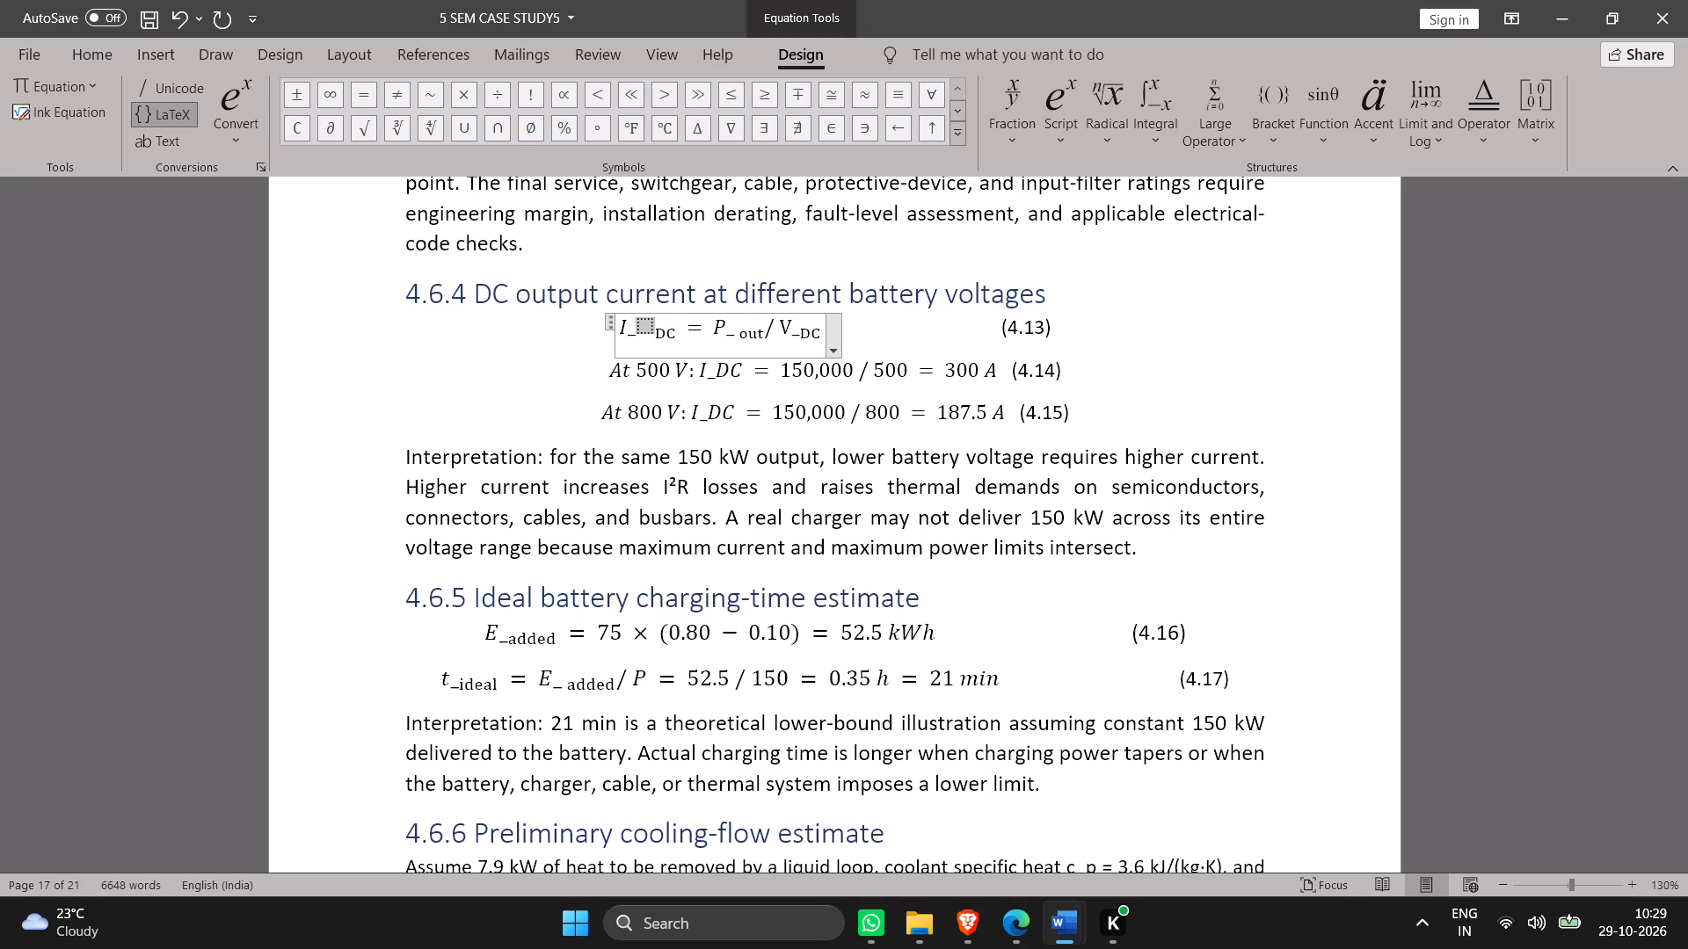
key(BackSpace)
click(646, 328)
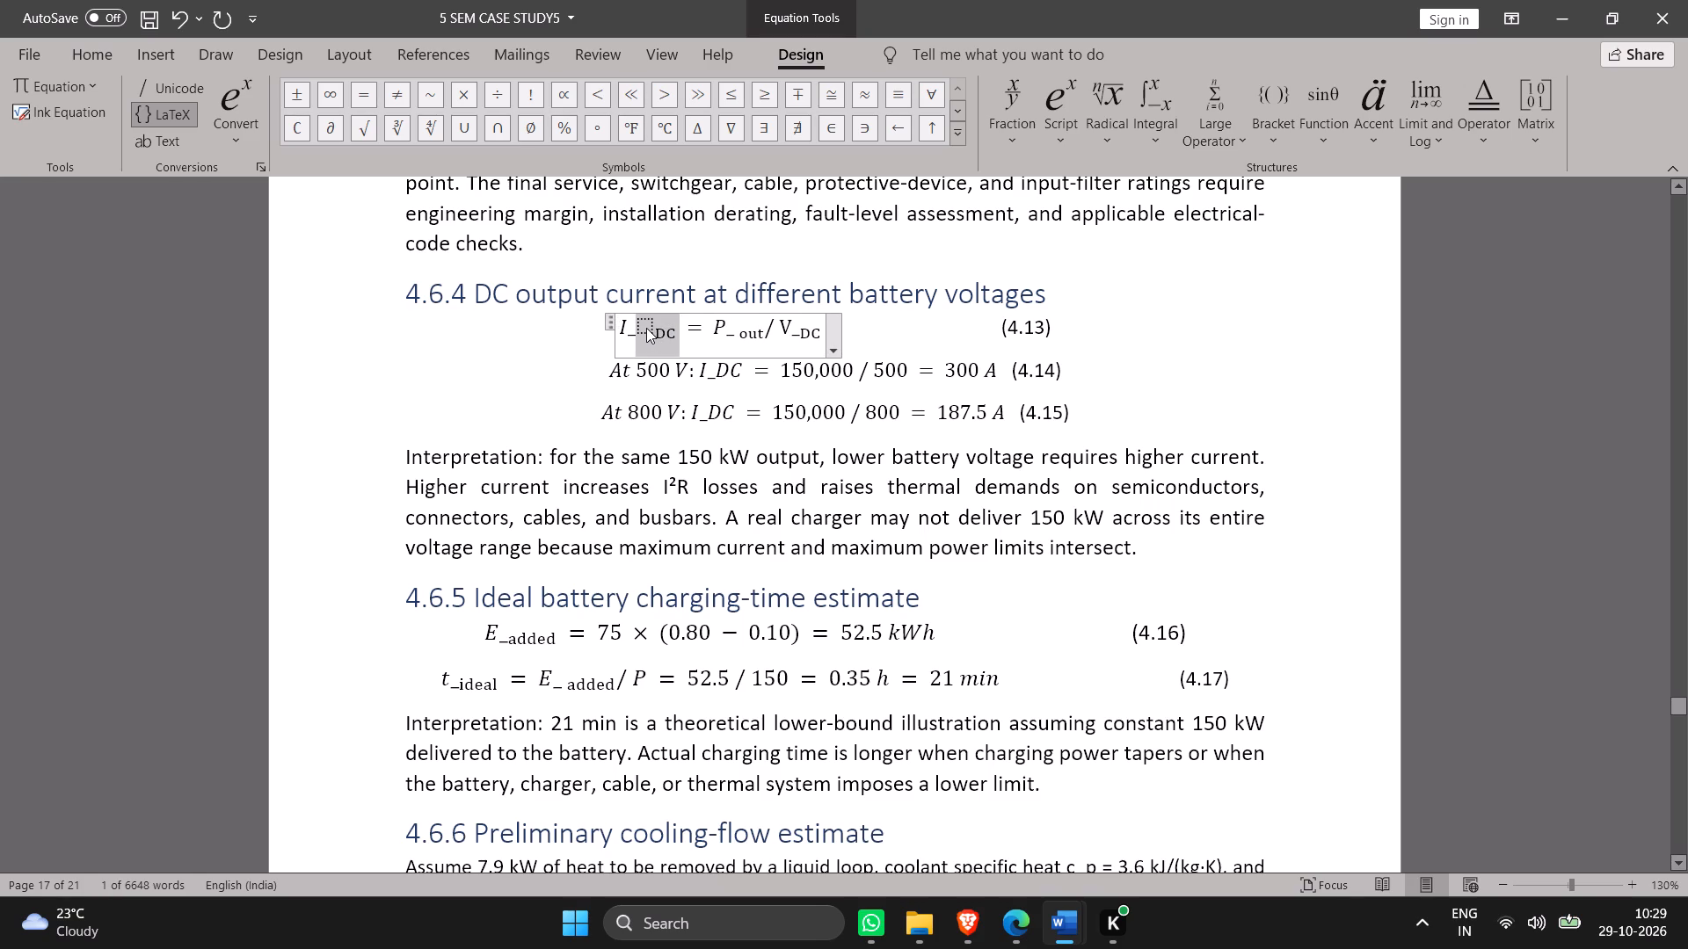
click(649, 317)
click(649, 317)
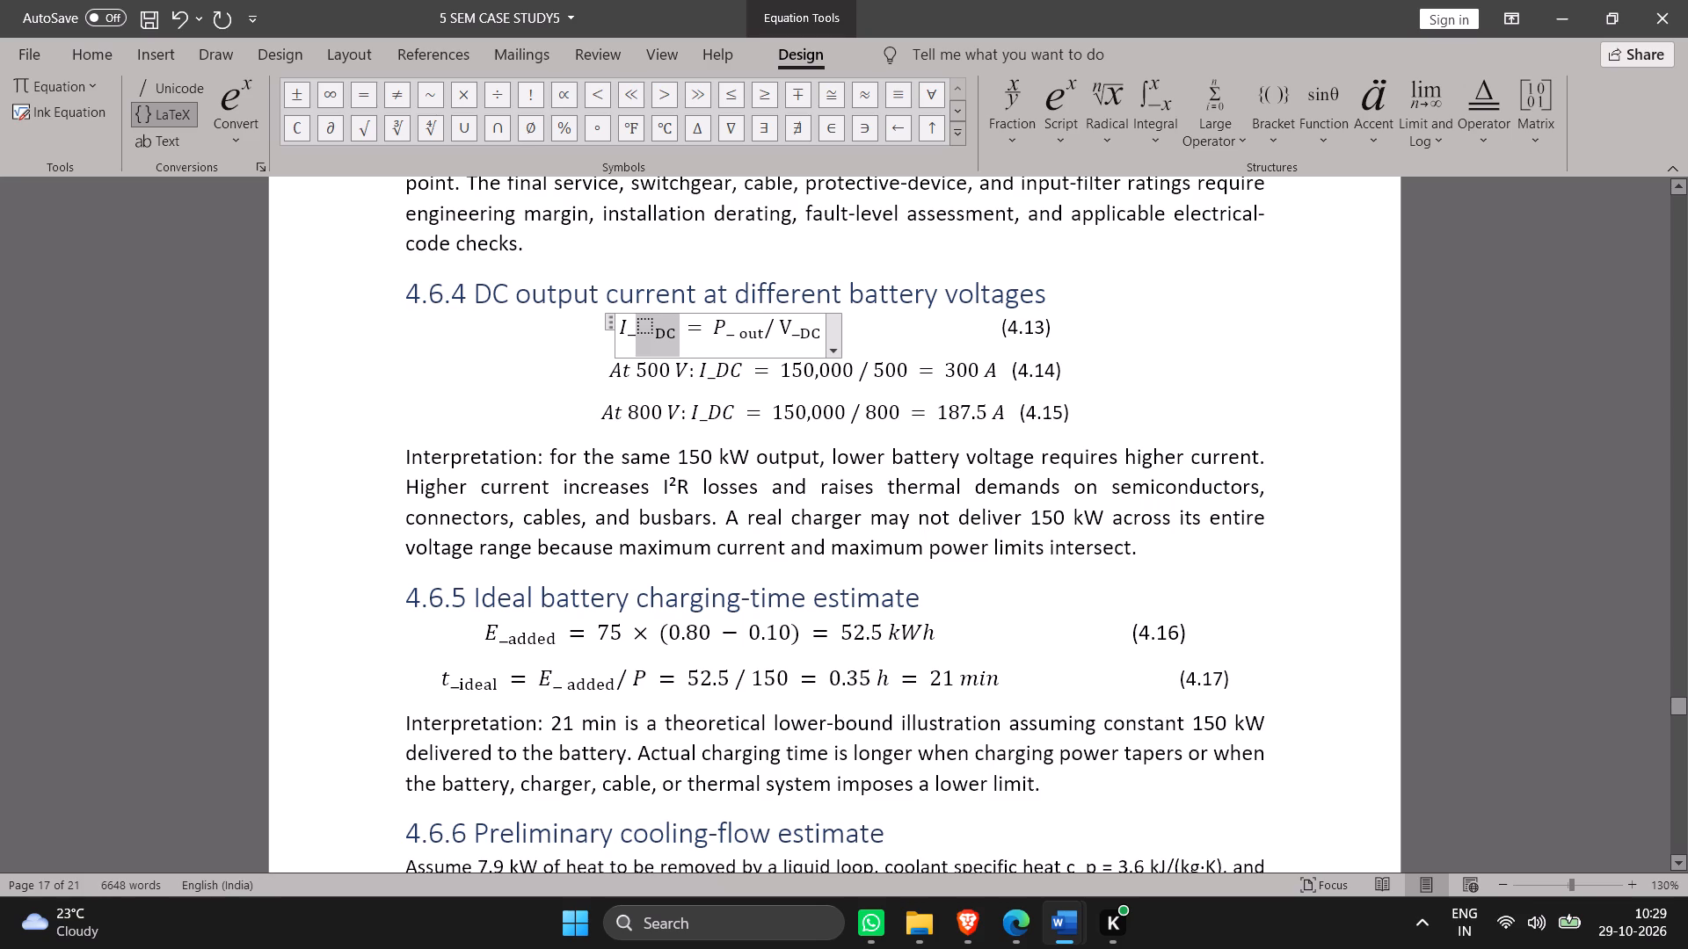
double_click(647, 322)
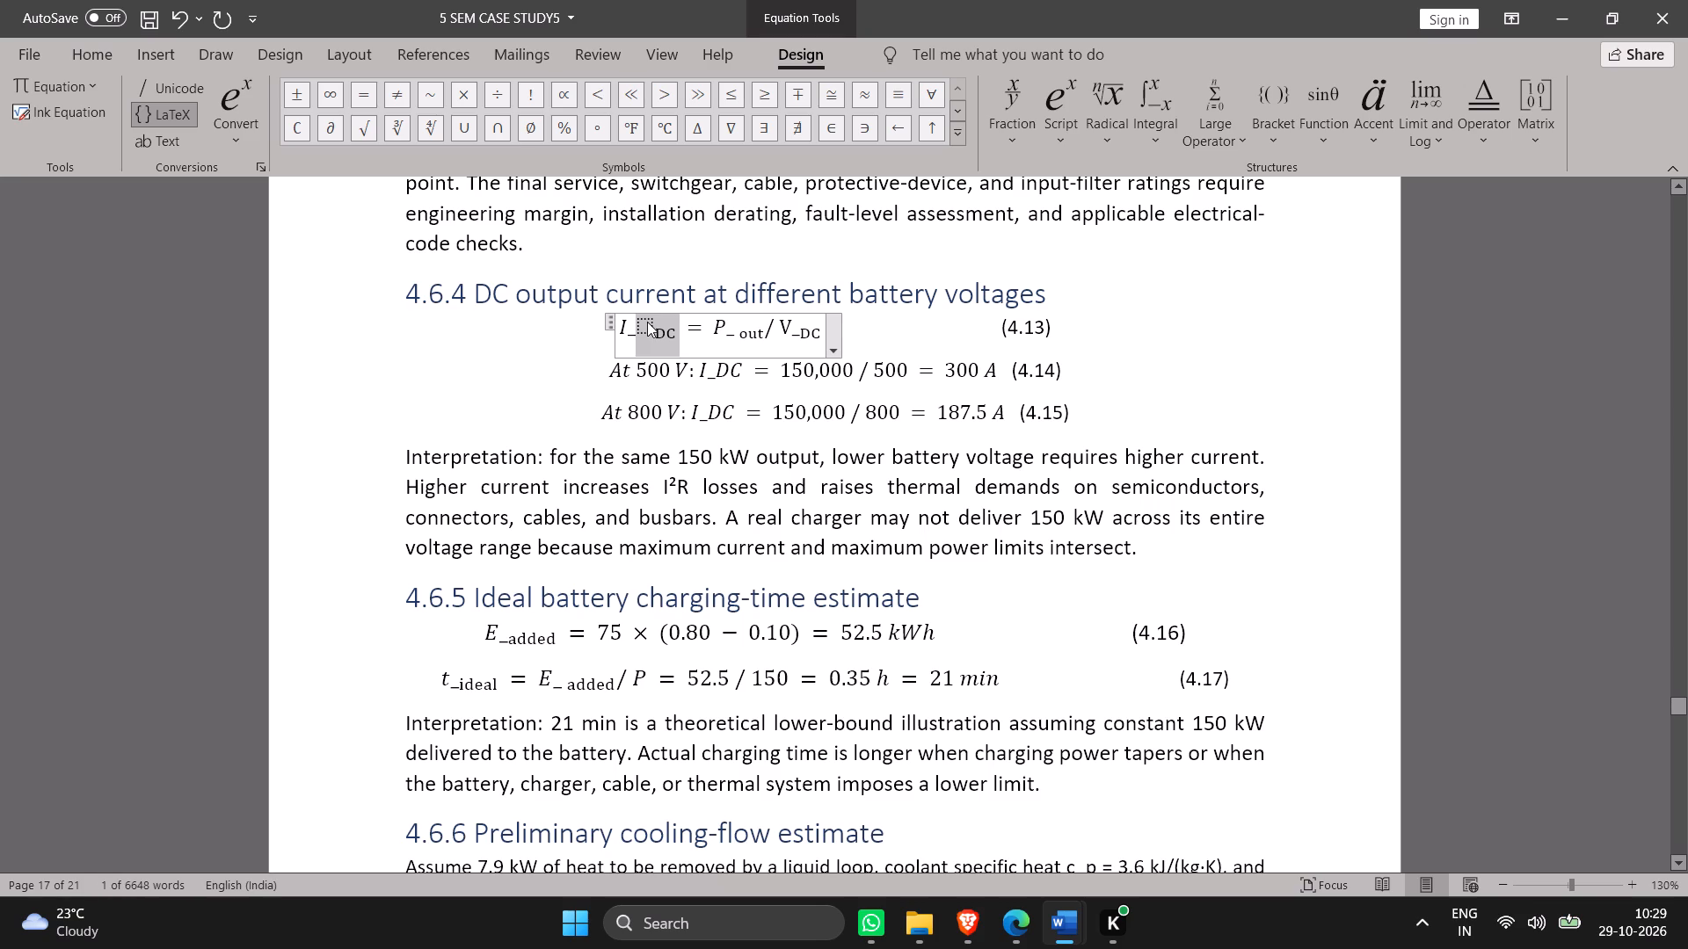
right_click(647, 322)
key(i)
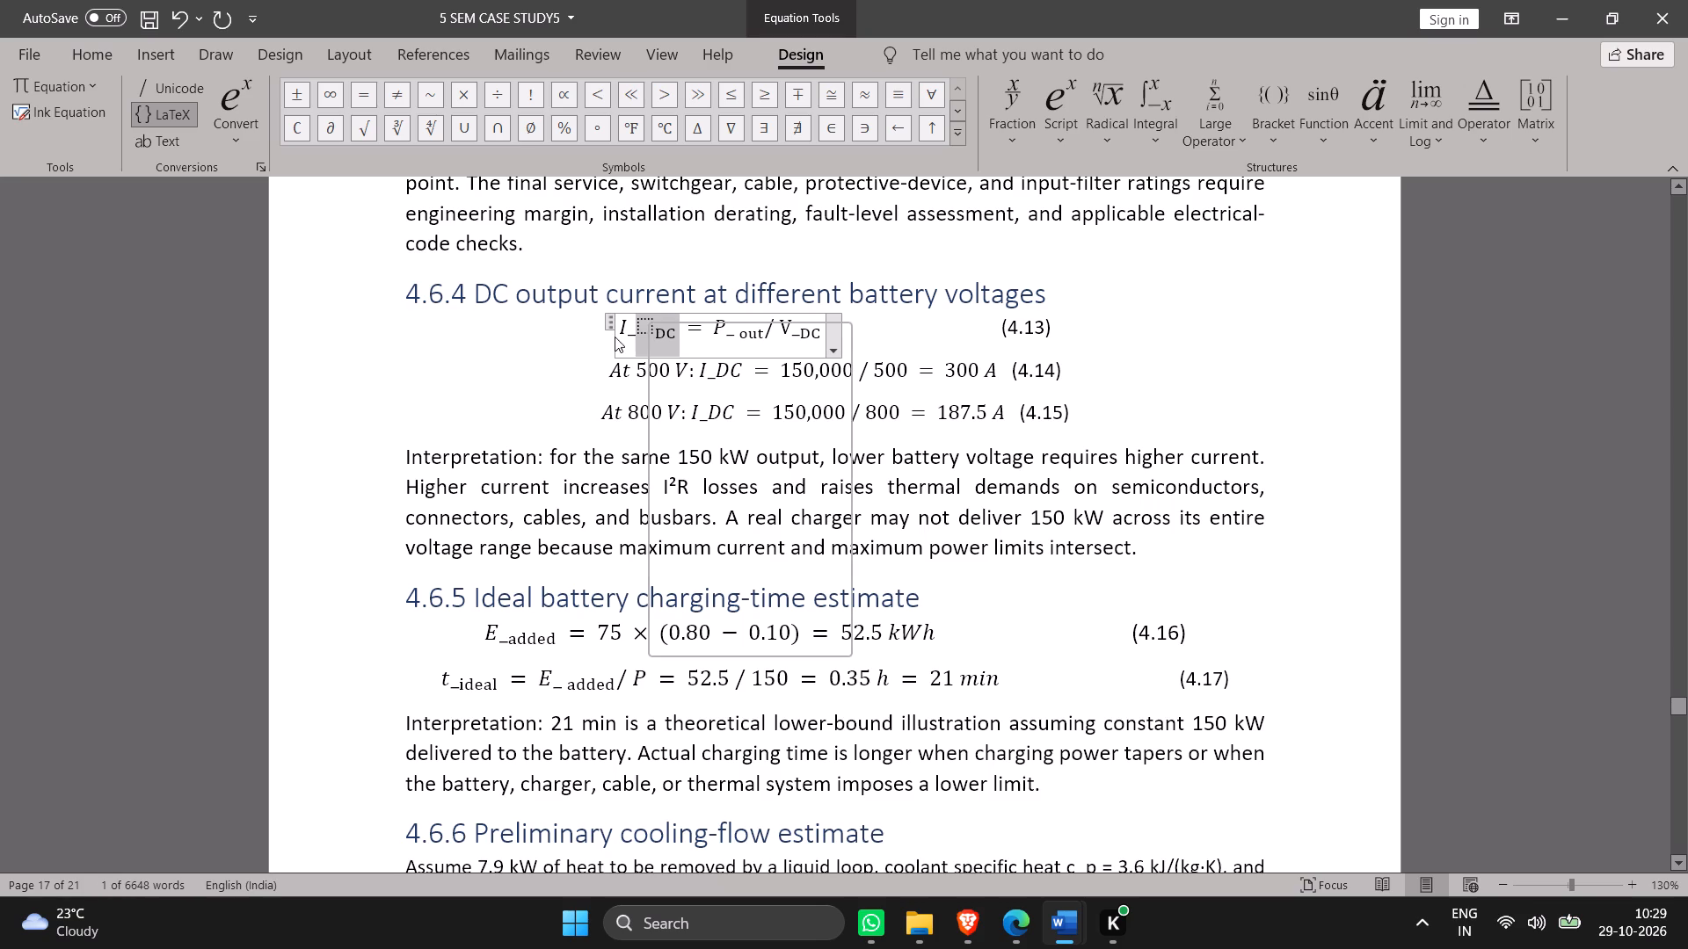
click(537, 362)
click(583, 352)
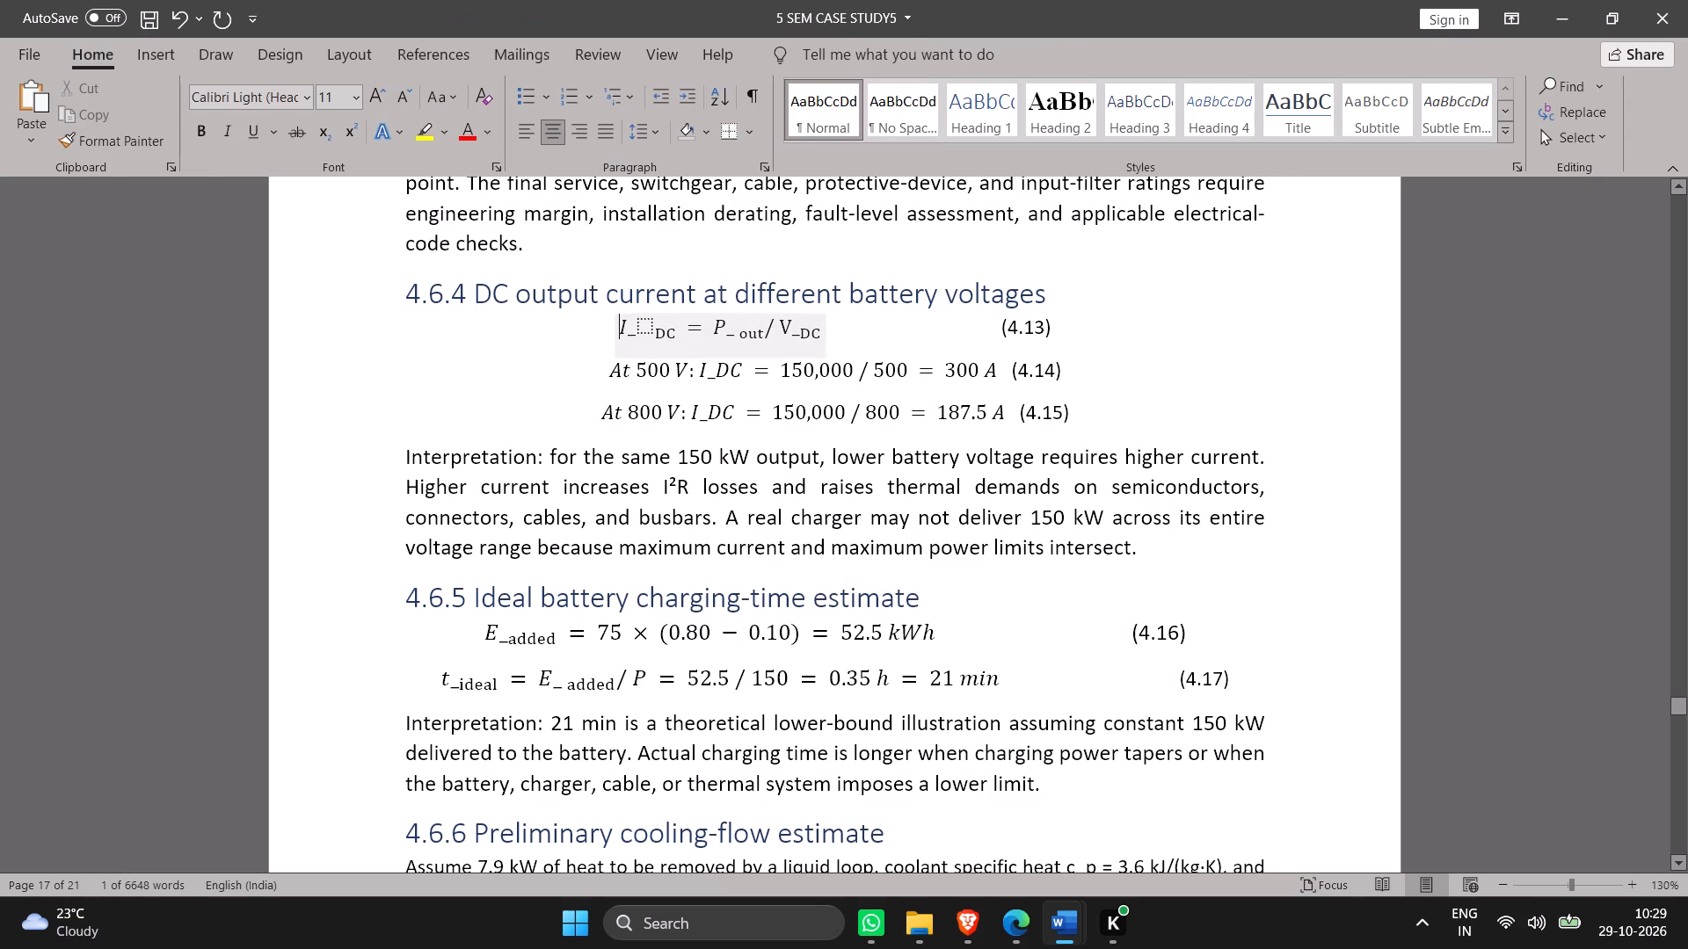
Enter I_ as the base of the DC subscript in equation (4.13) and delete the duplicate I_ before it.
click(649, 323)
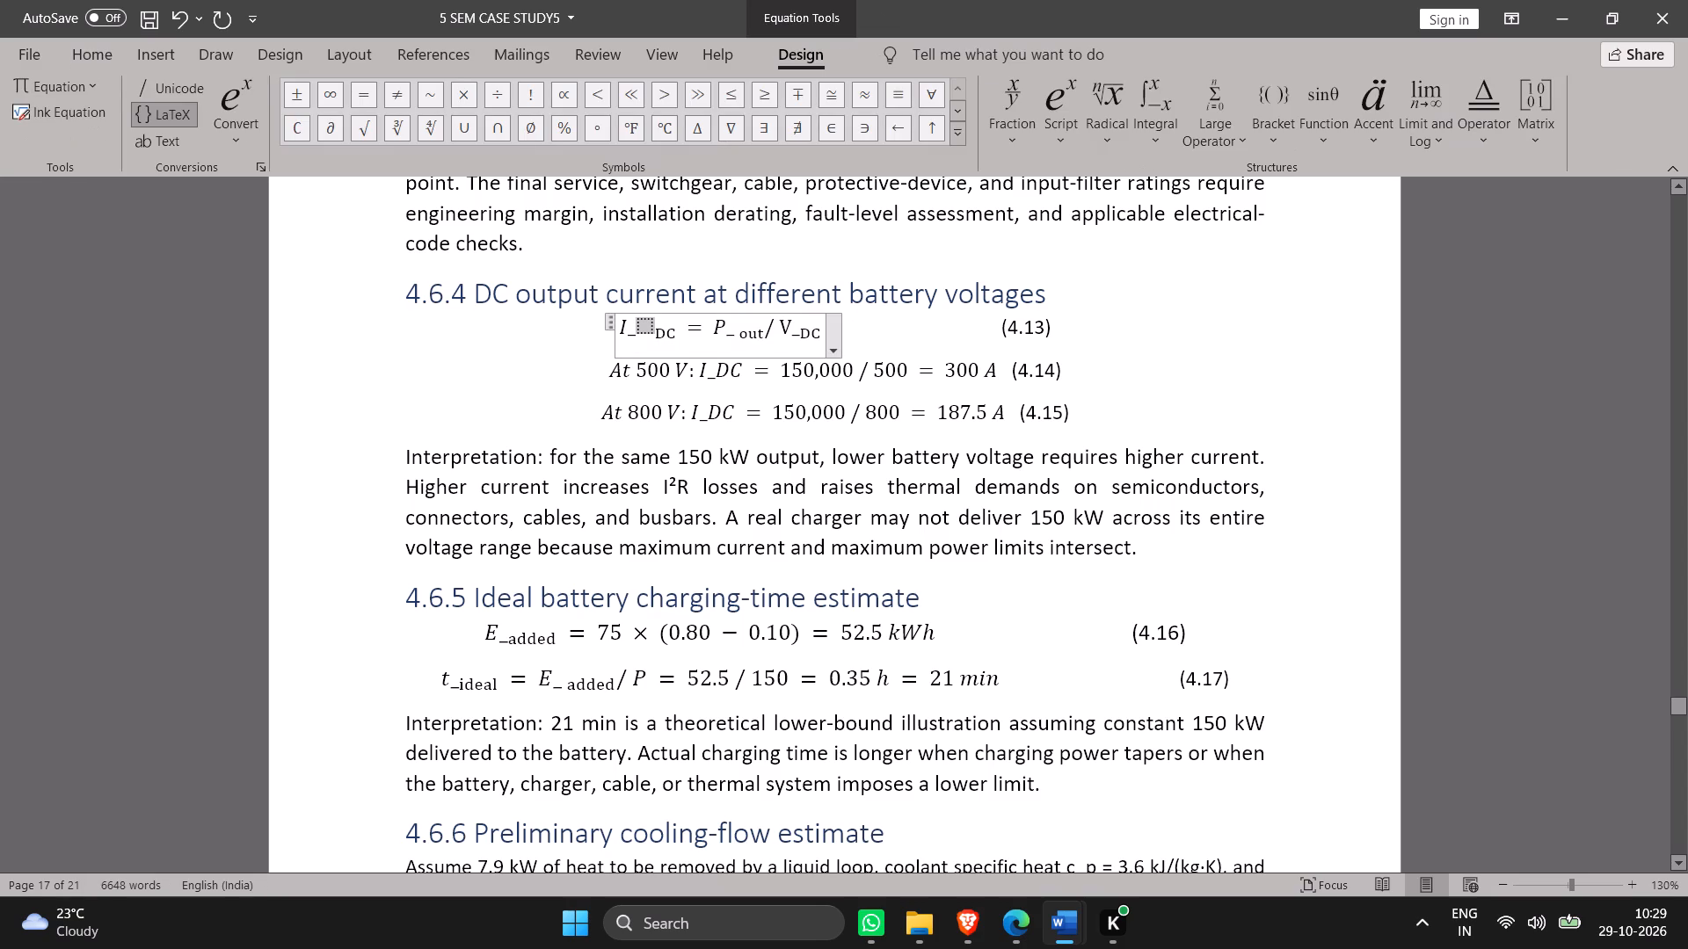
key(i)
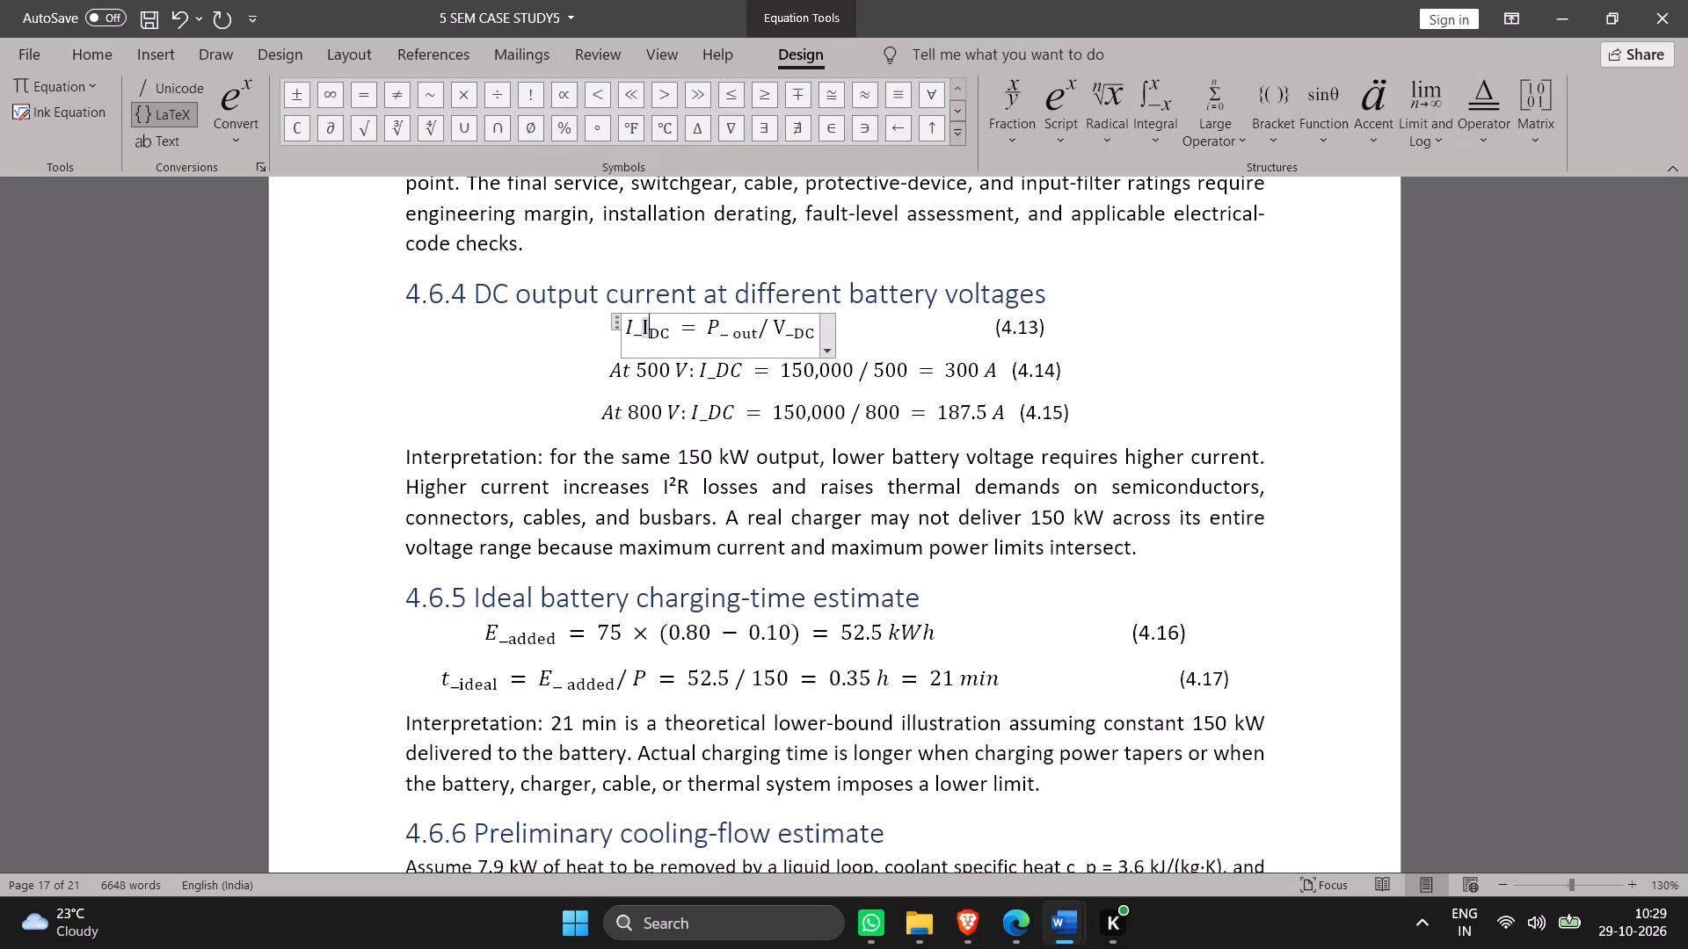
key(shift+underscore)
key(Left)
key(Left)
key(BackSpace)
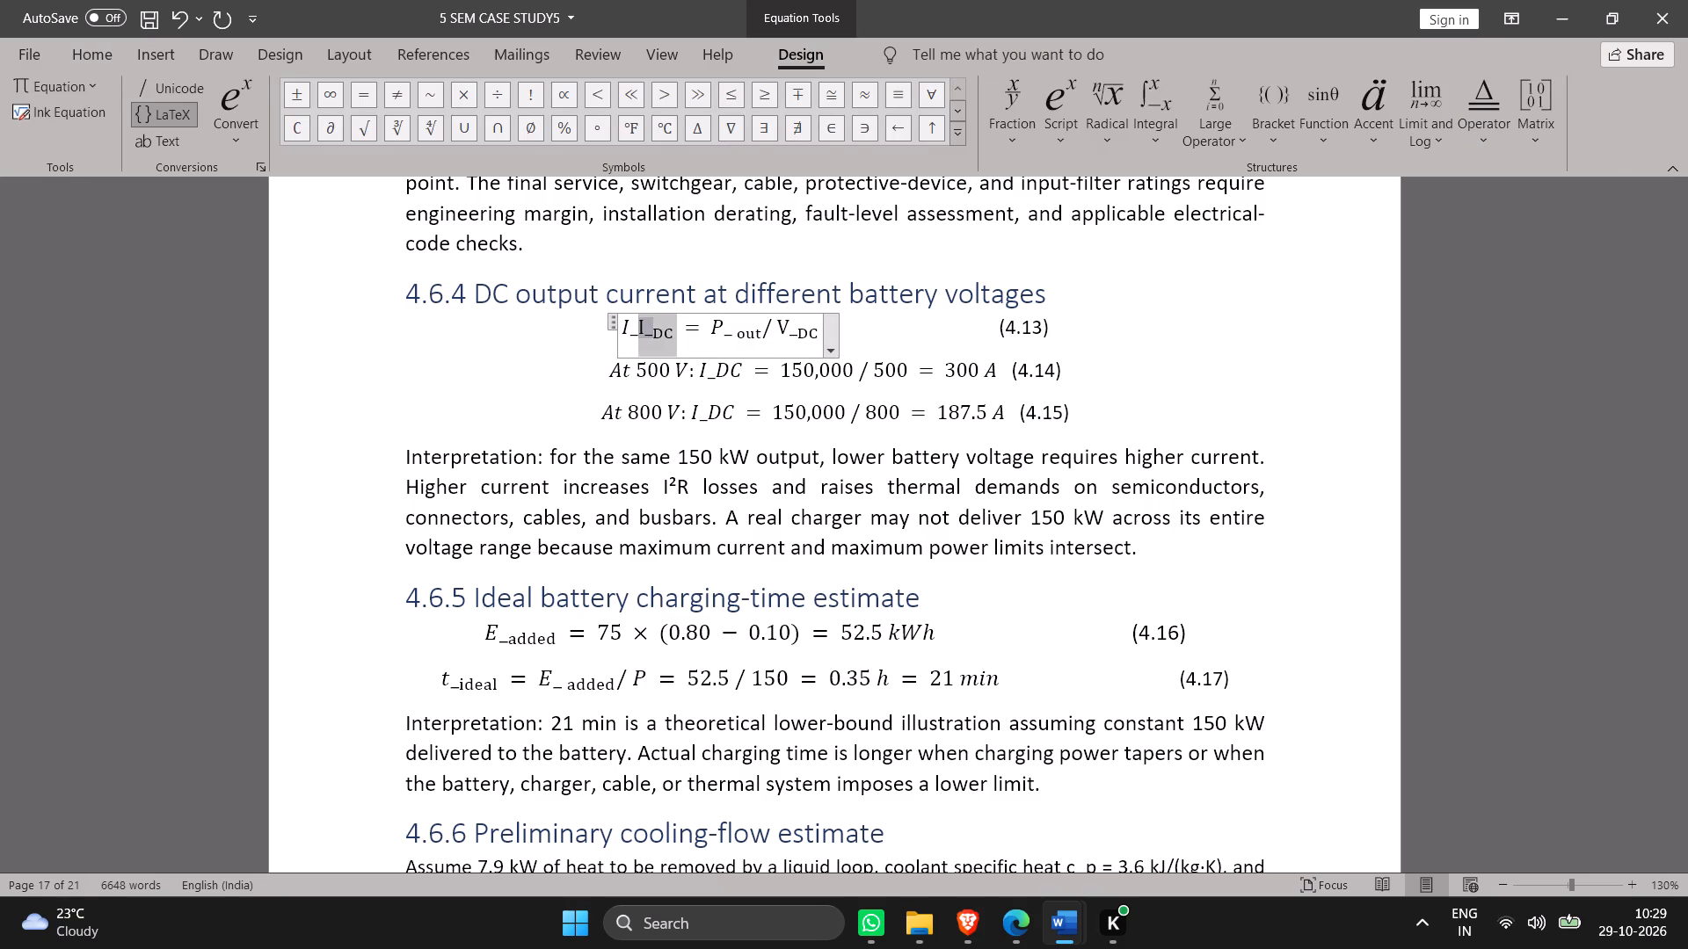
key(BackSpace)
key(ctrl+z)
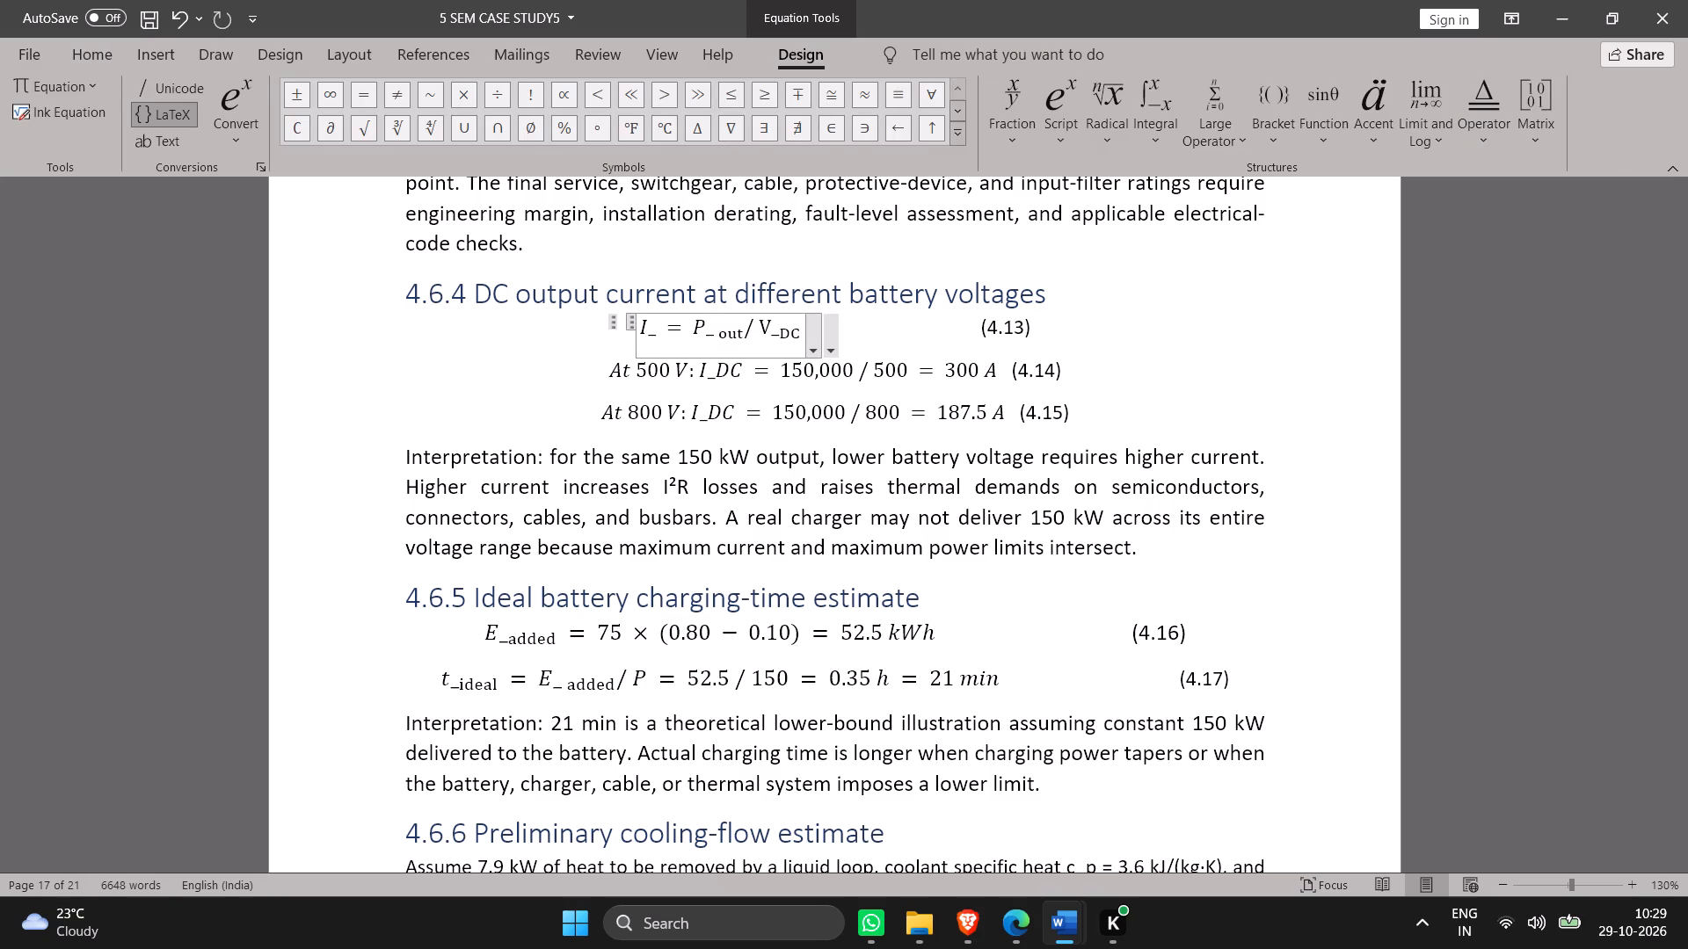
key(Left)
key(BackSpace)
key(BackSpace)
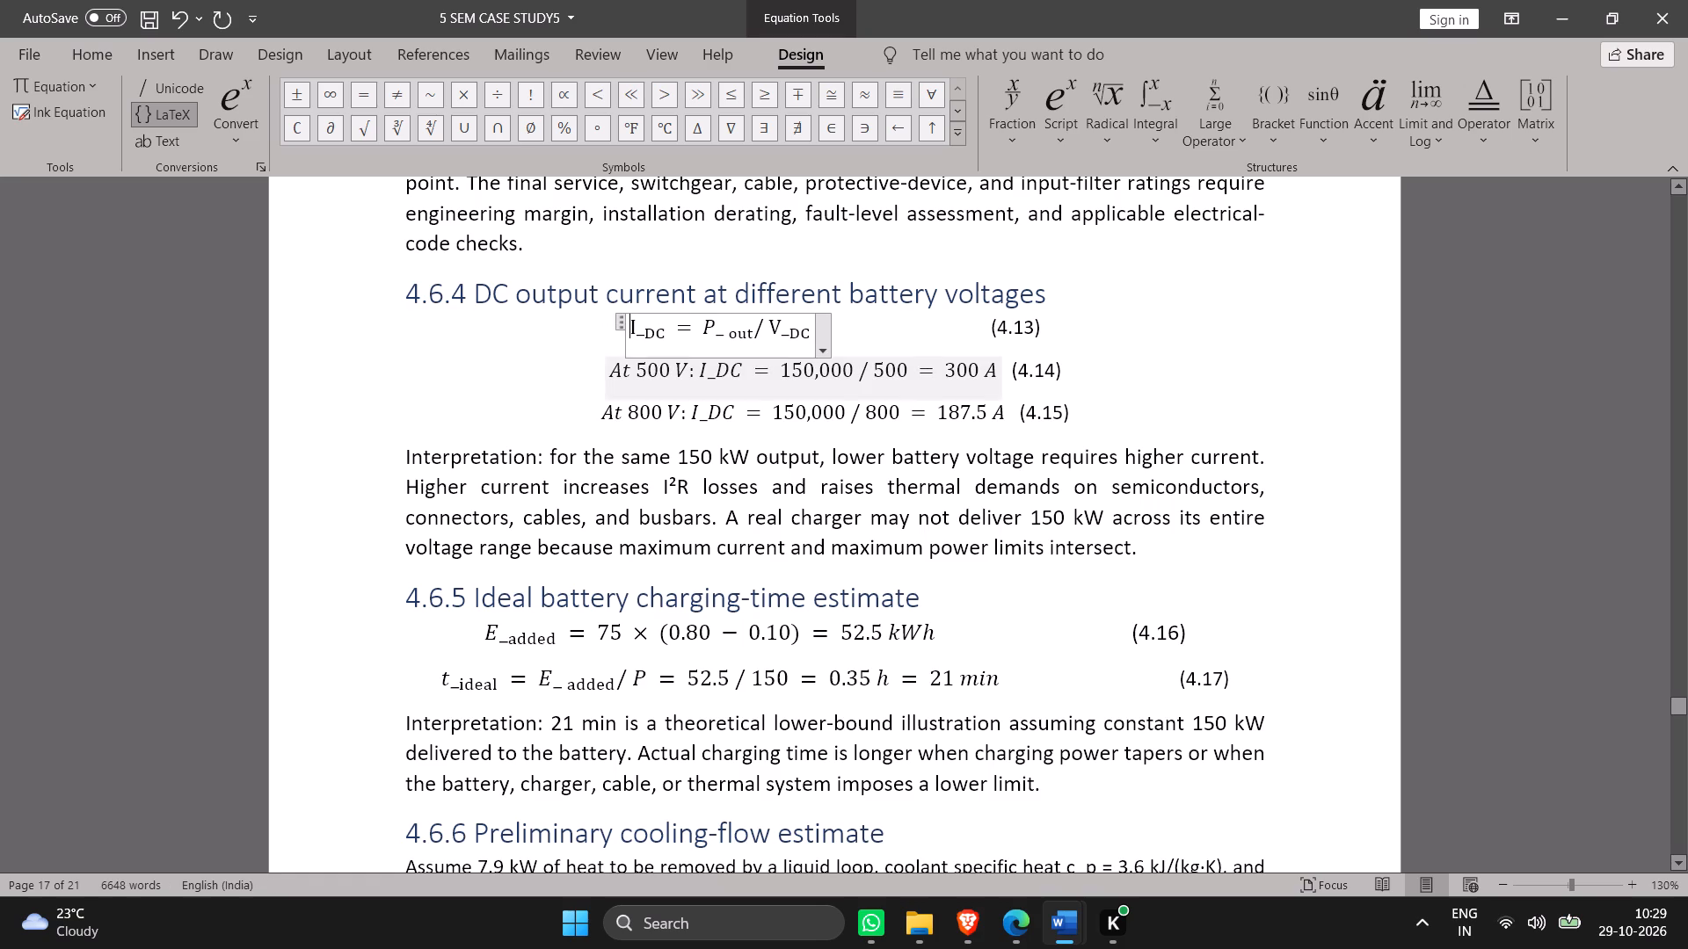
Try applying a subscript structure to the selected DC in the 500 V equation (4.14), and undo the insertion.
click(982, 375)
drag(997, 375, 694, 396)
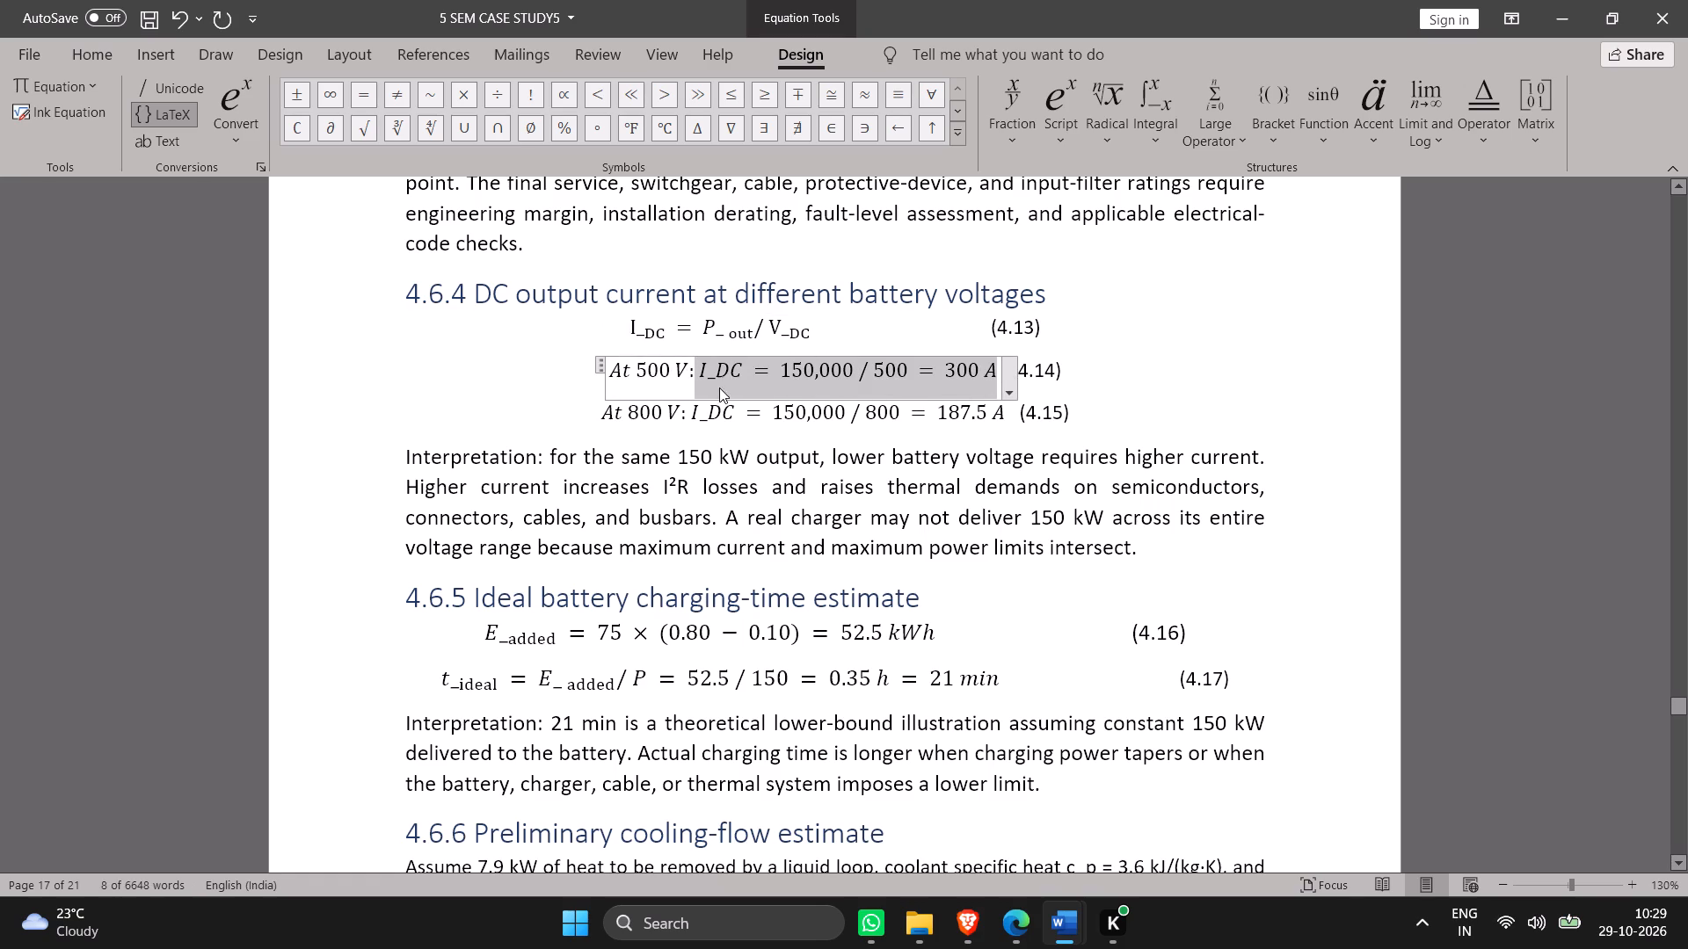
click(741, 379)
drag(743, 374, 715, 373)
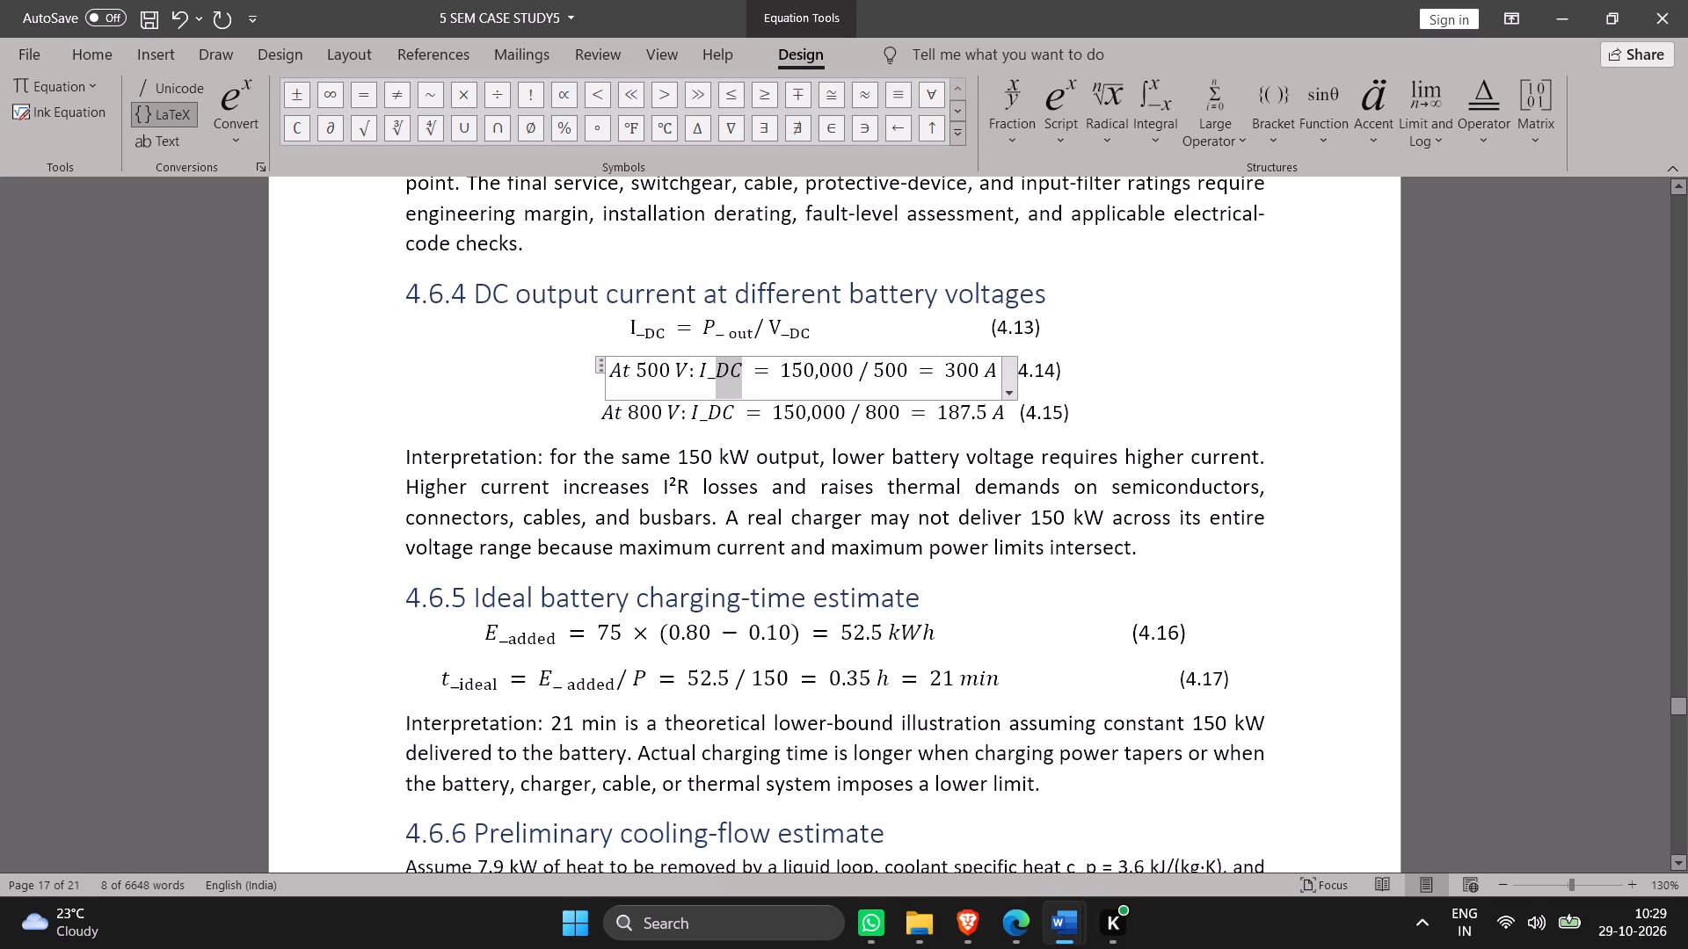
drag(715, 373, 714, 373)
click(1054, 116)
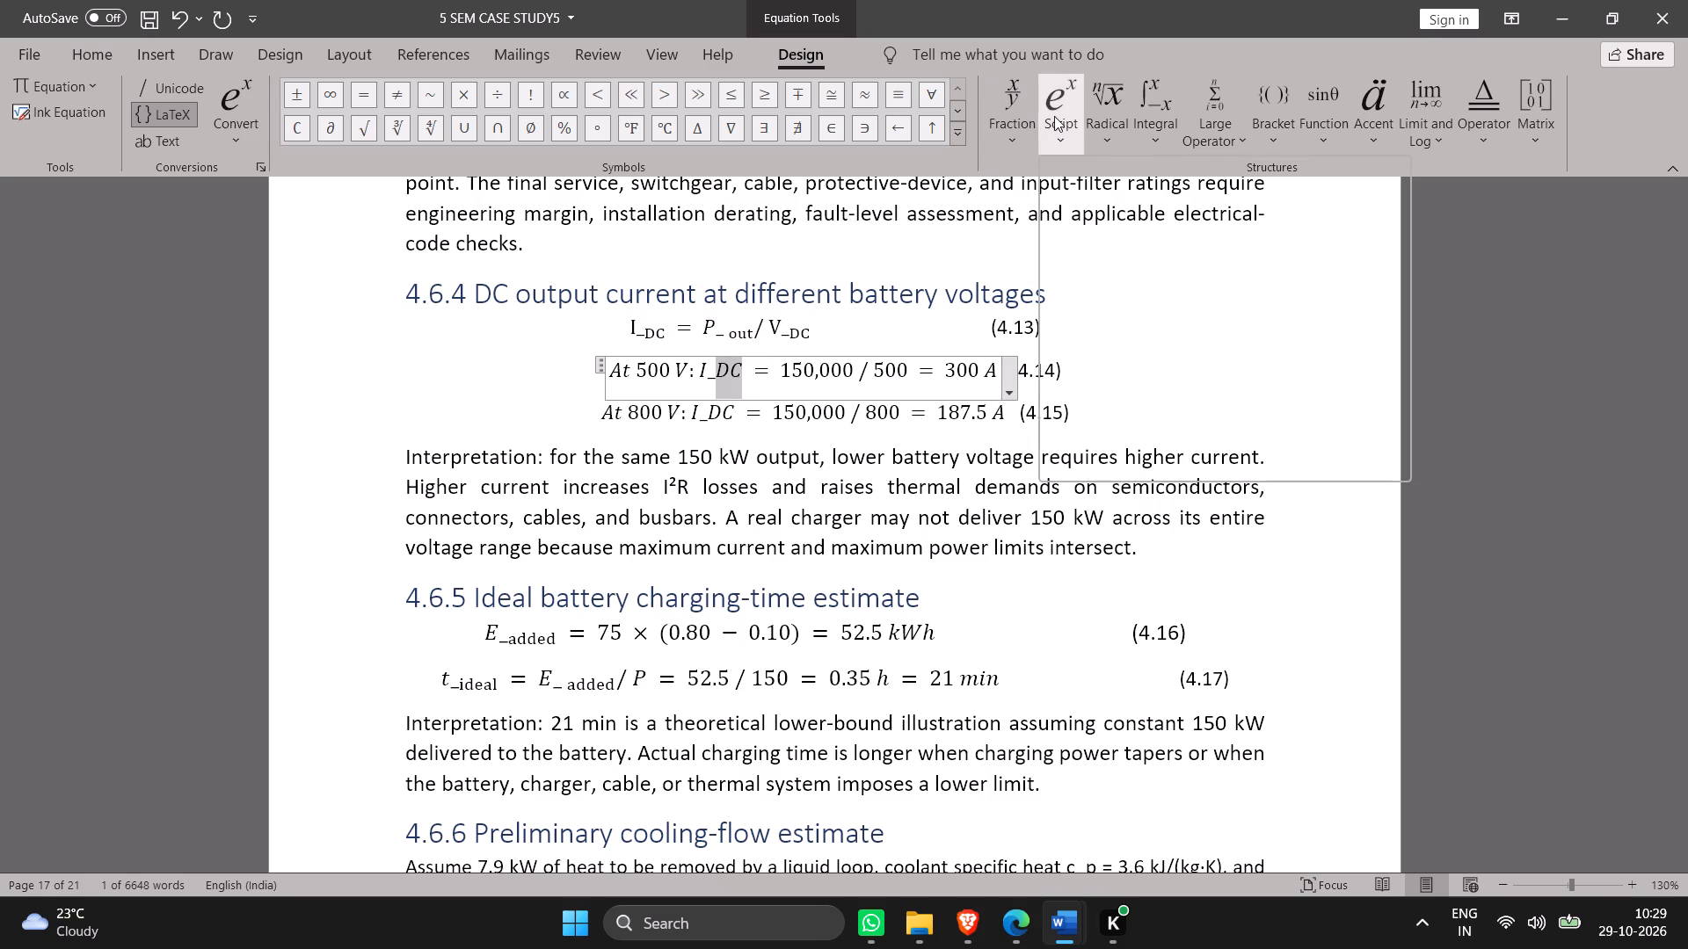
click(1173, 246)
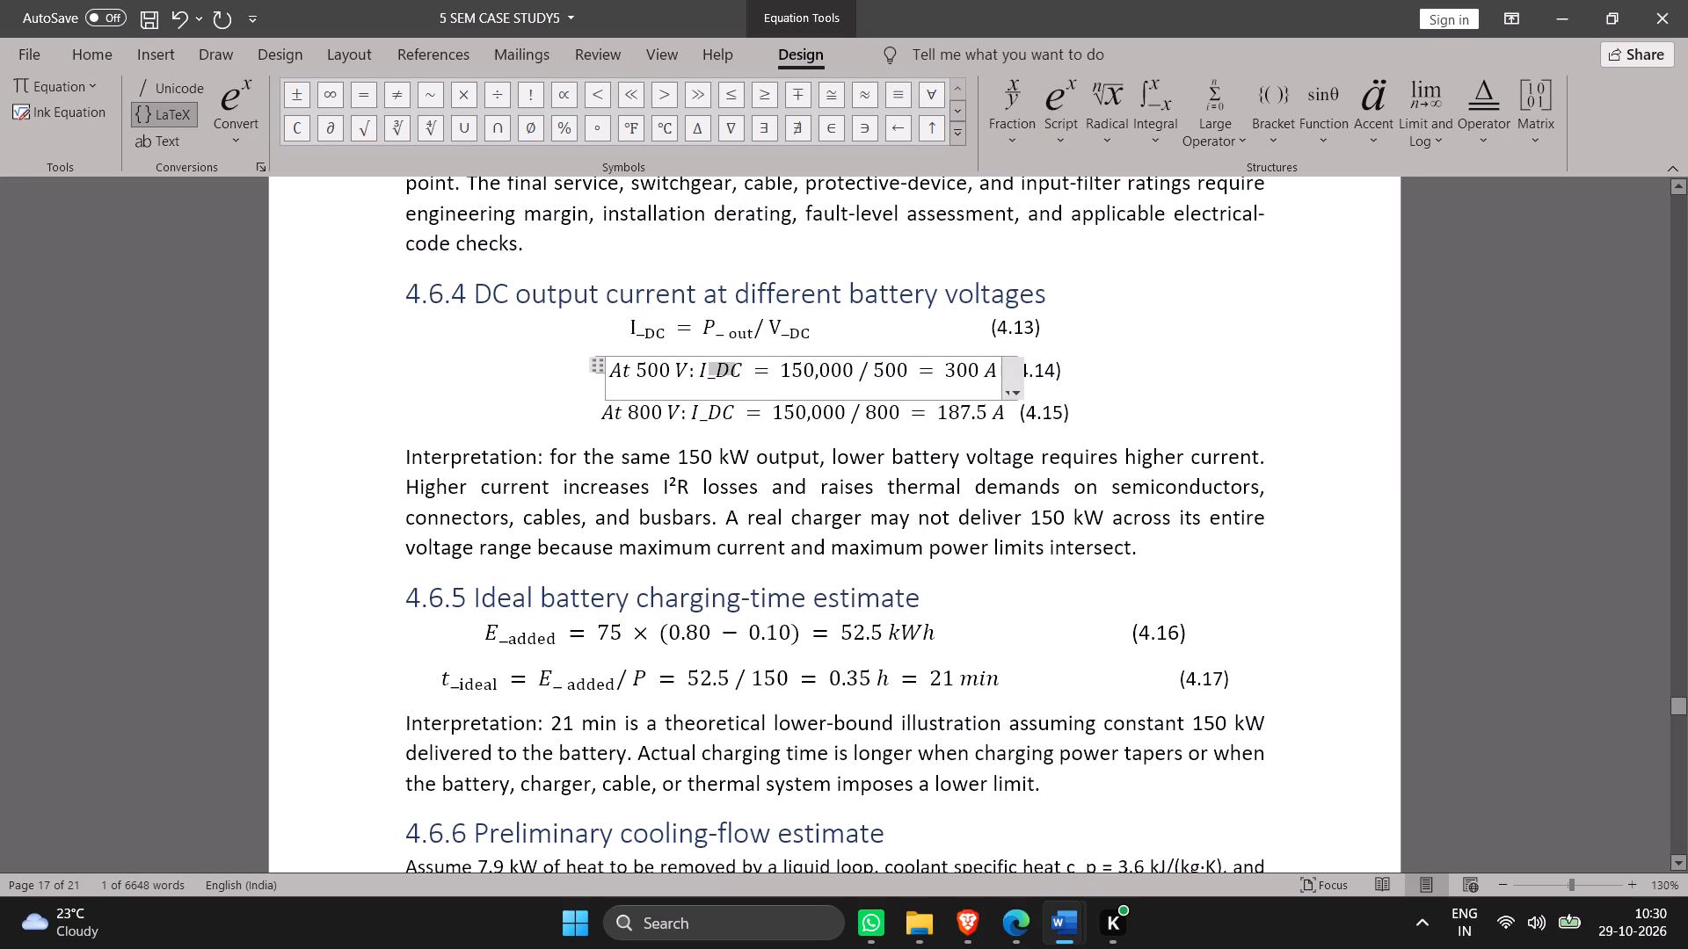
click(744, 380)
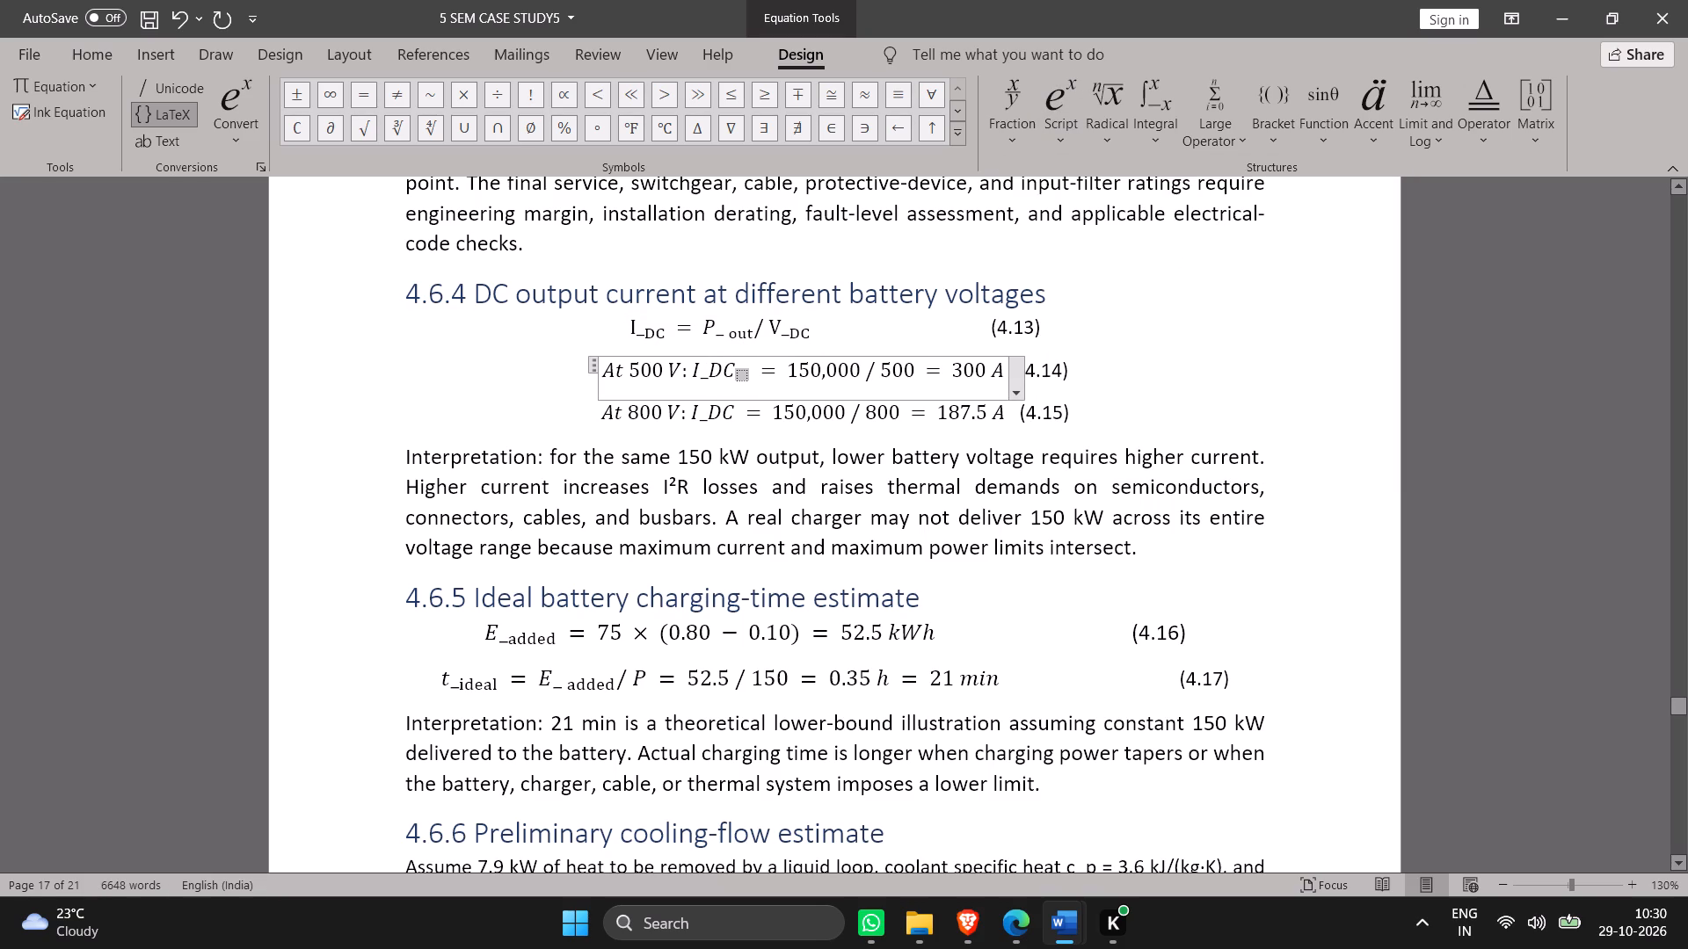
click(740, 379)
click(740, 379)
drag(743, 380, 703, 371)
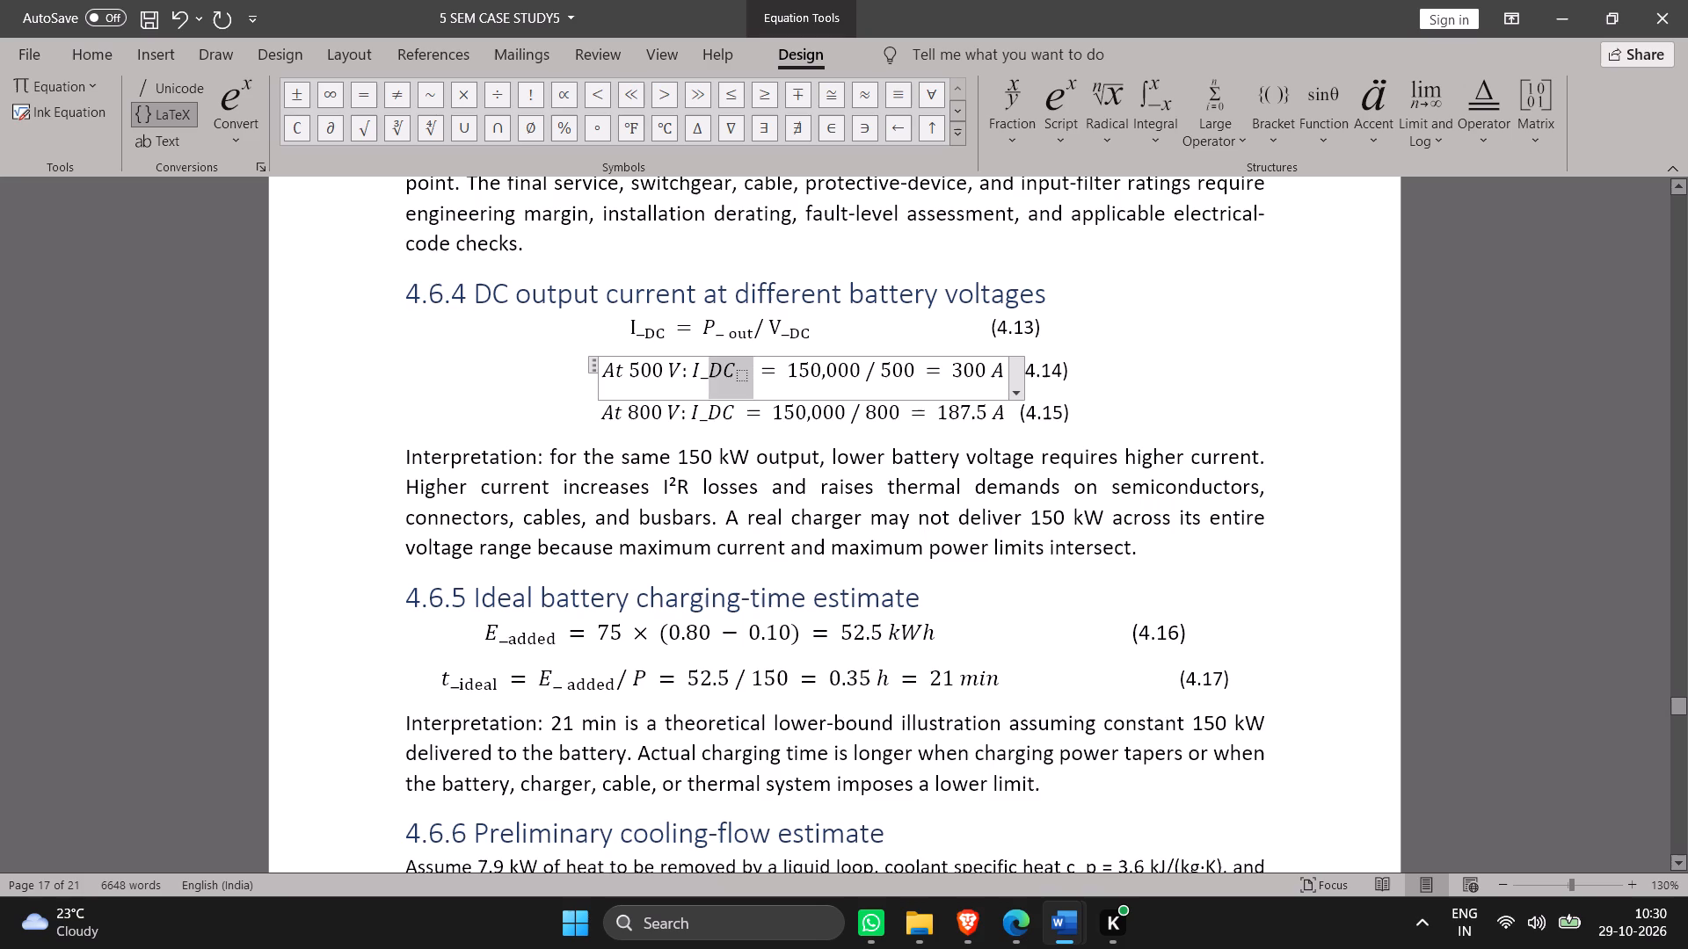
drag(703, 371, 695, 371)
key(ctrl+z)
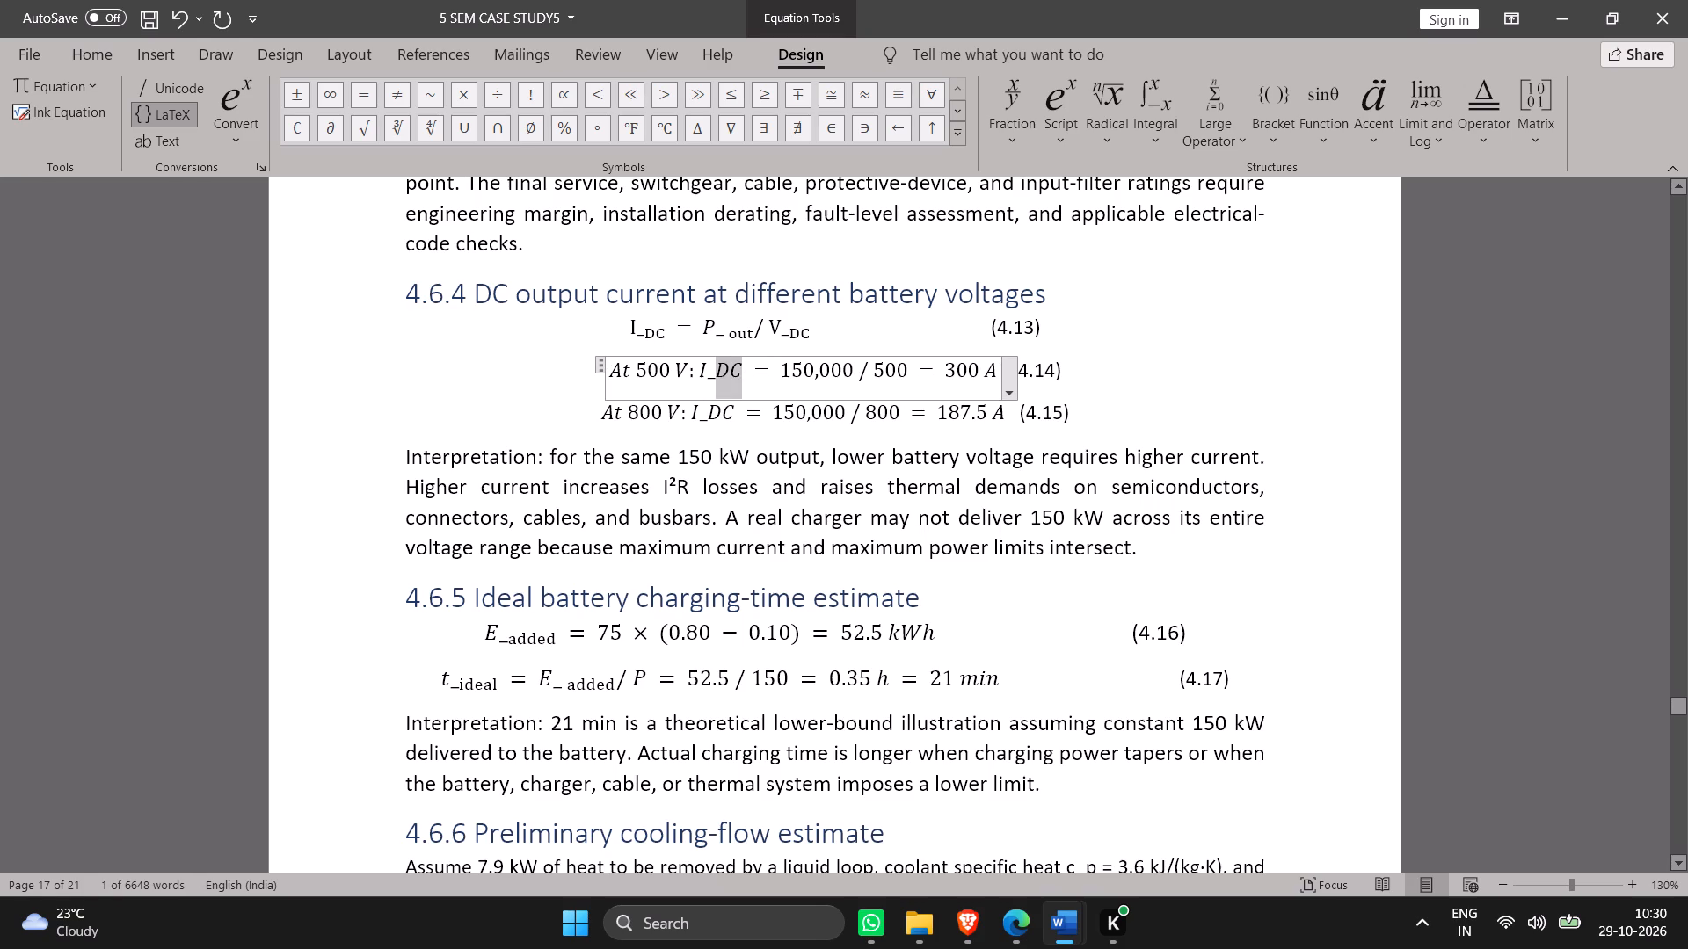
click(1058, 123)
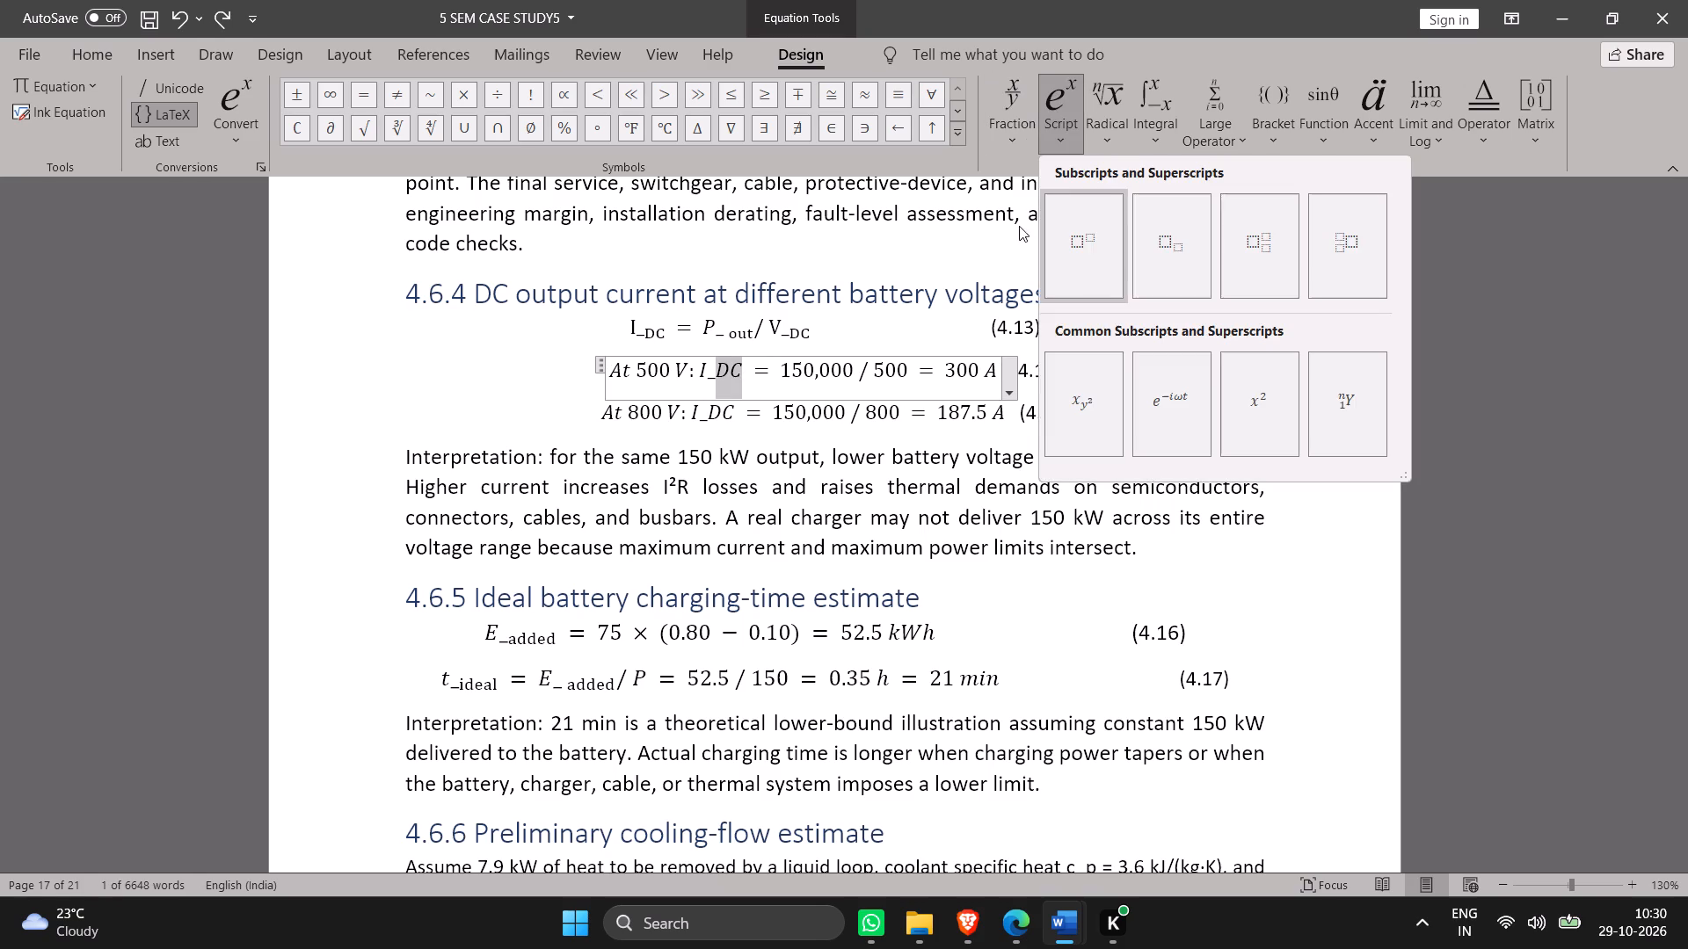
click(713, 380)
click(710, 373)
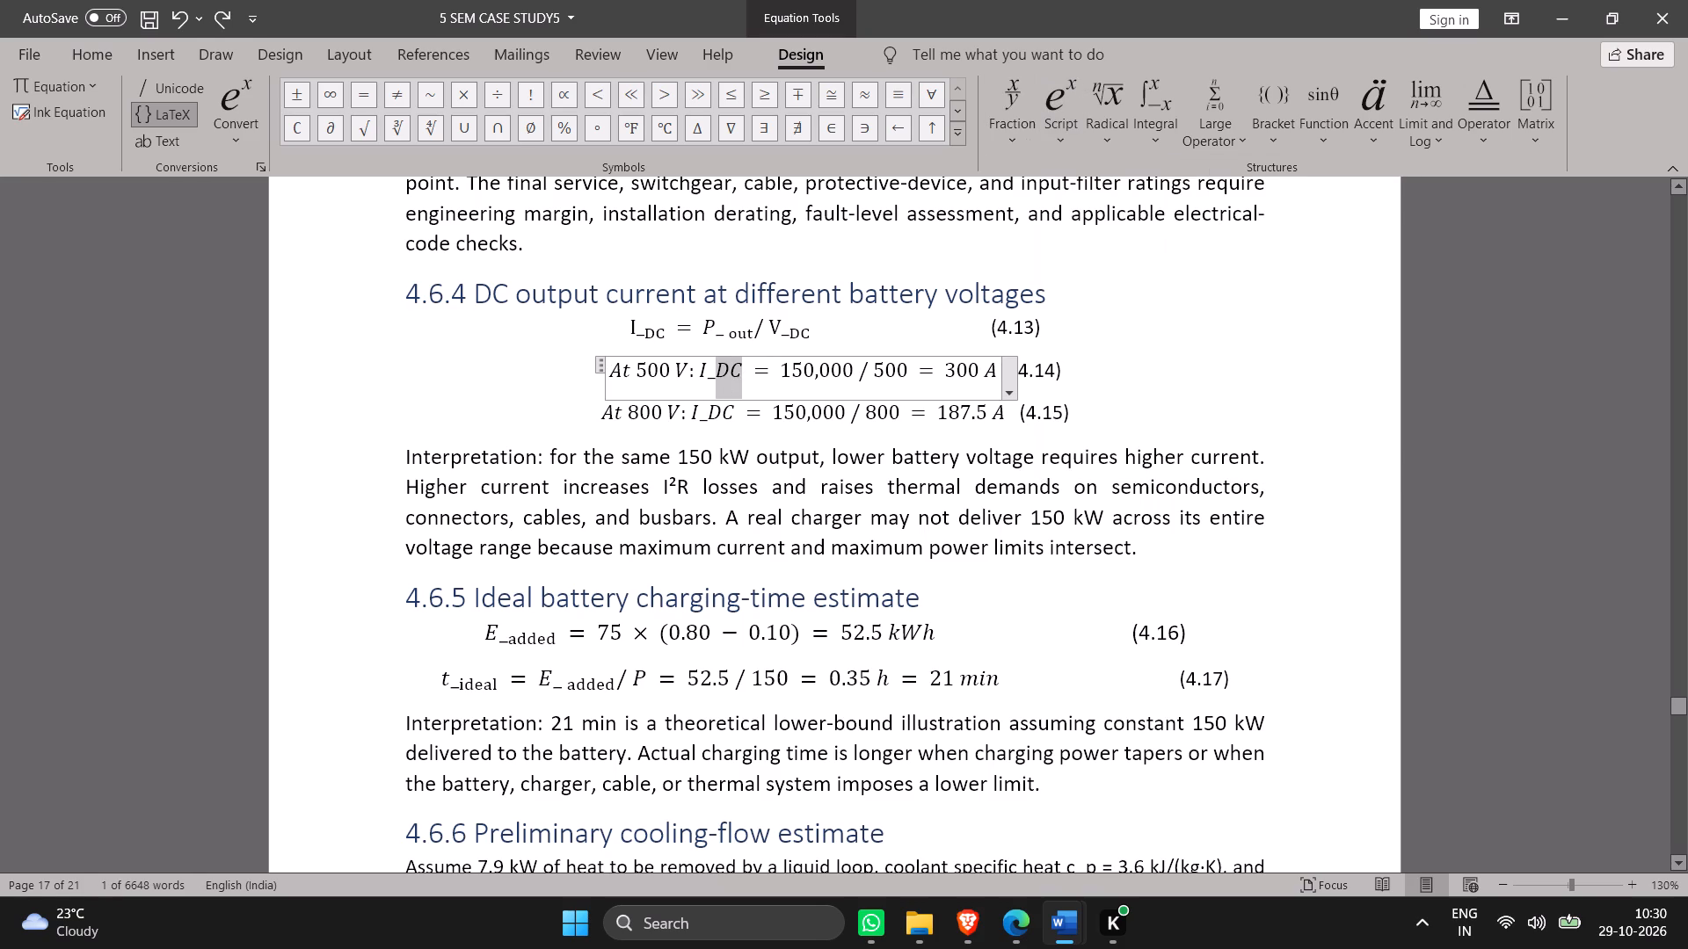
Apply a subscript structure to I in equation (4.14), entering DC as its subscript and adding an underscore to the base.
drag(709, 373, 697, 373)
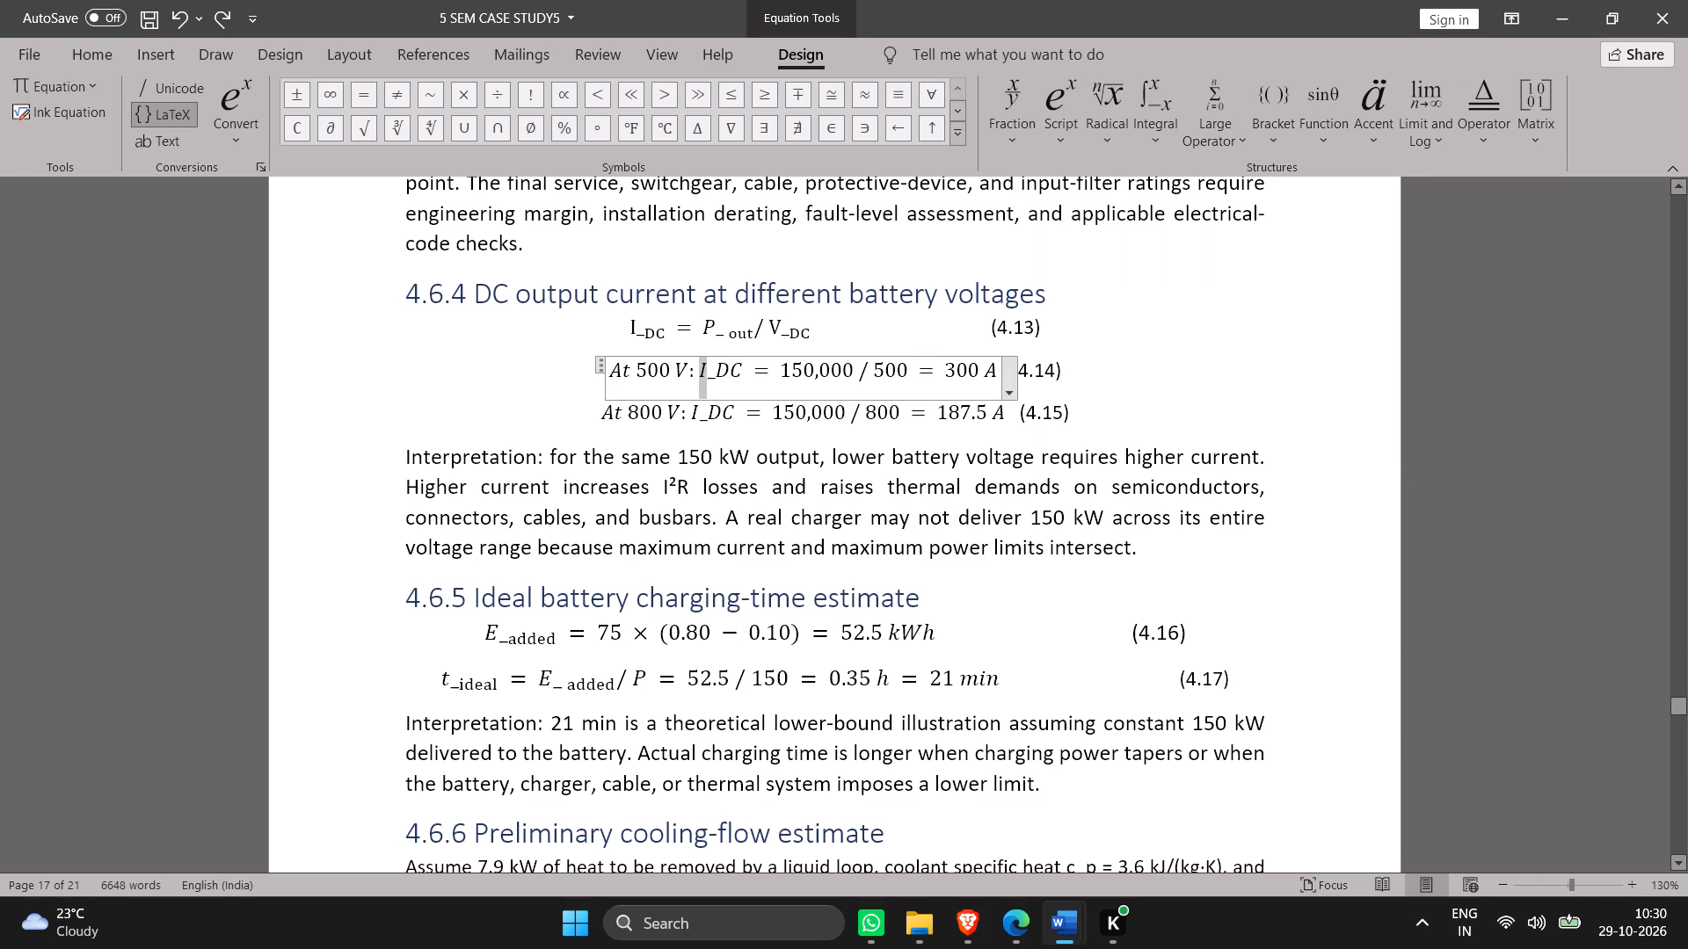
click(1057, 120)
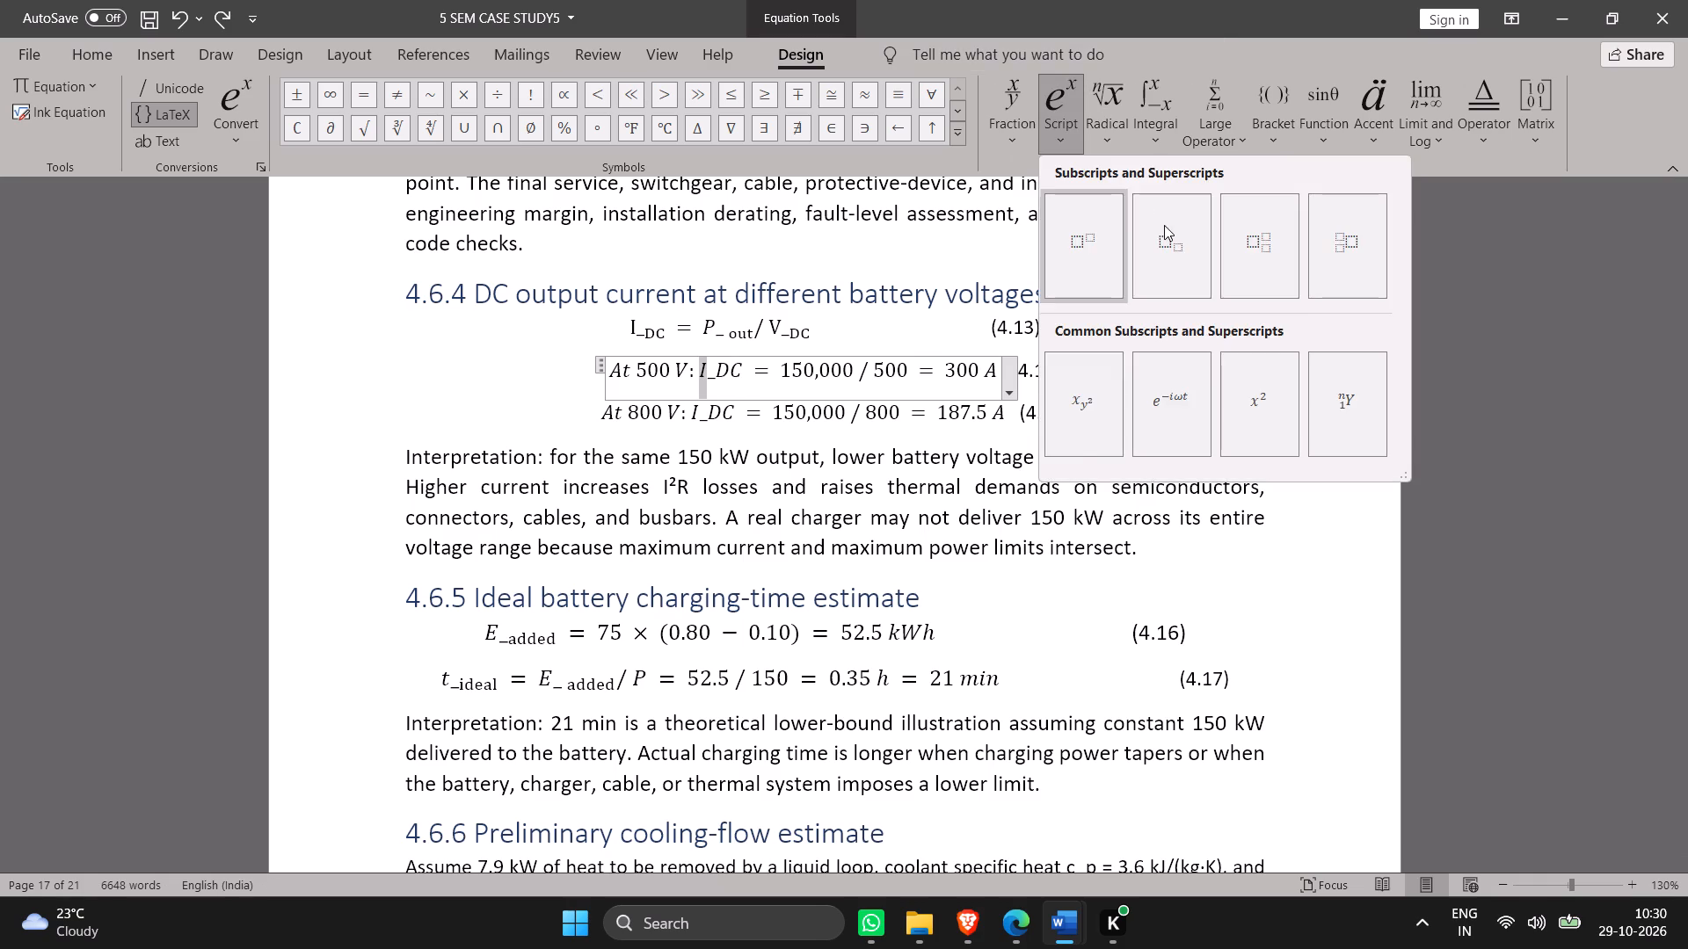
click(1164, 225)
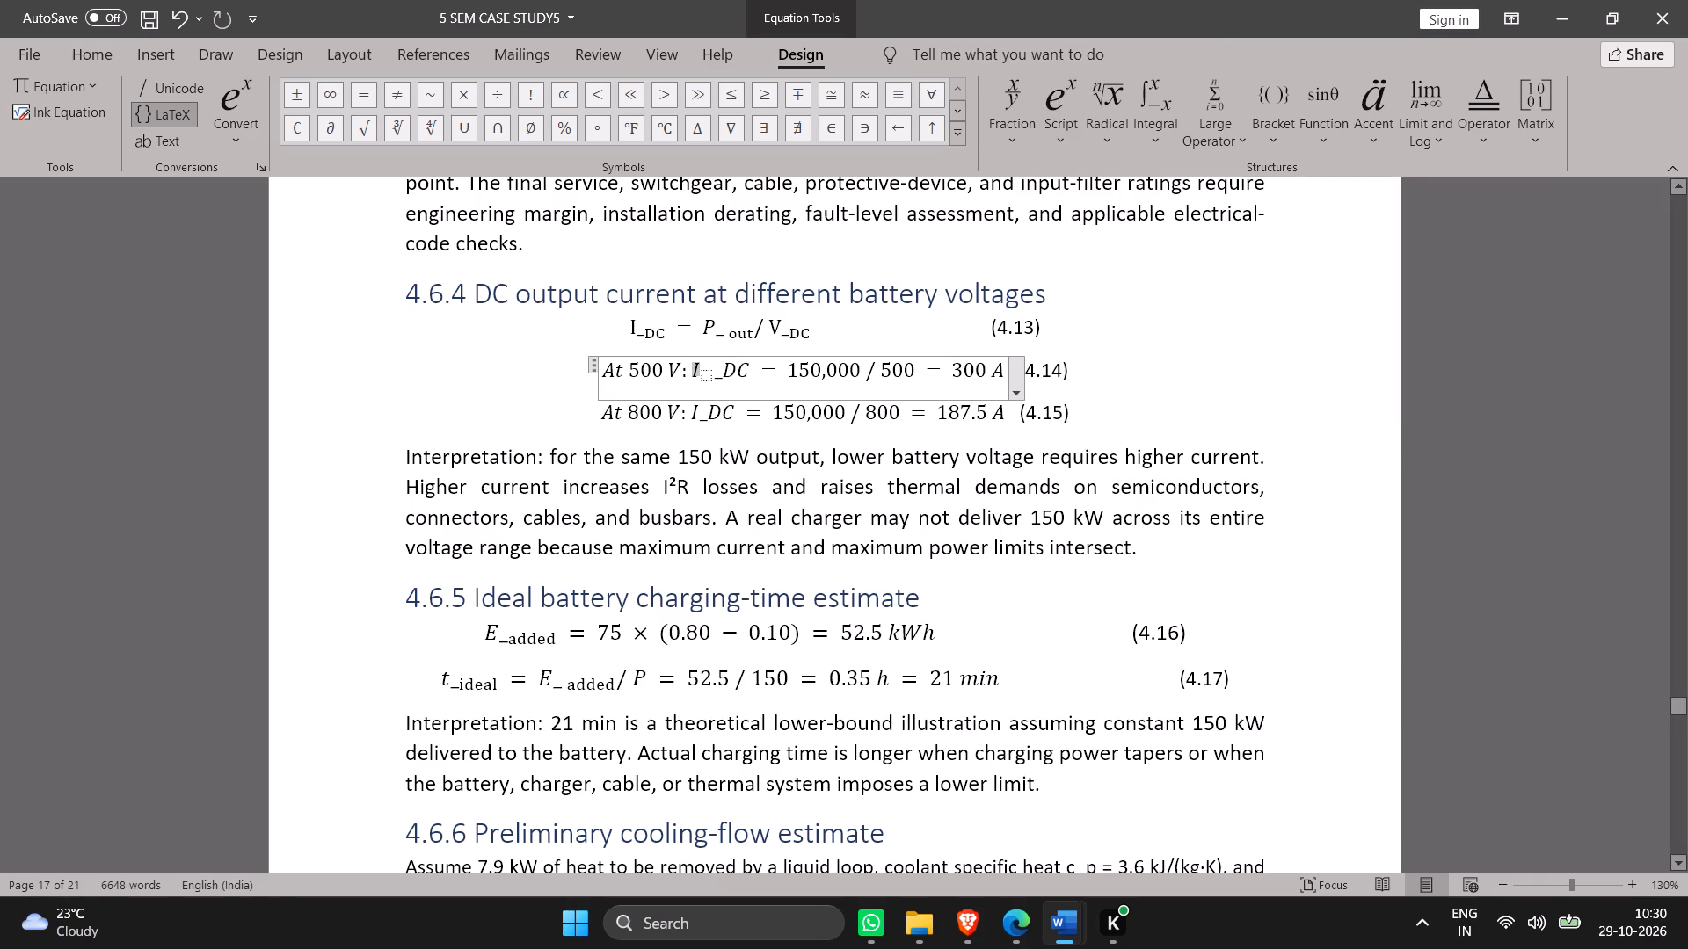
click(709, 378)
text(DC)
key(Left)
key(Left)
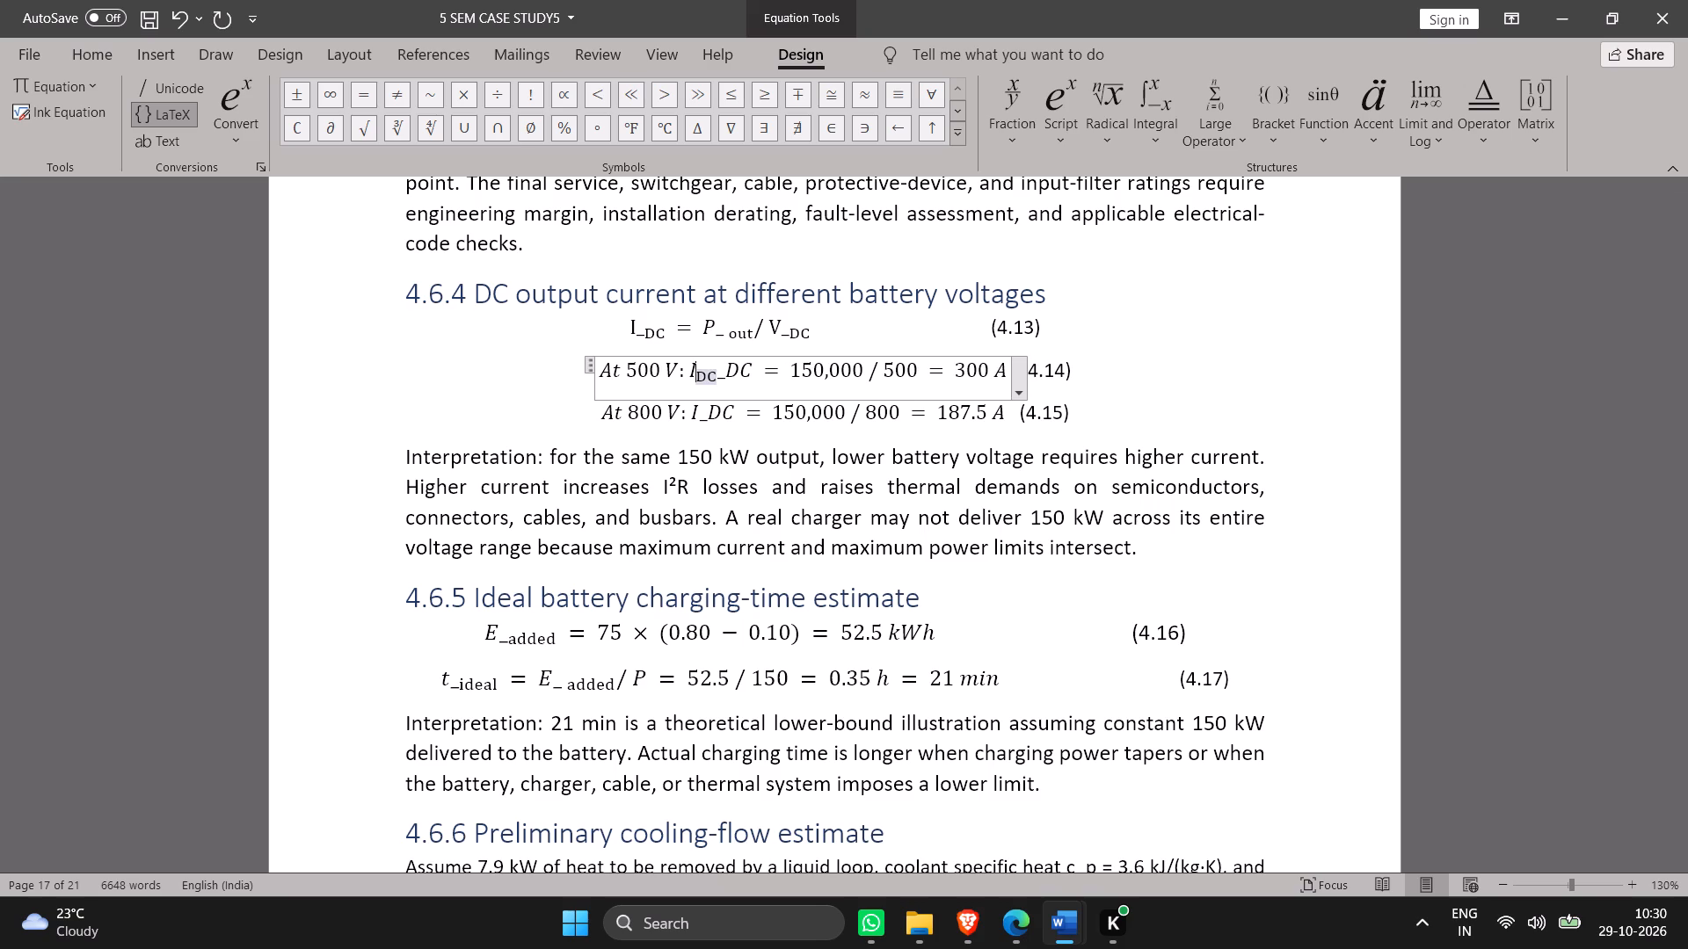
key(Left)
key(shift+underscore)
Delete the plain-size _DC that follows the subscripted I_ in equation (4.14).
key(Right)
key(Right)
key(Right)
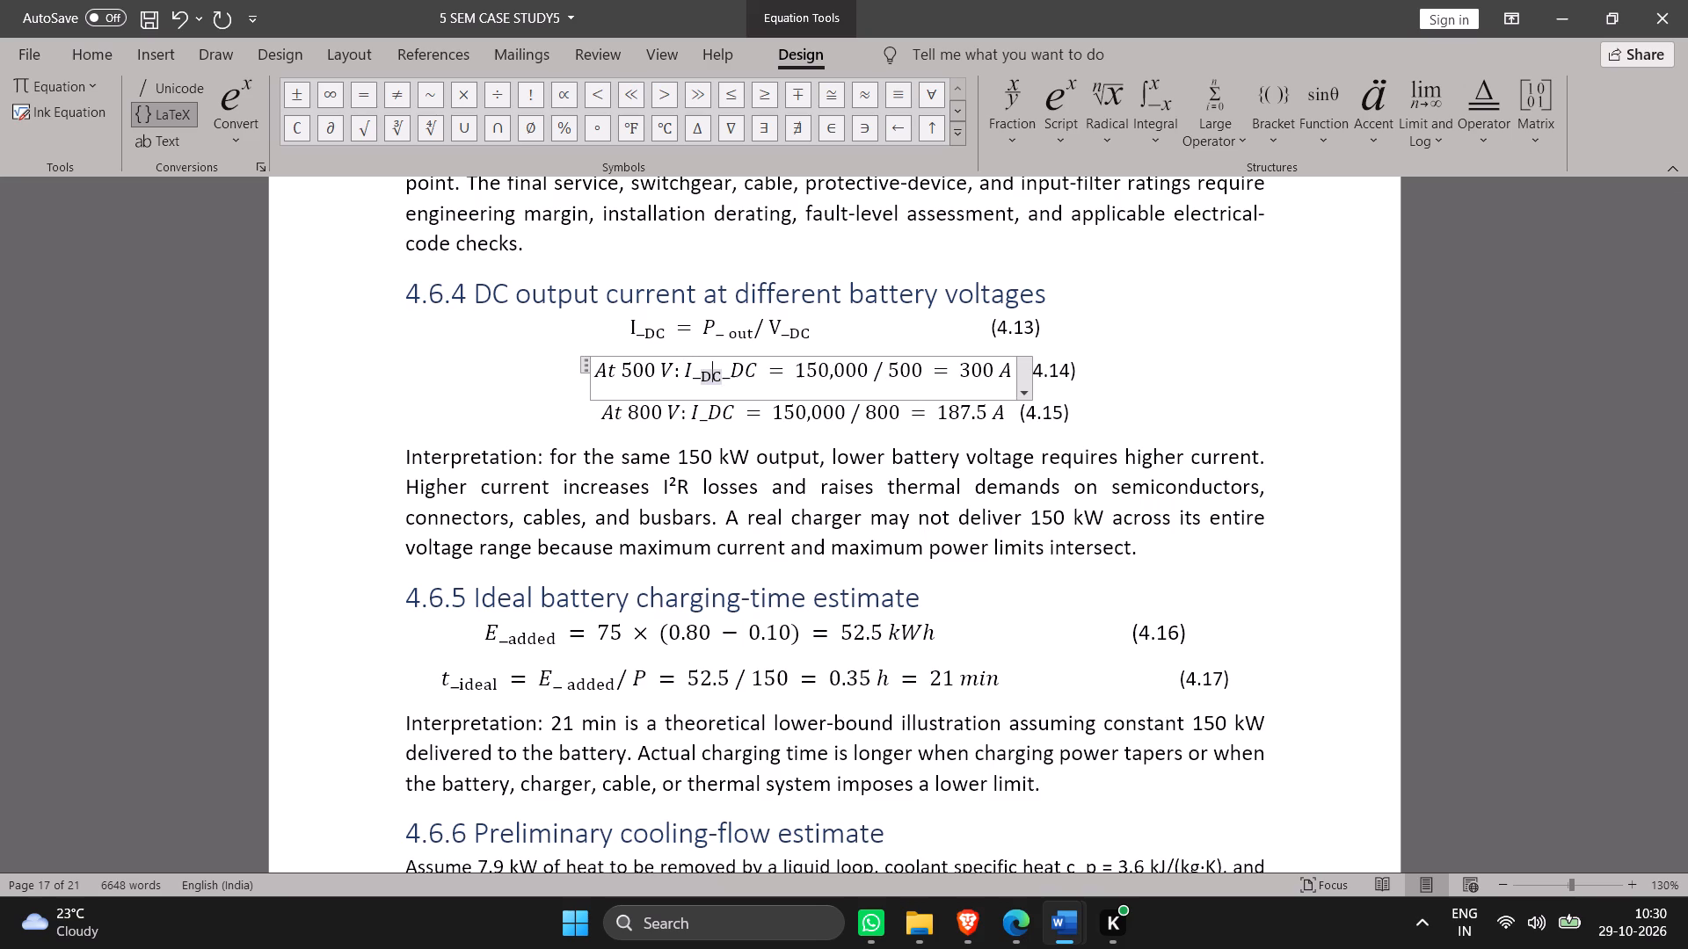
key(Right)
key(Right)
key(Right)
key(Right)
key(BackSpace)
key(BackSpace)
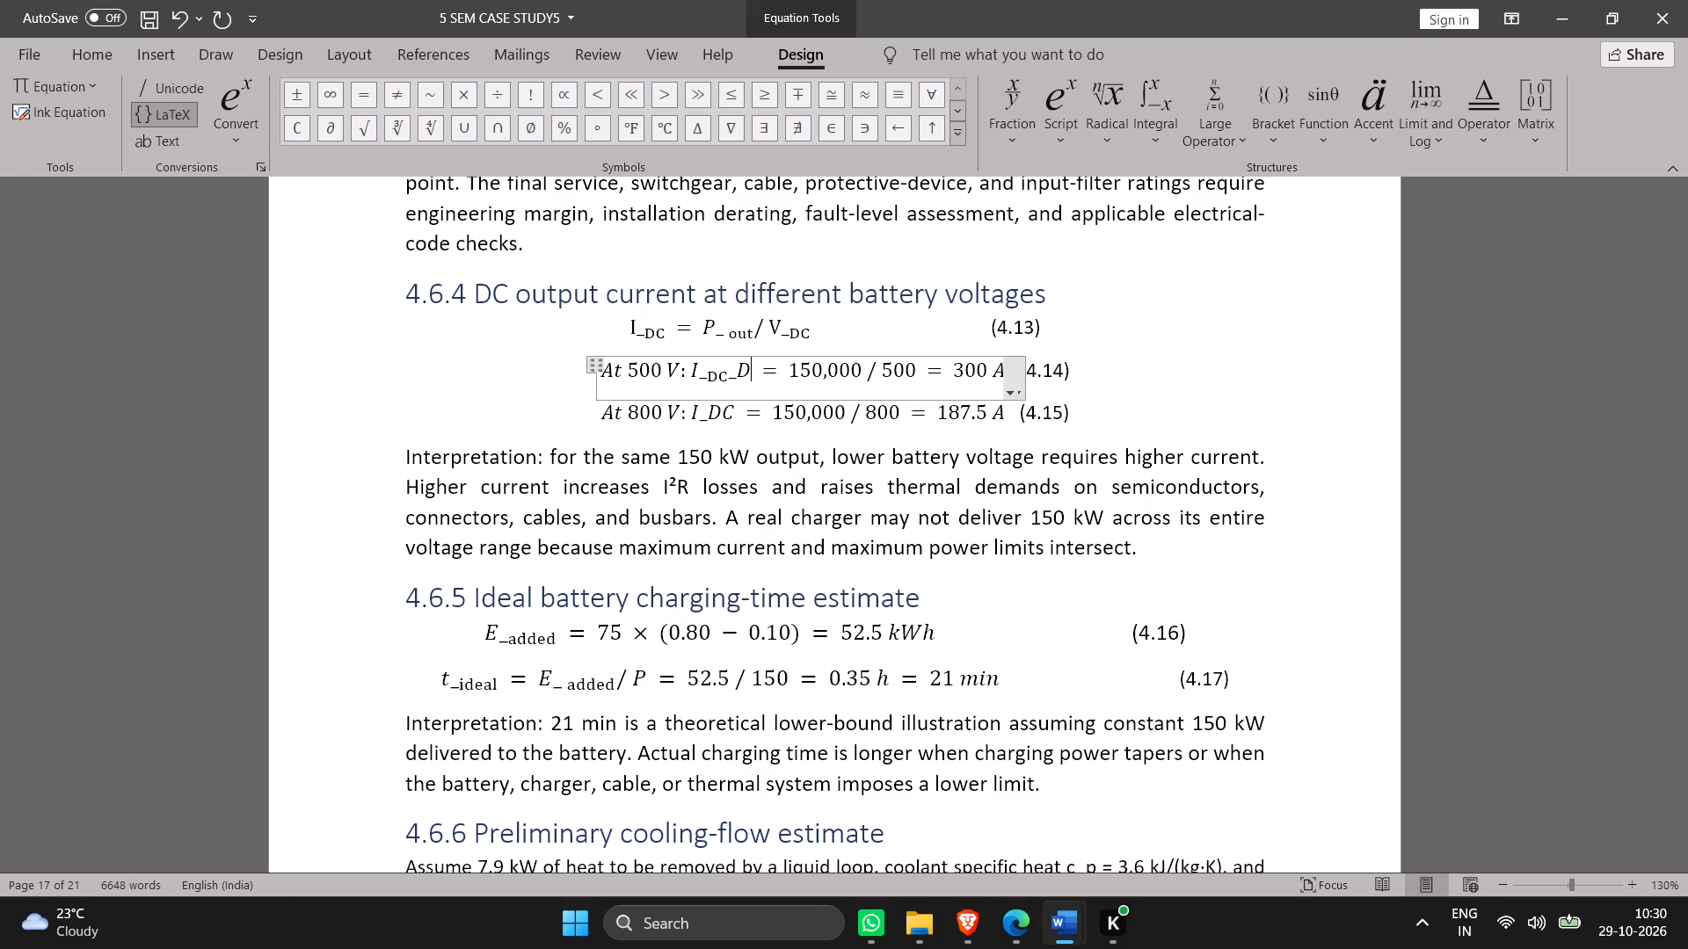
key(BackSpace)
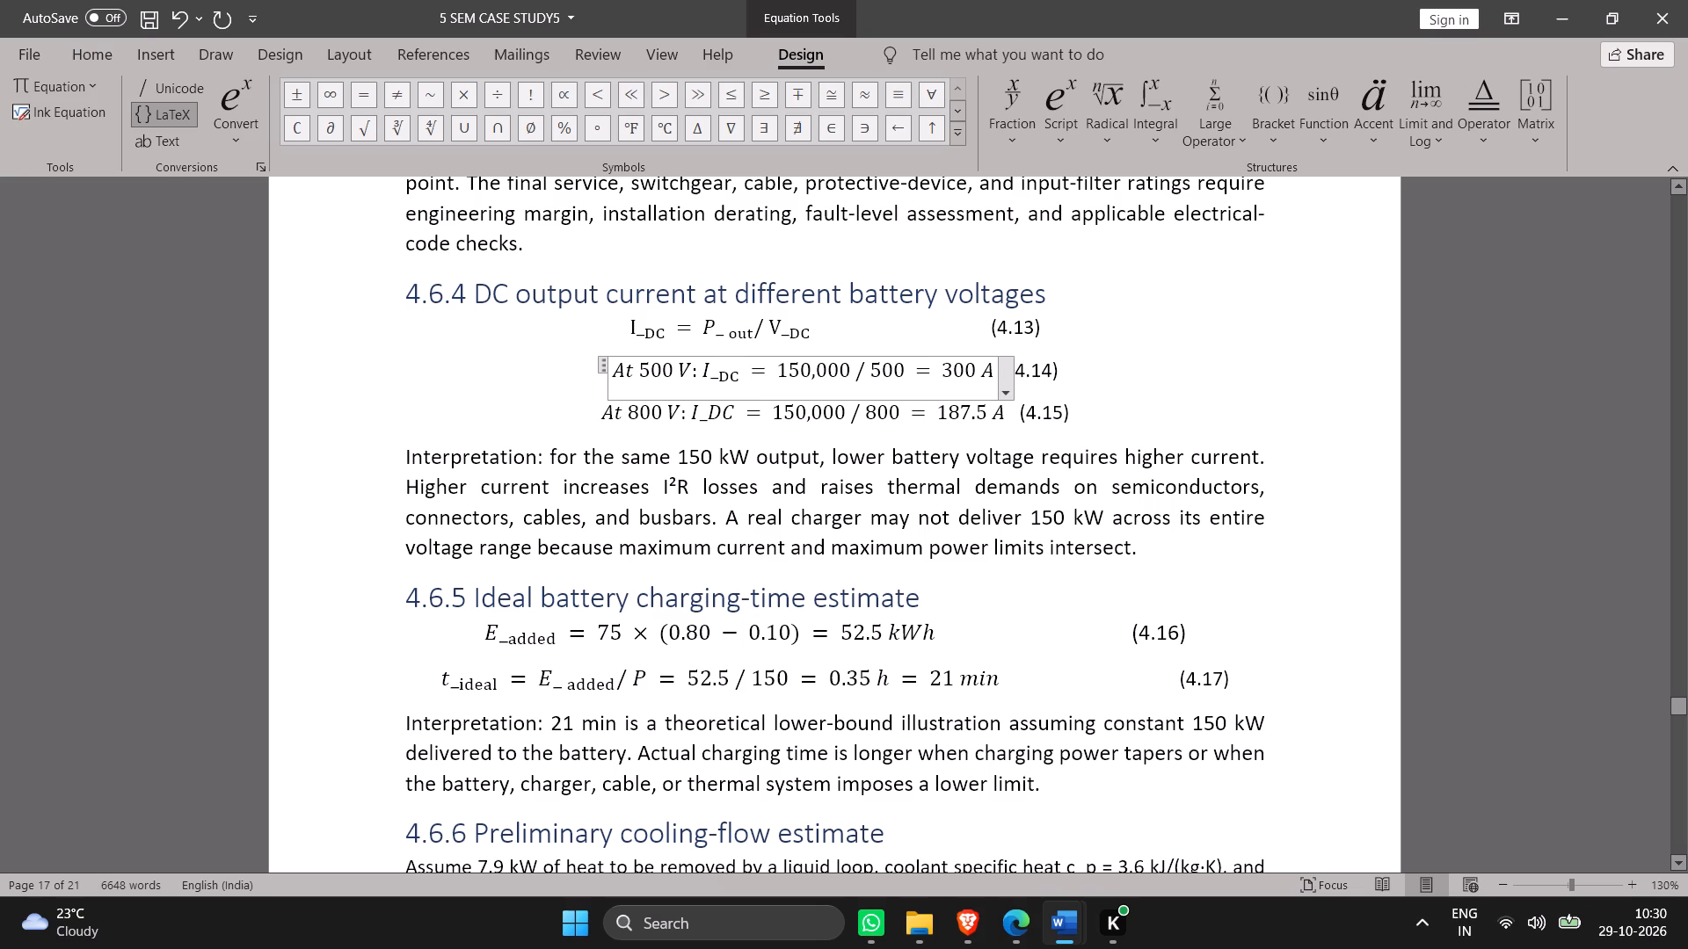
click(1182, 364)
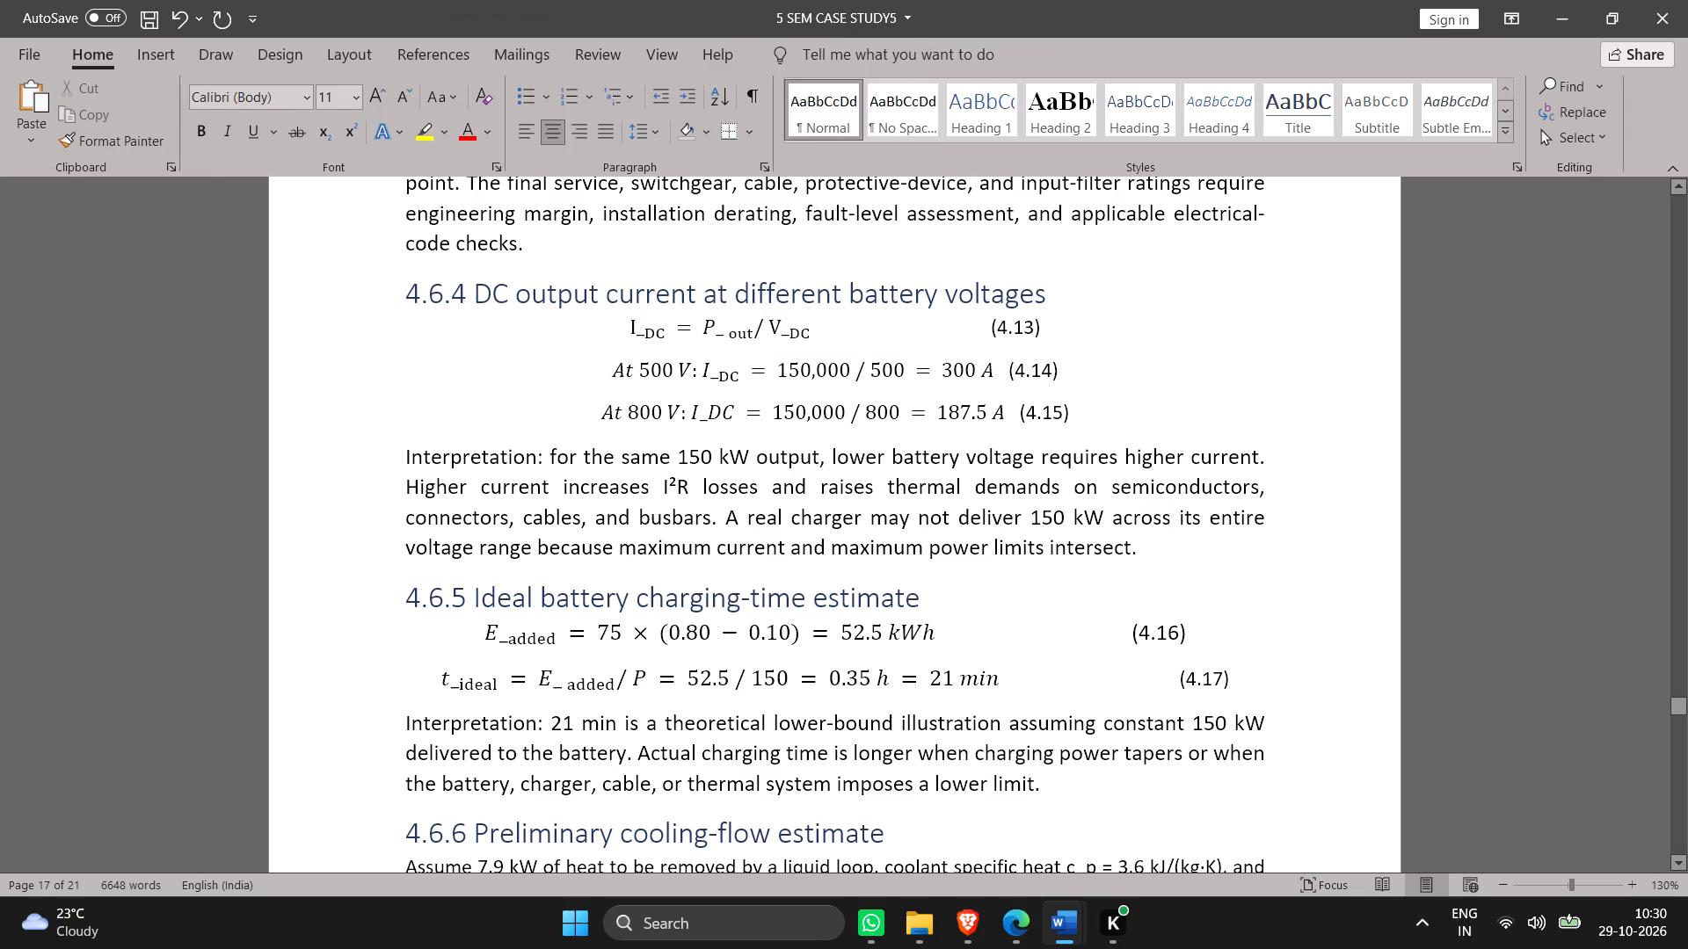
Replace the plain-size DC in the 800 V equation (4.15) with the built-in Binomial Theorem equation.
drag(732, 411, 711, 415)
drag(711, 415, 709, 416)
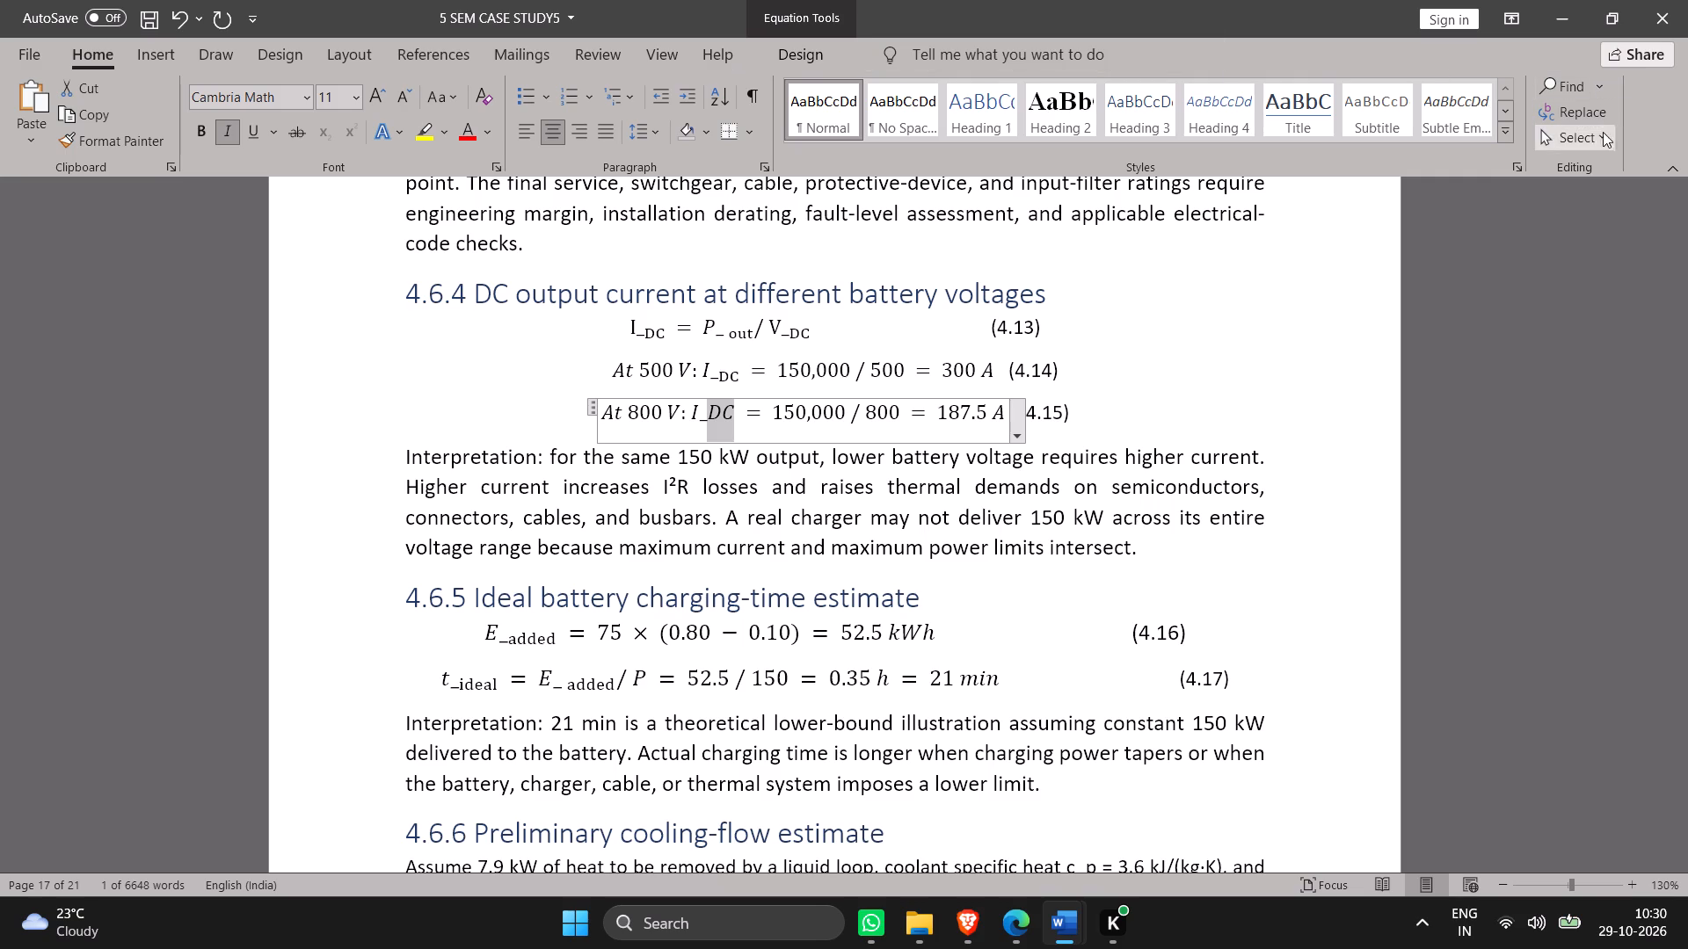
click(174, 52)
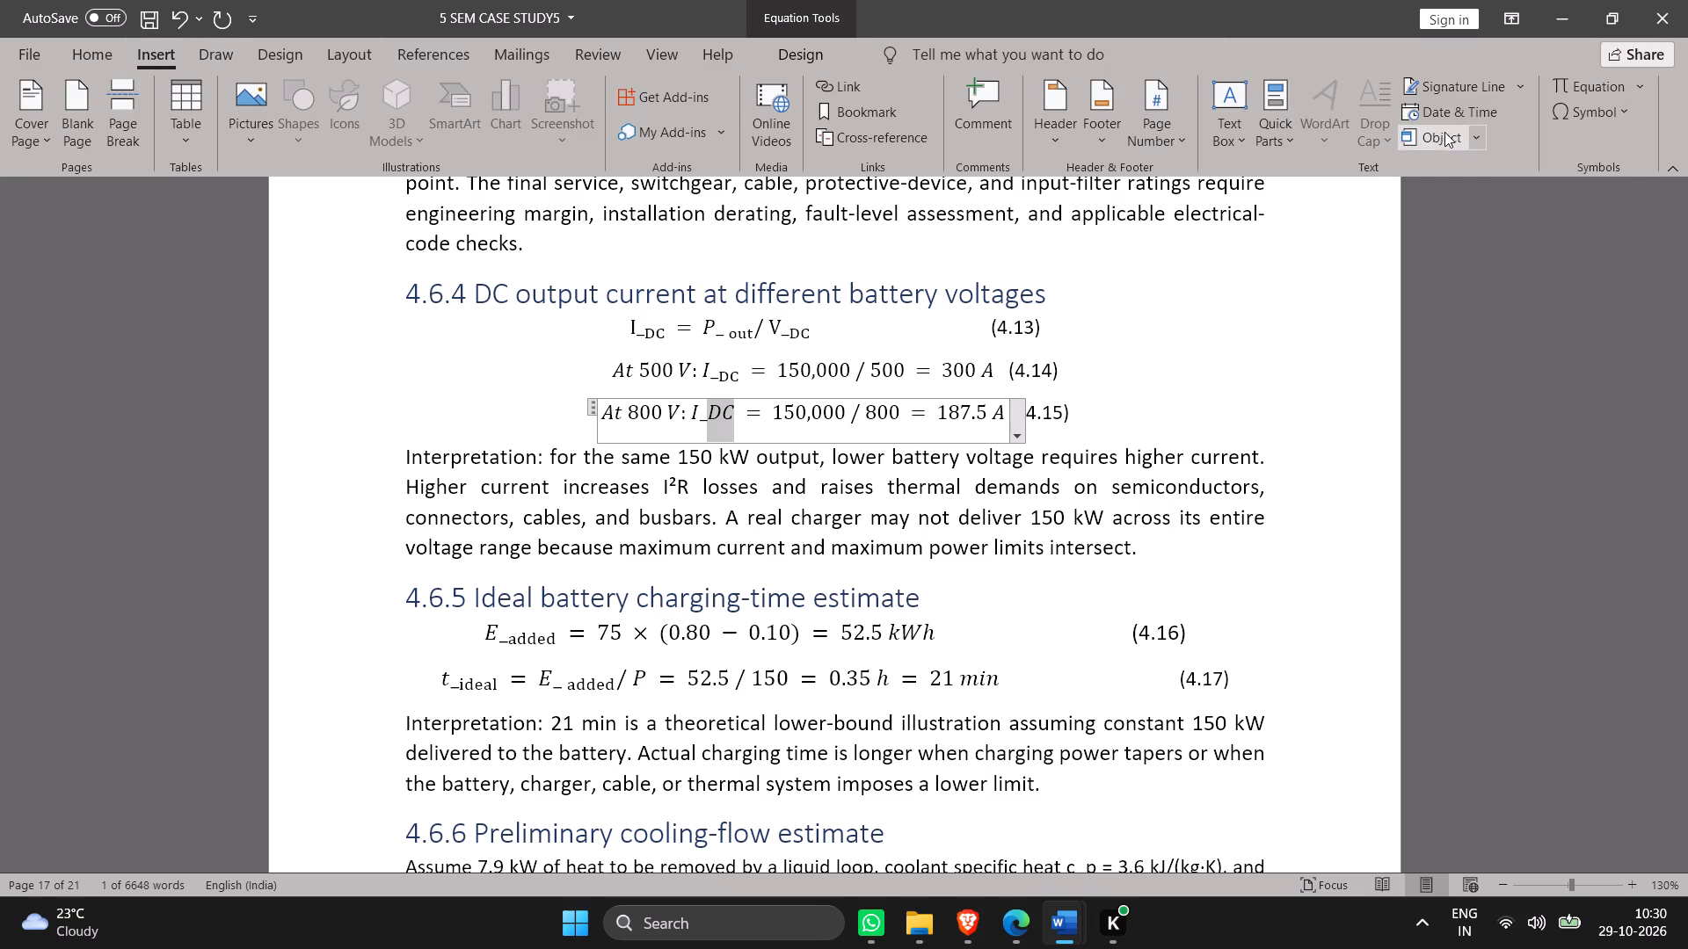
click(1641, 90)
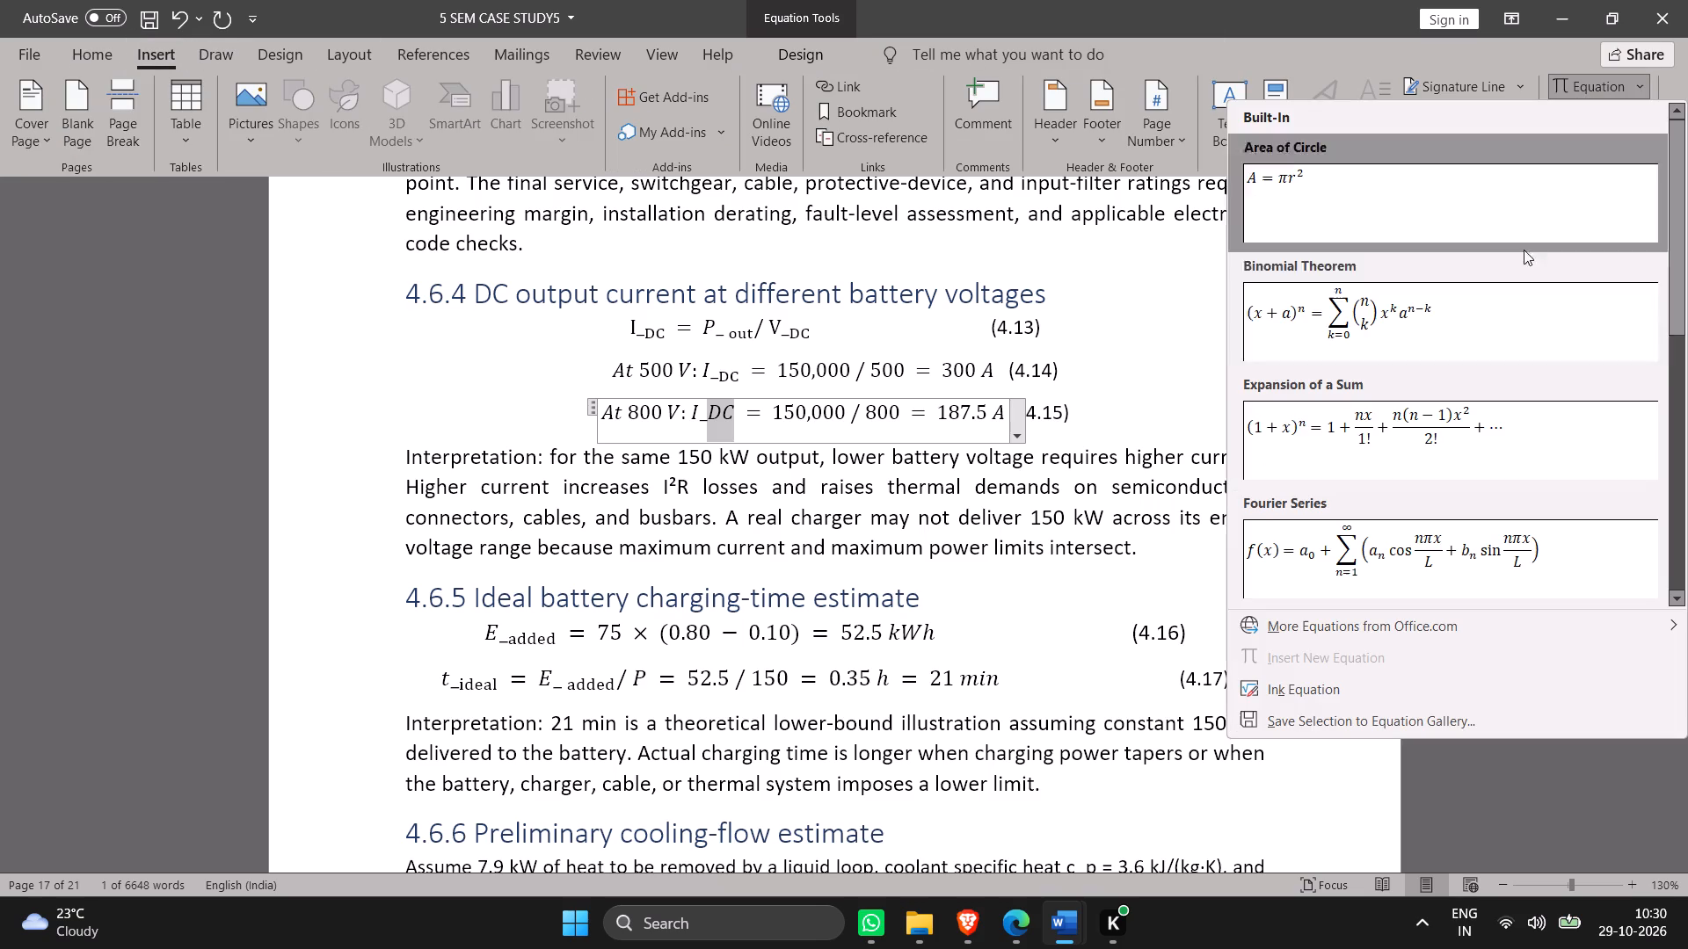
click(1398, 309)
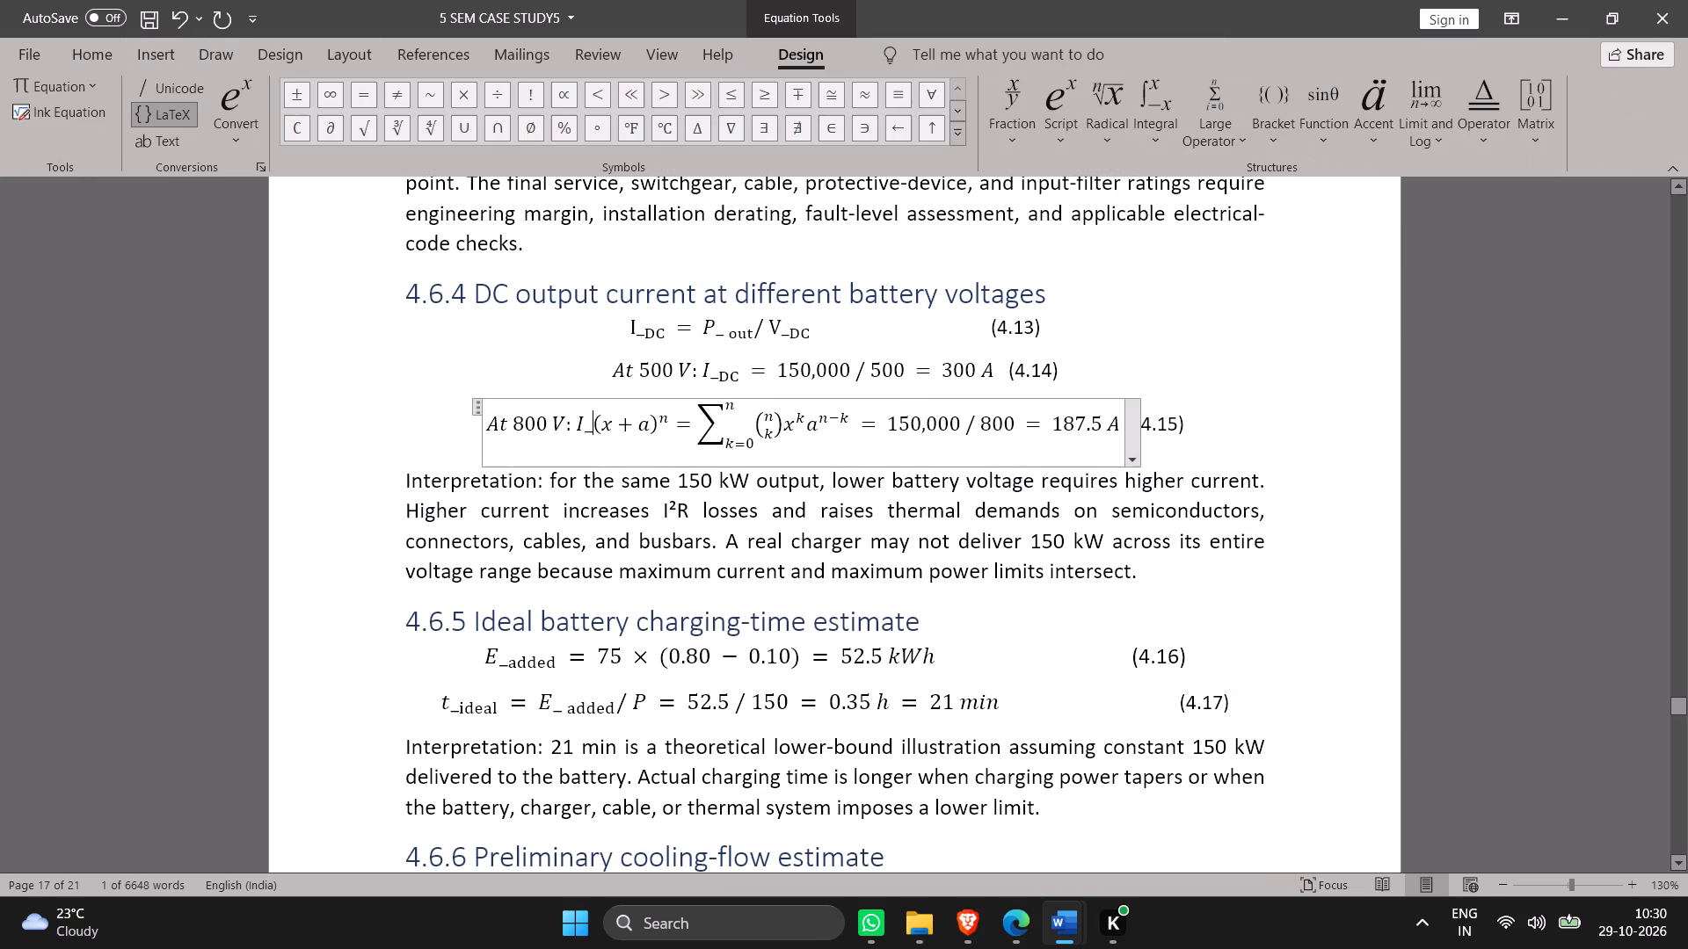
Undo the Binomial Theorem insertion in the 800 V equation (4.15).
key(ctrl+z)
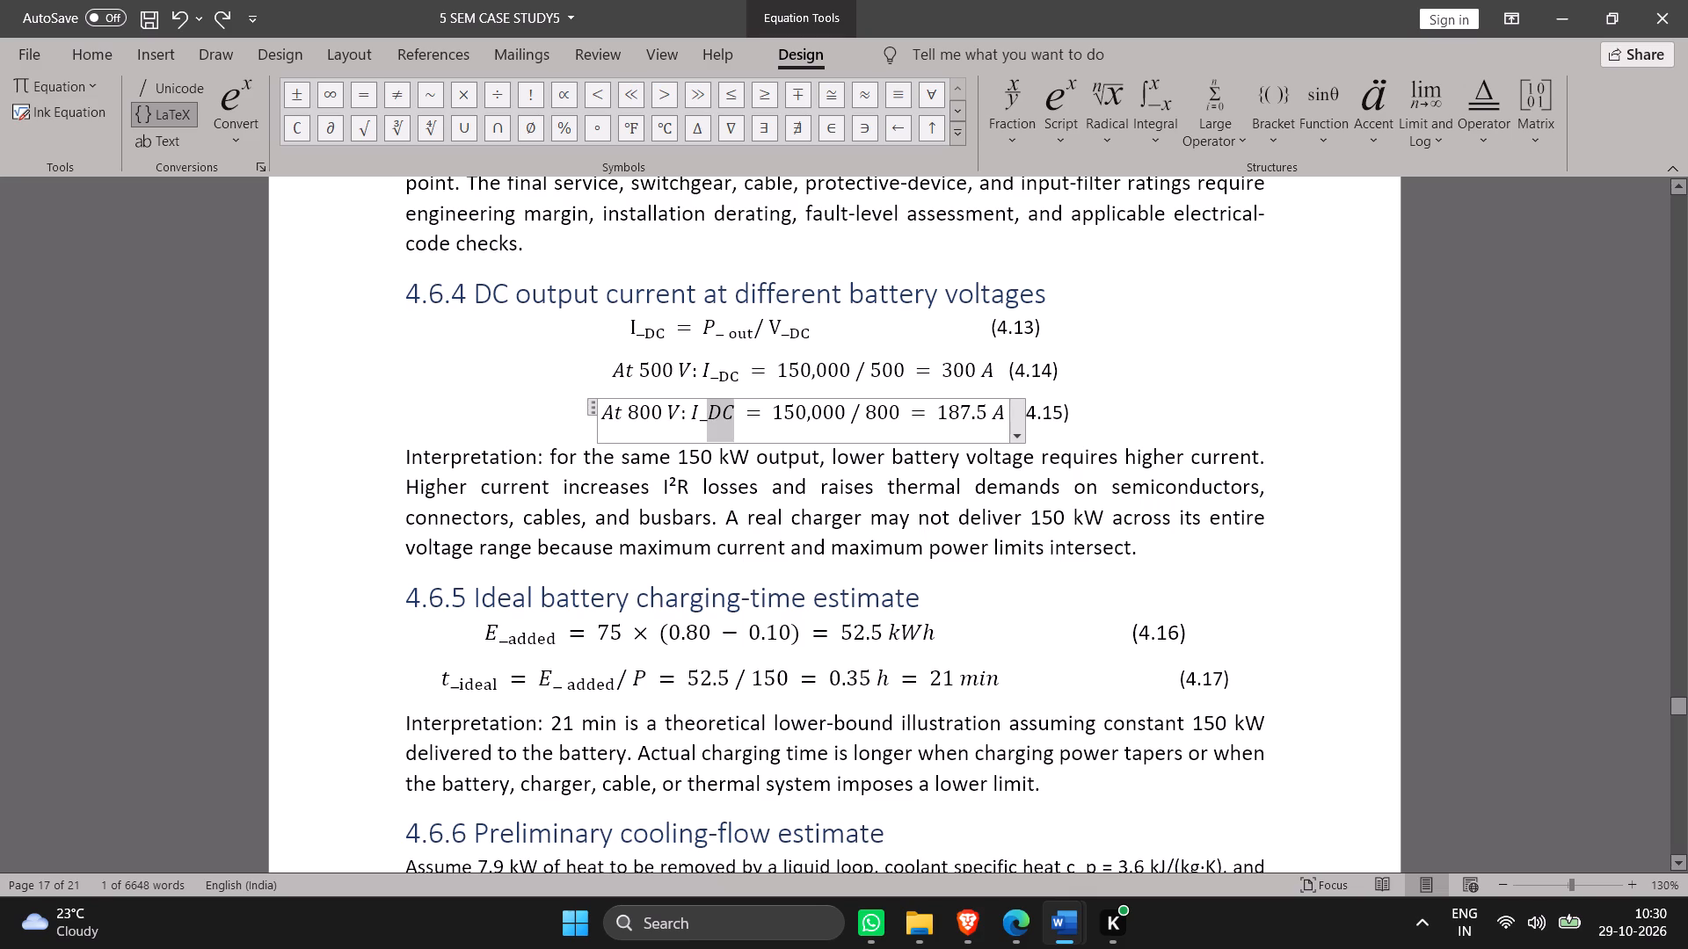
Apply a subscript structure to the selected DC in equation (4.15), entering DC as its subscript.
click(1067, 130)
click(1164, 243)
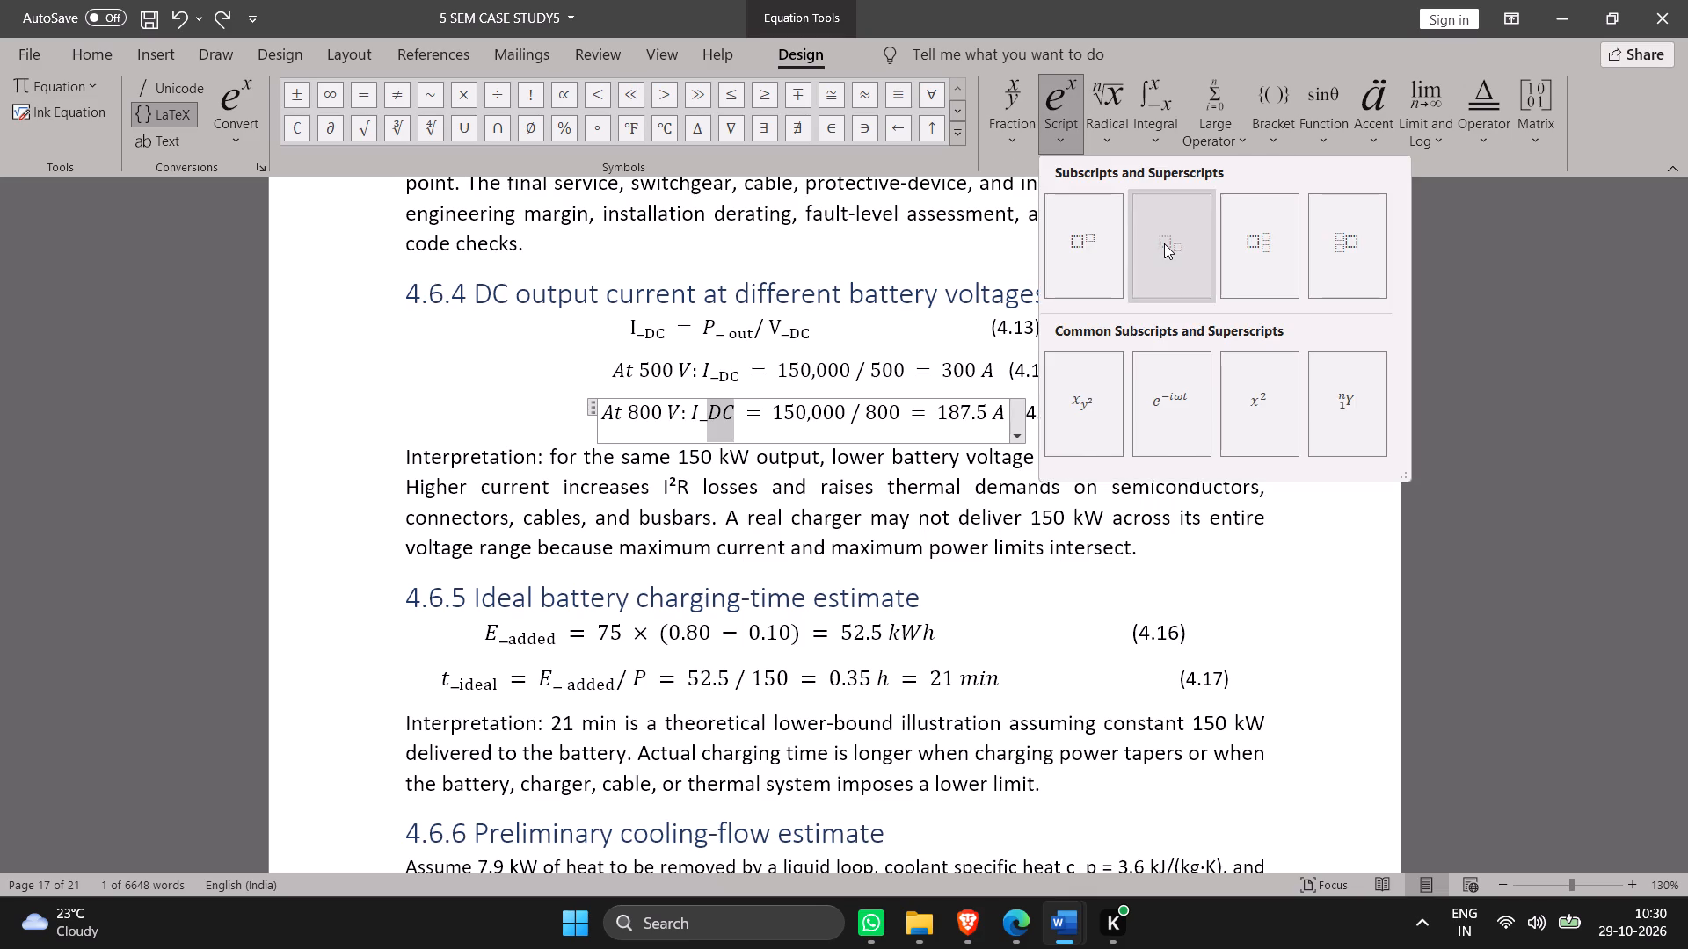
click(733, 421)
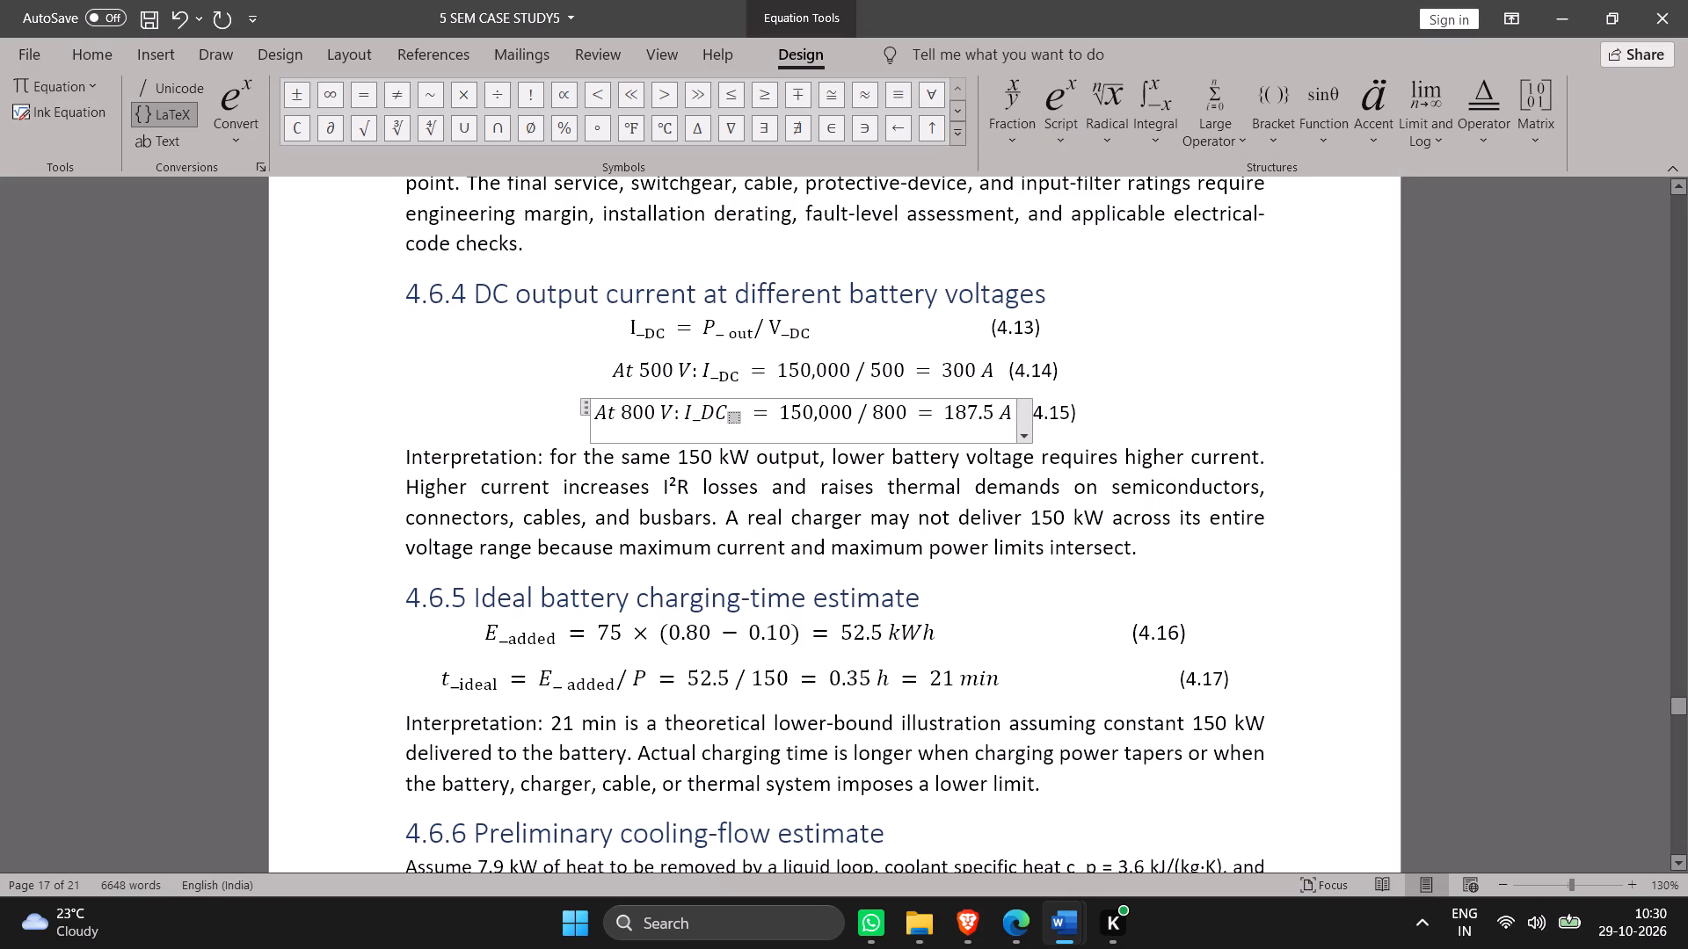
text(DC)
key(Left)
key(Left)
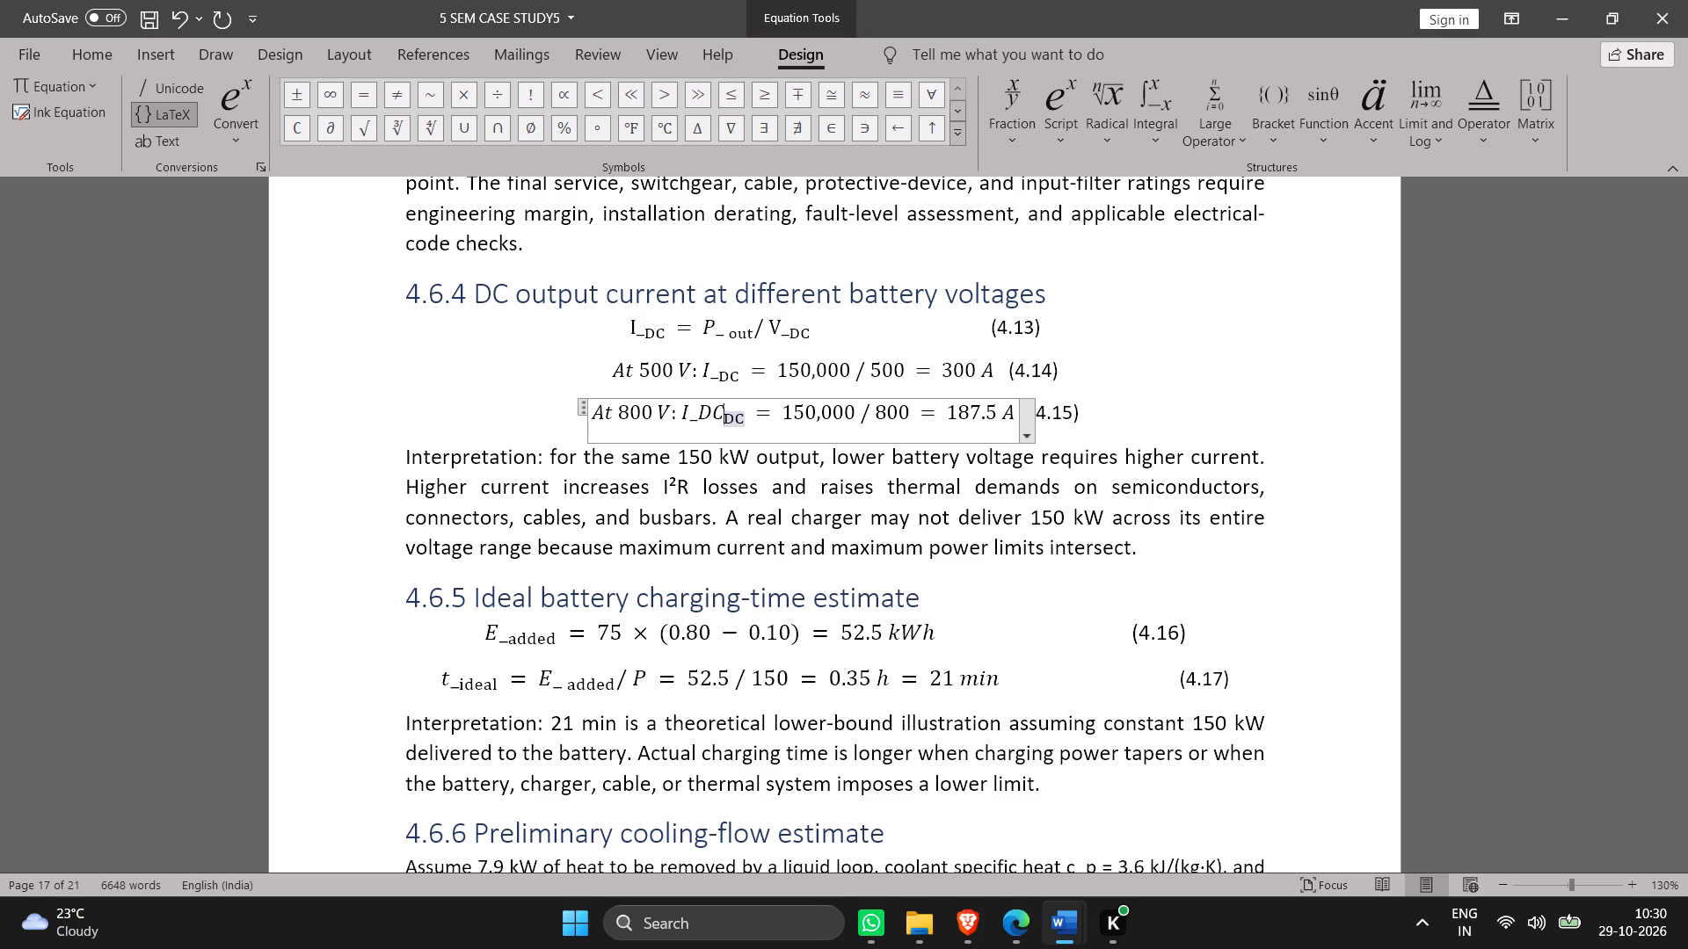
key(BackSpace)
key(ctrl+z)
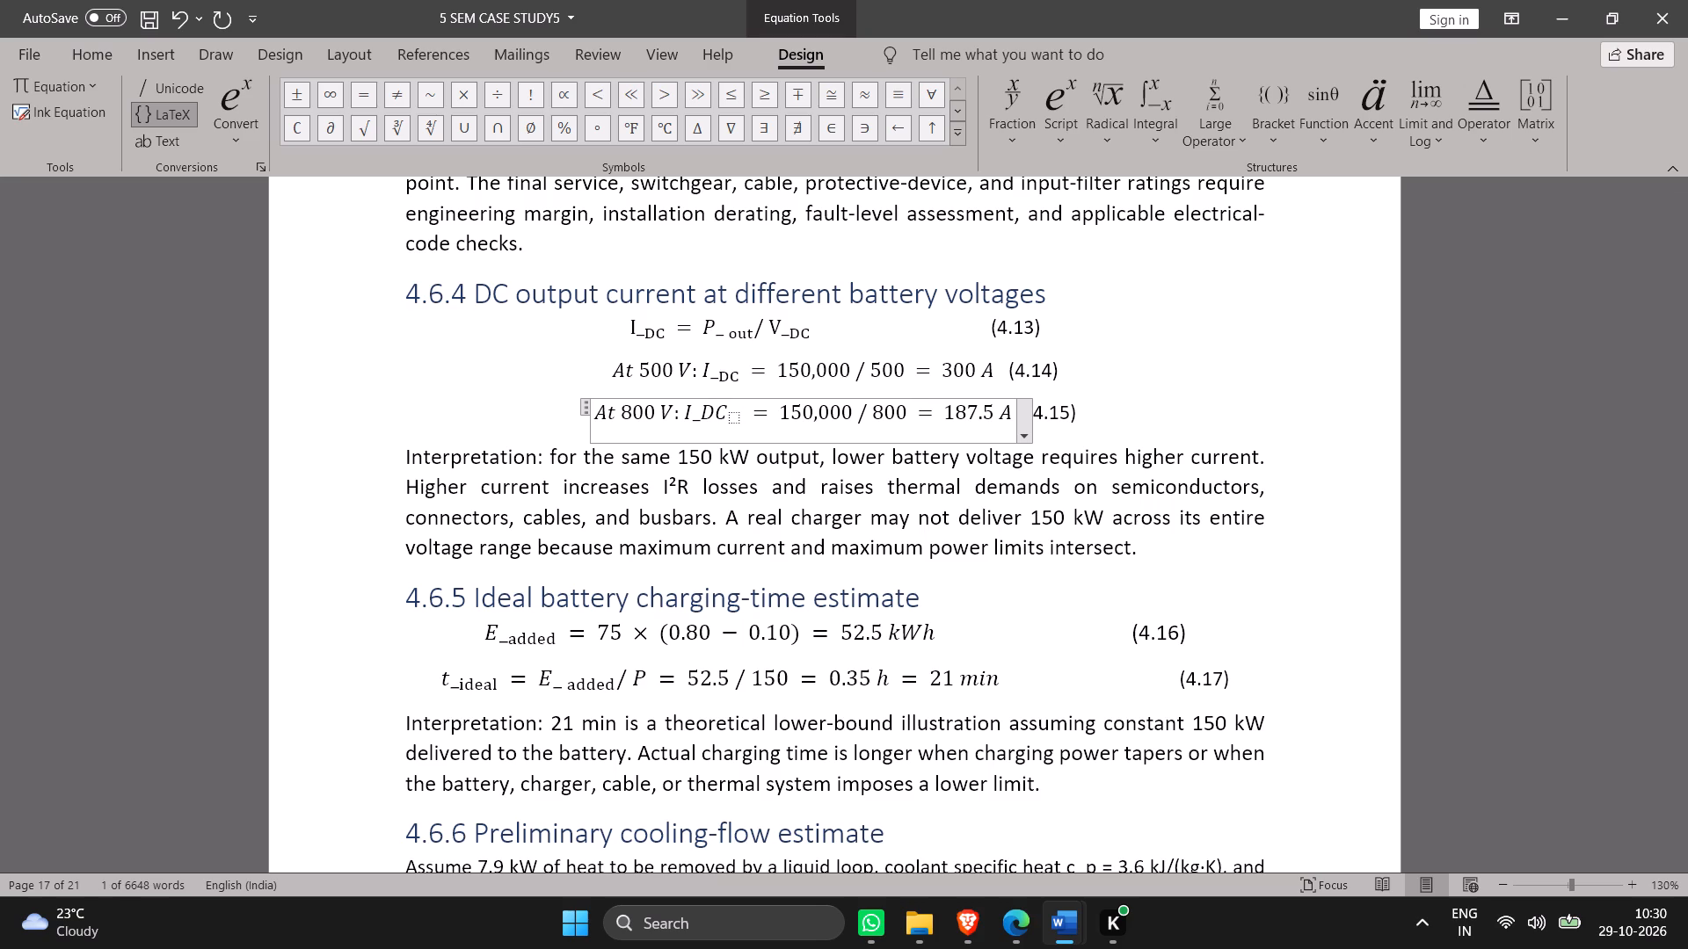
click(733, 421)
text(DC)
key(Left)
key(Left)
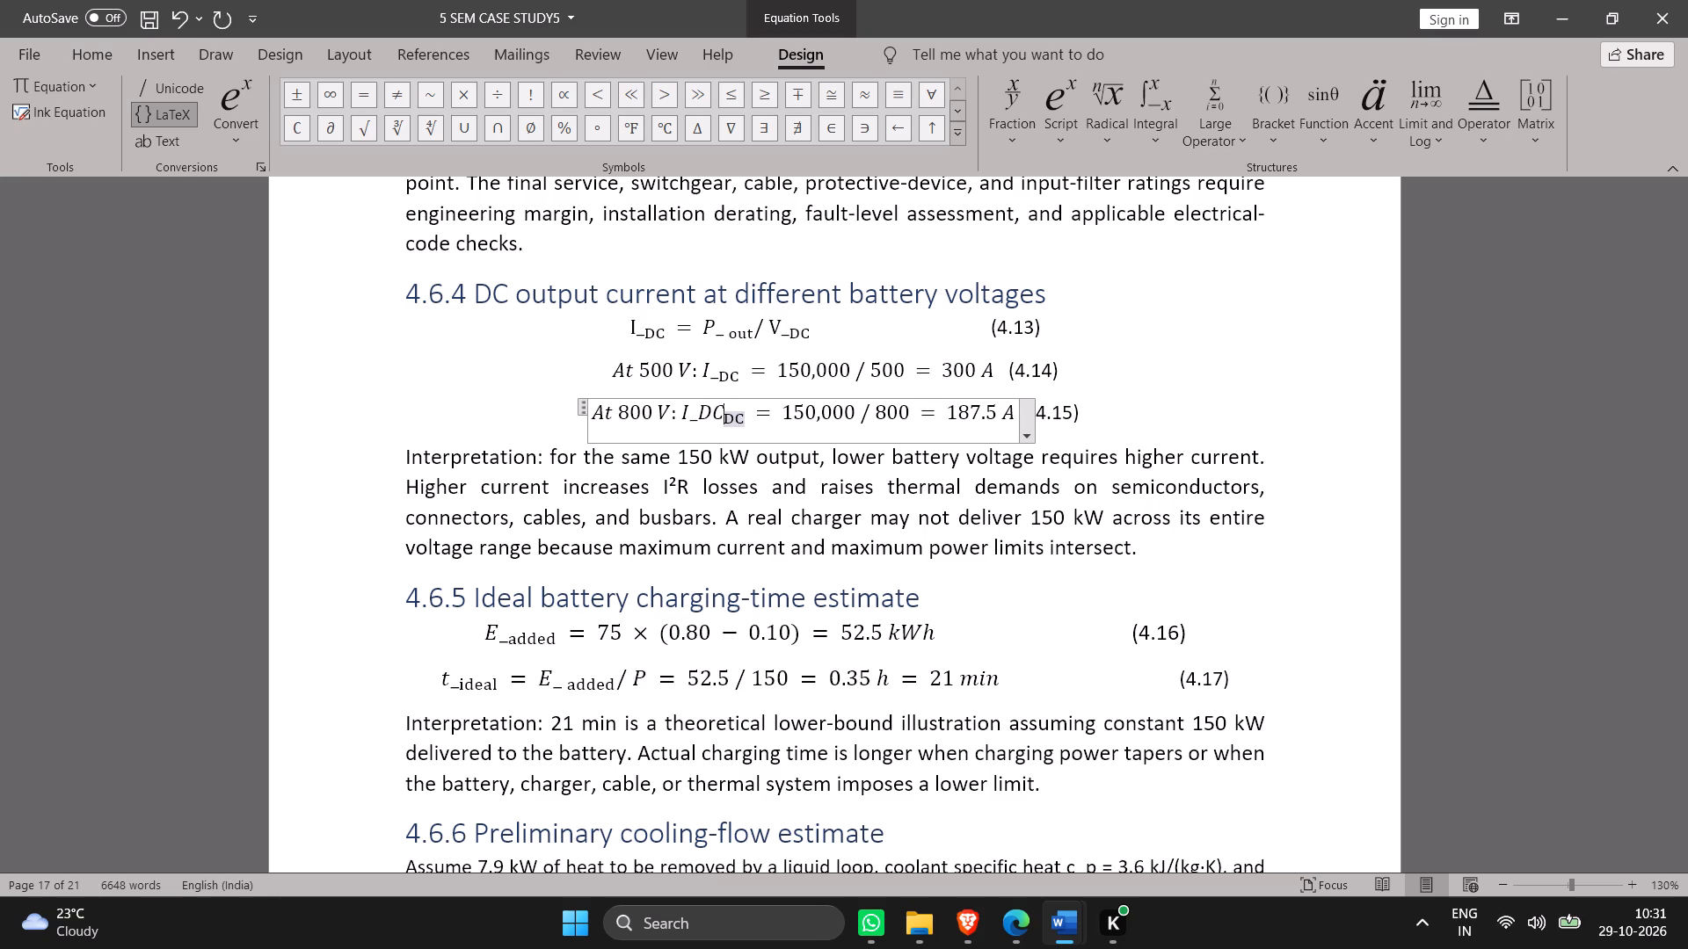
Replace the plain-size DC base of the subscript structure in equation (4.15) with I_.
key(Left)
key(BackSpace)
key(BackSpace)
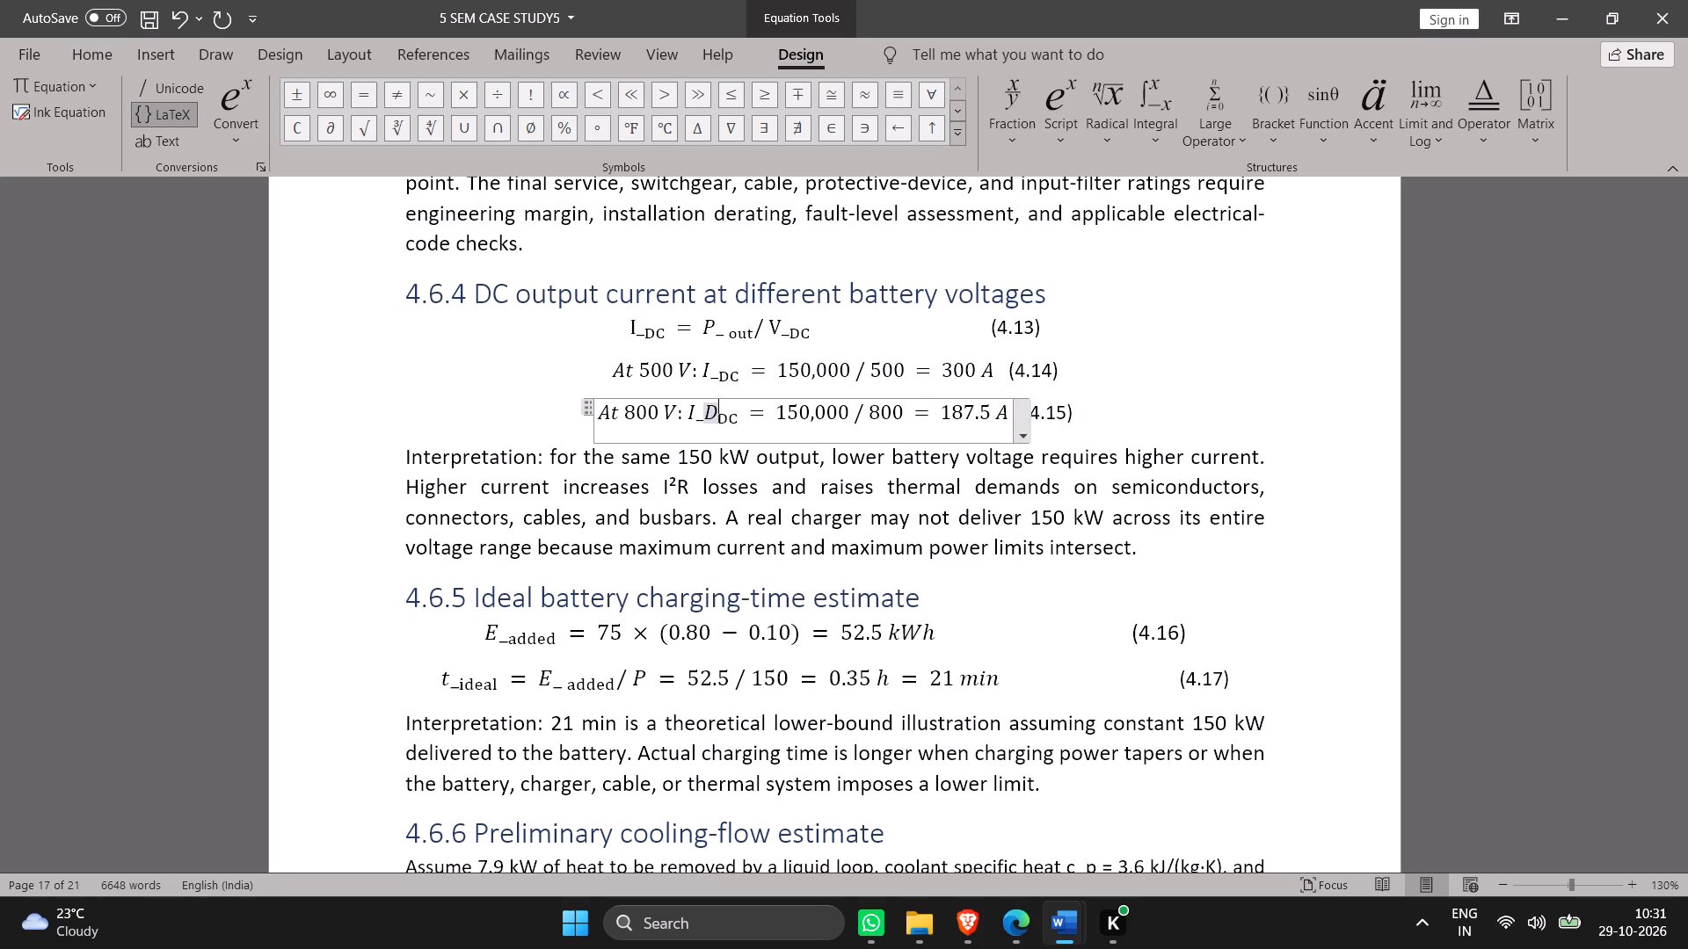
key(BackSpace)
click(709, 410)
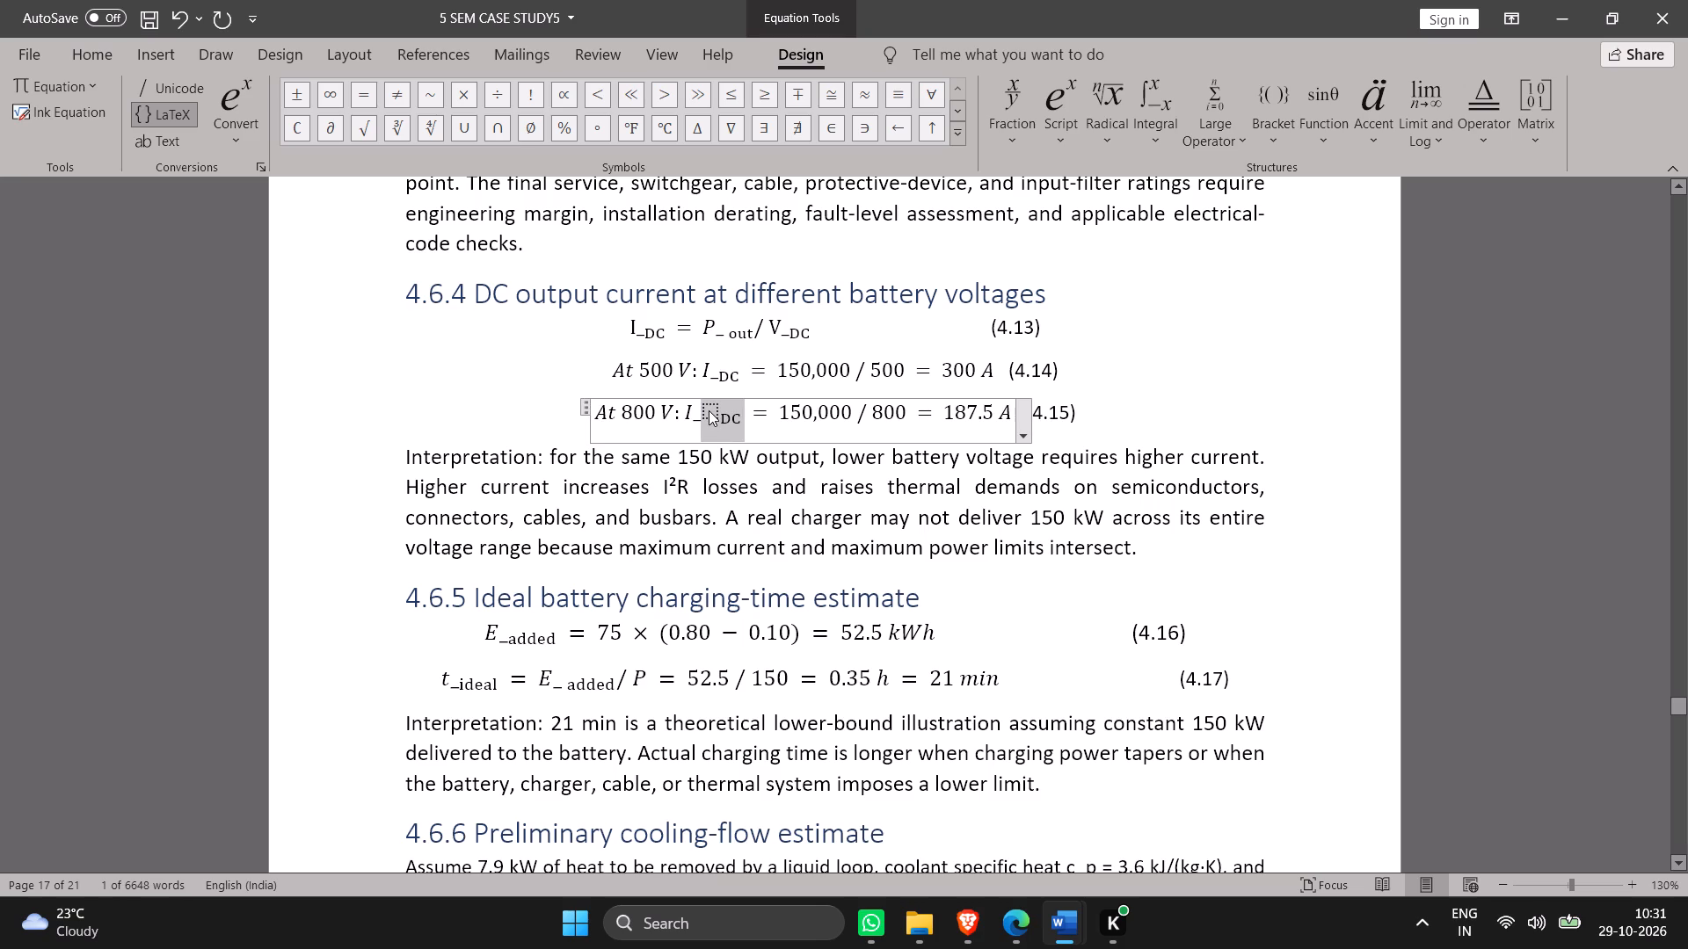
click(712, 409)
key(i)
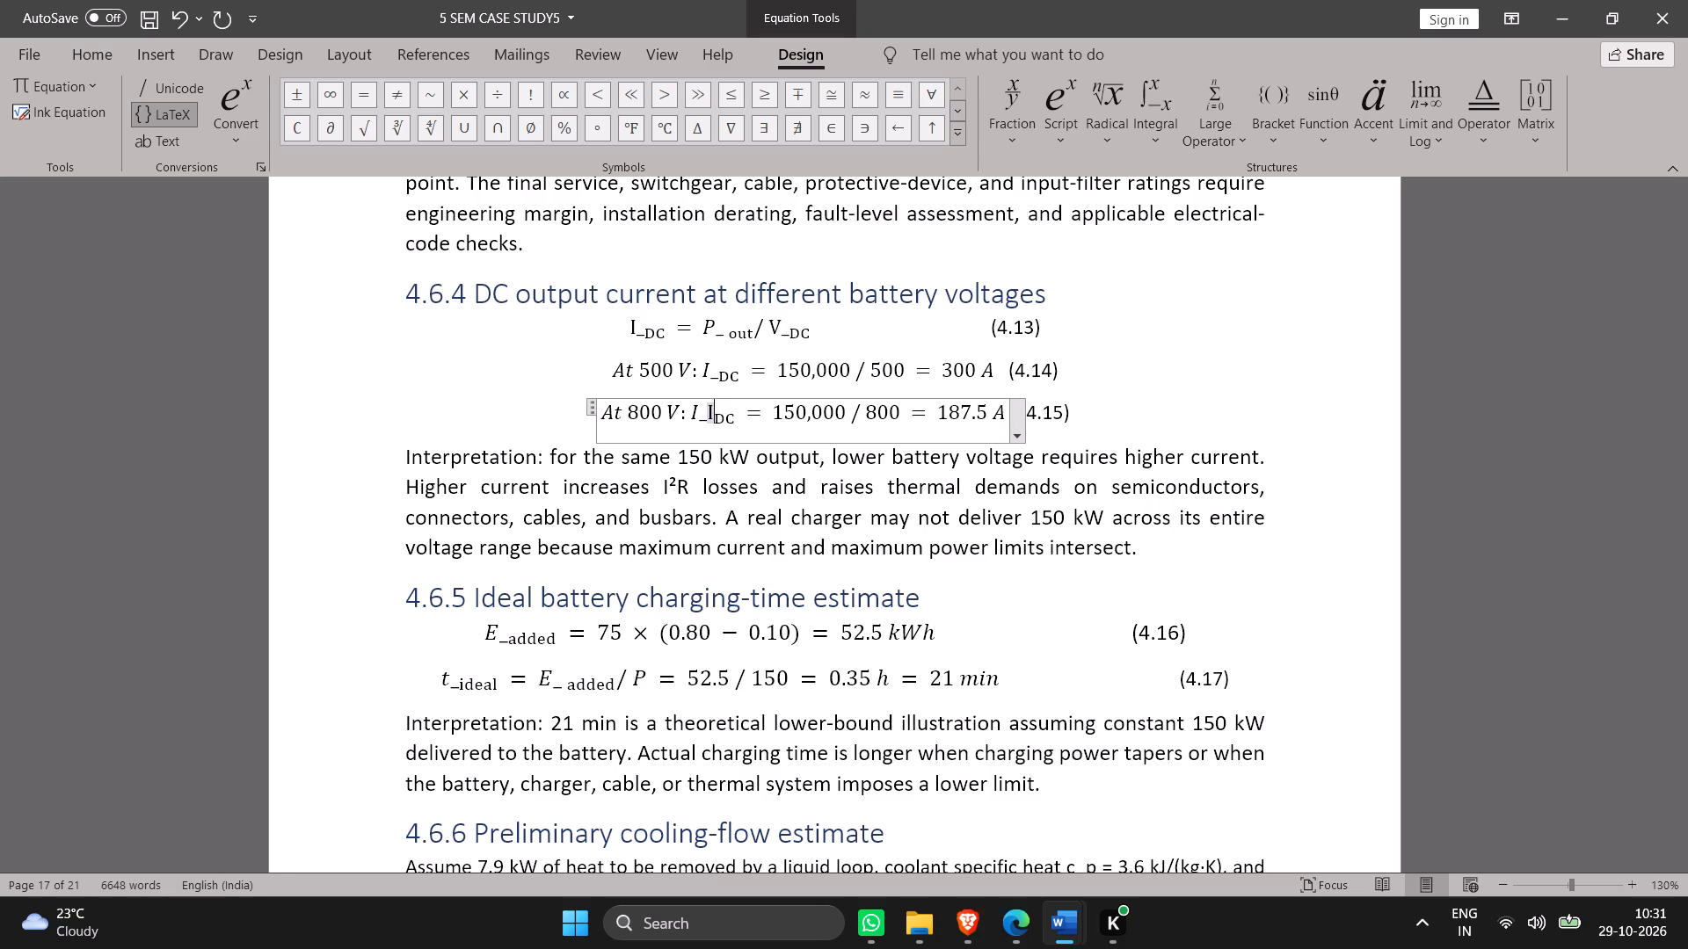
key(shift+underscore)
Delete the leftover plain-size I_ before the subscripted I_DC in equation (4.15), and insert a space after the colon.
key(Left)
key(Left)
key(BackSpace)
key(BackSpace)
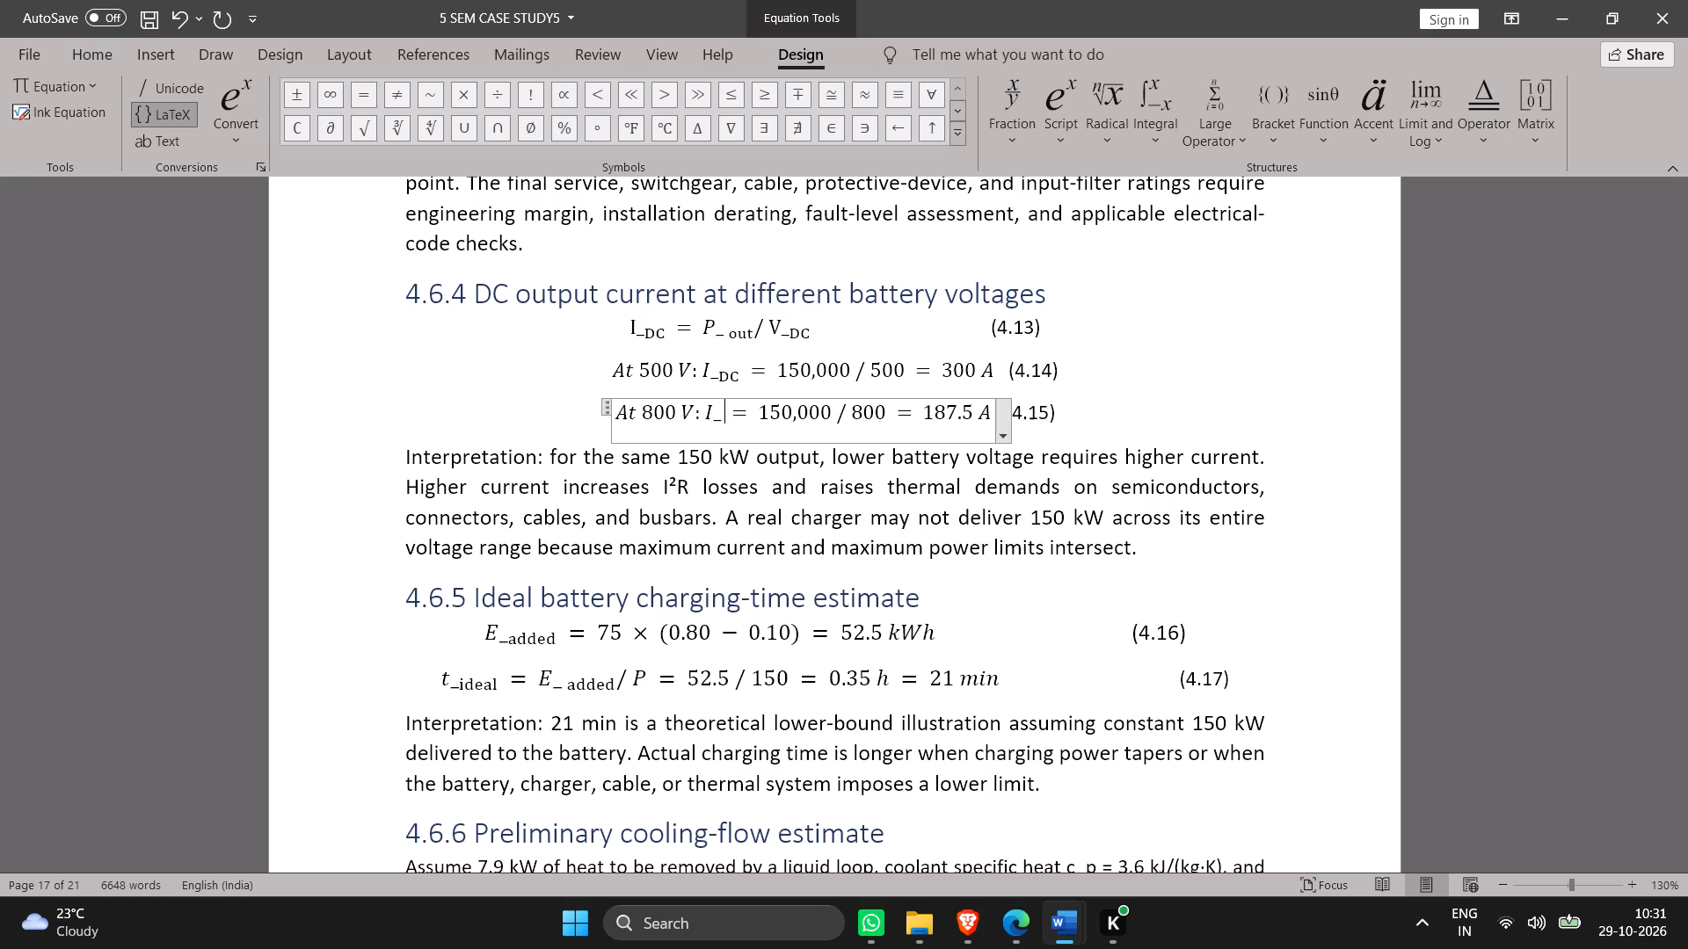
key(ctrl+z)
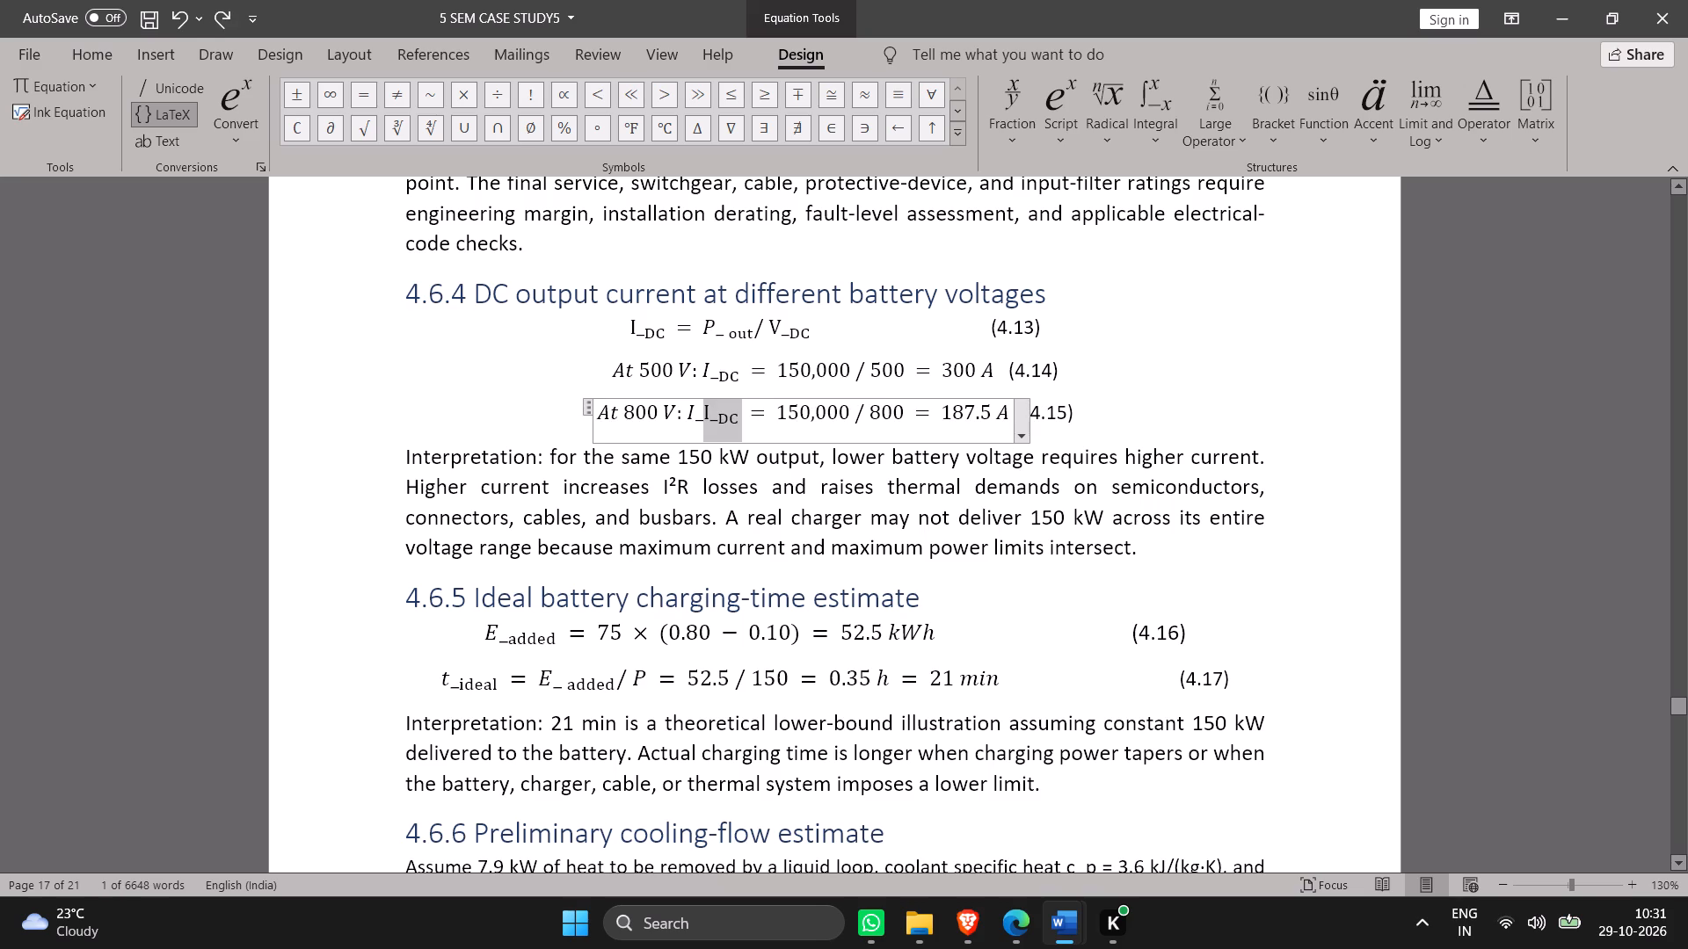
click(697, 415)
click(700, 417)
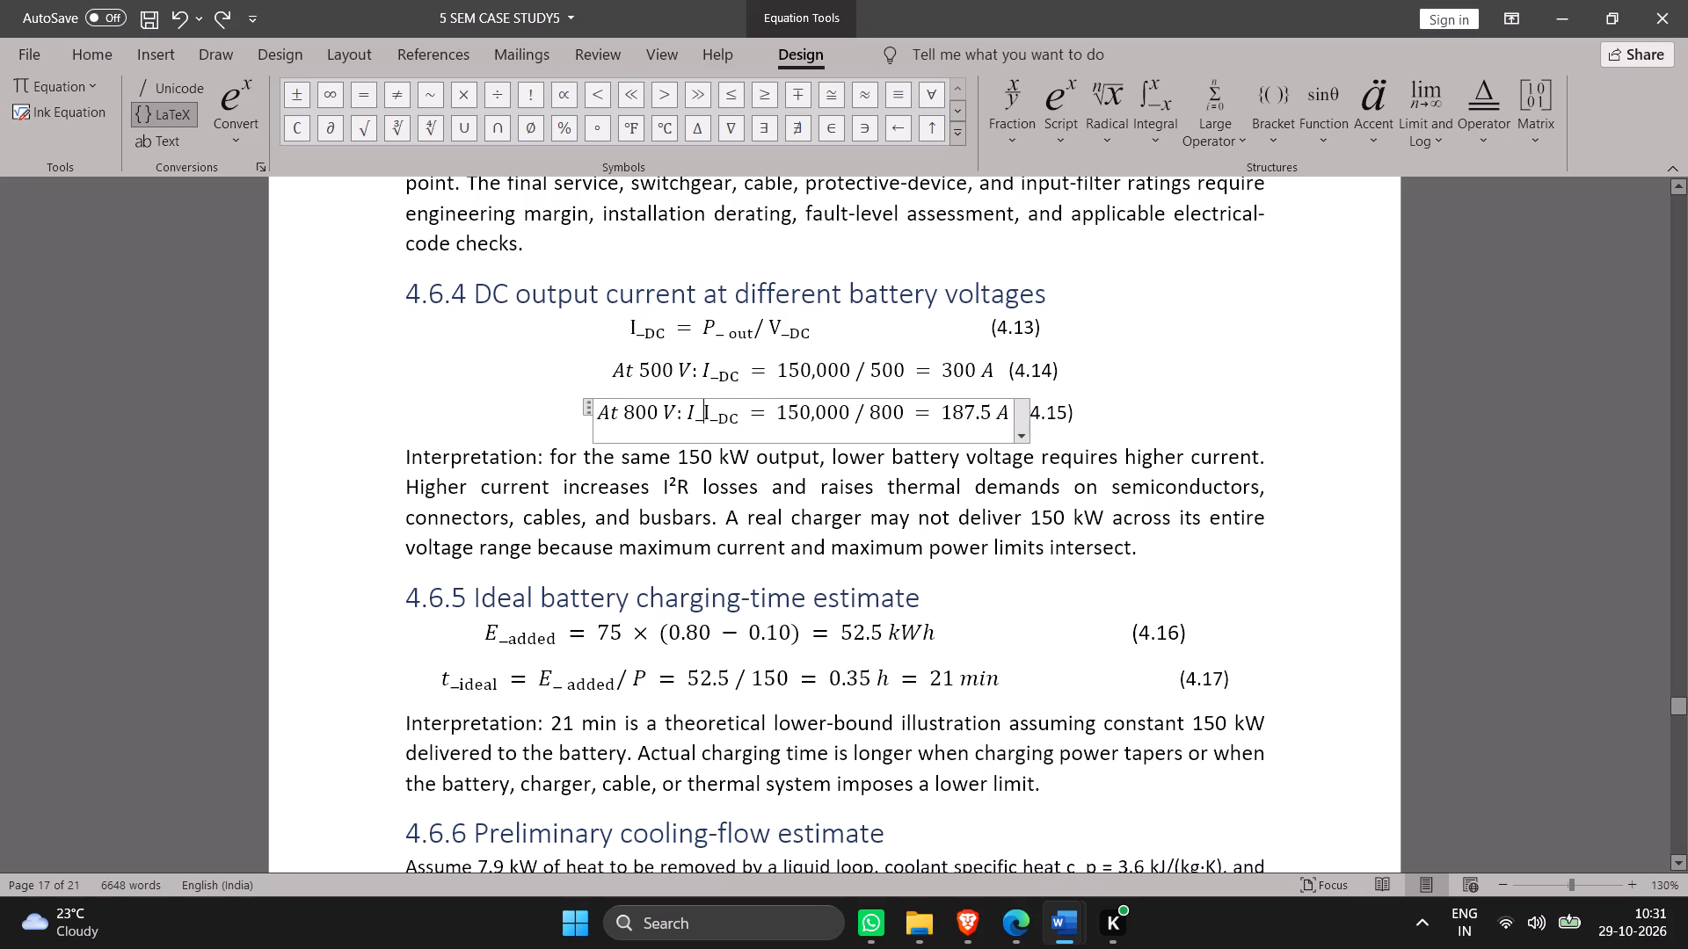
key(BackSpace)
key(BackSpace)
key(BackSpace)
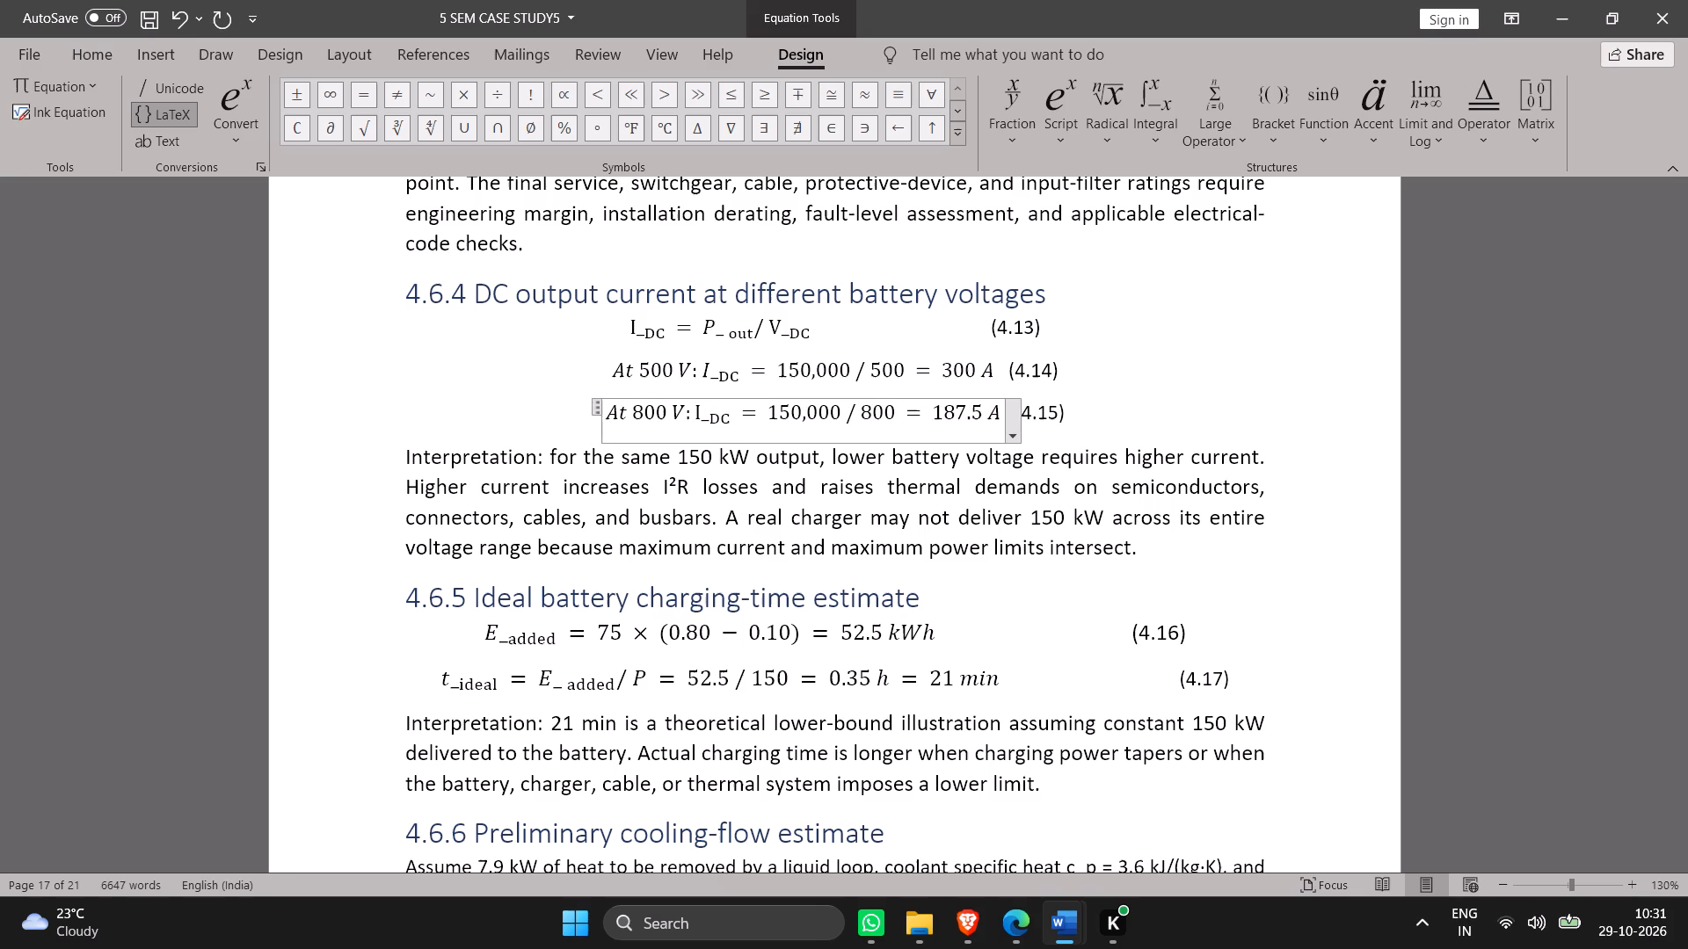
key(space)
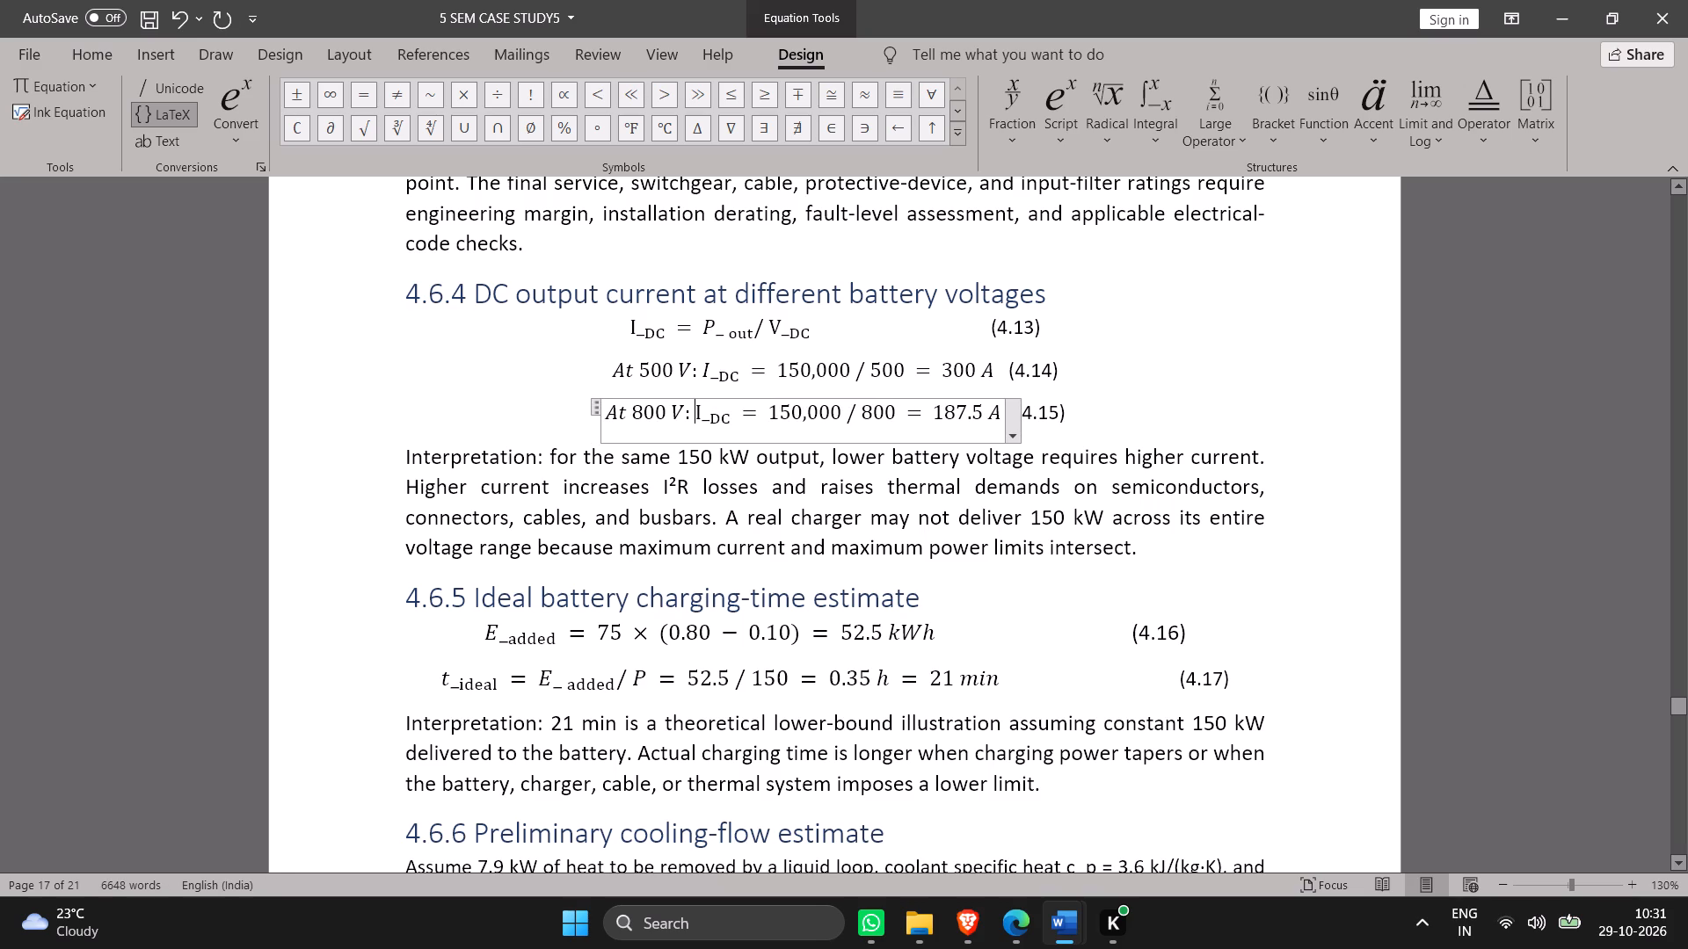
click(1311, 386)
Return to section 4.6.3 and examine the P_in equation (4.11) for subscripts that still need formatting.
scroll(1236, 399, up, 1)
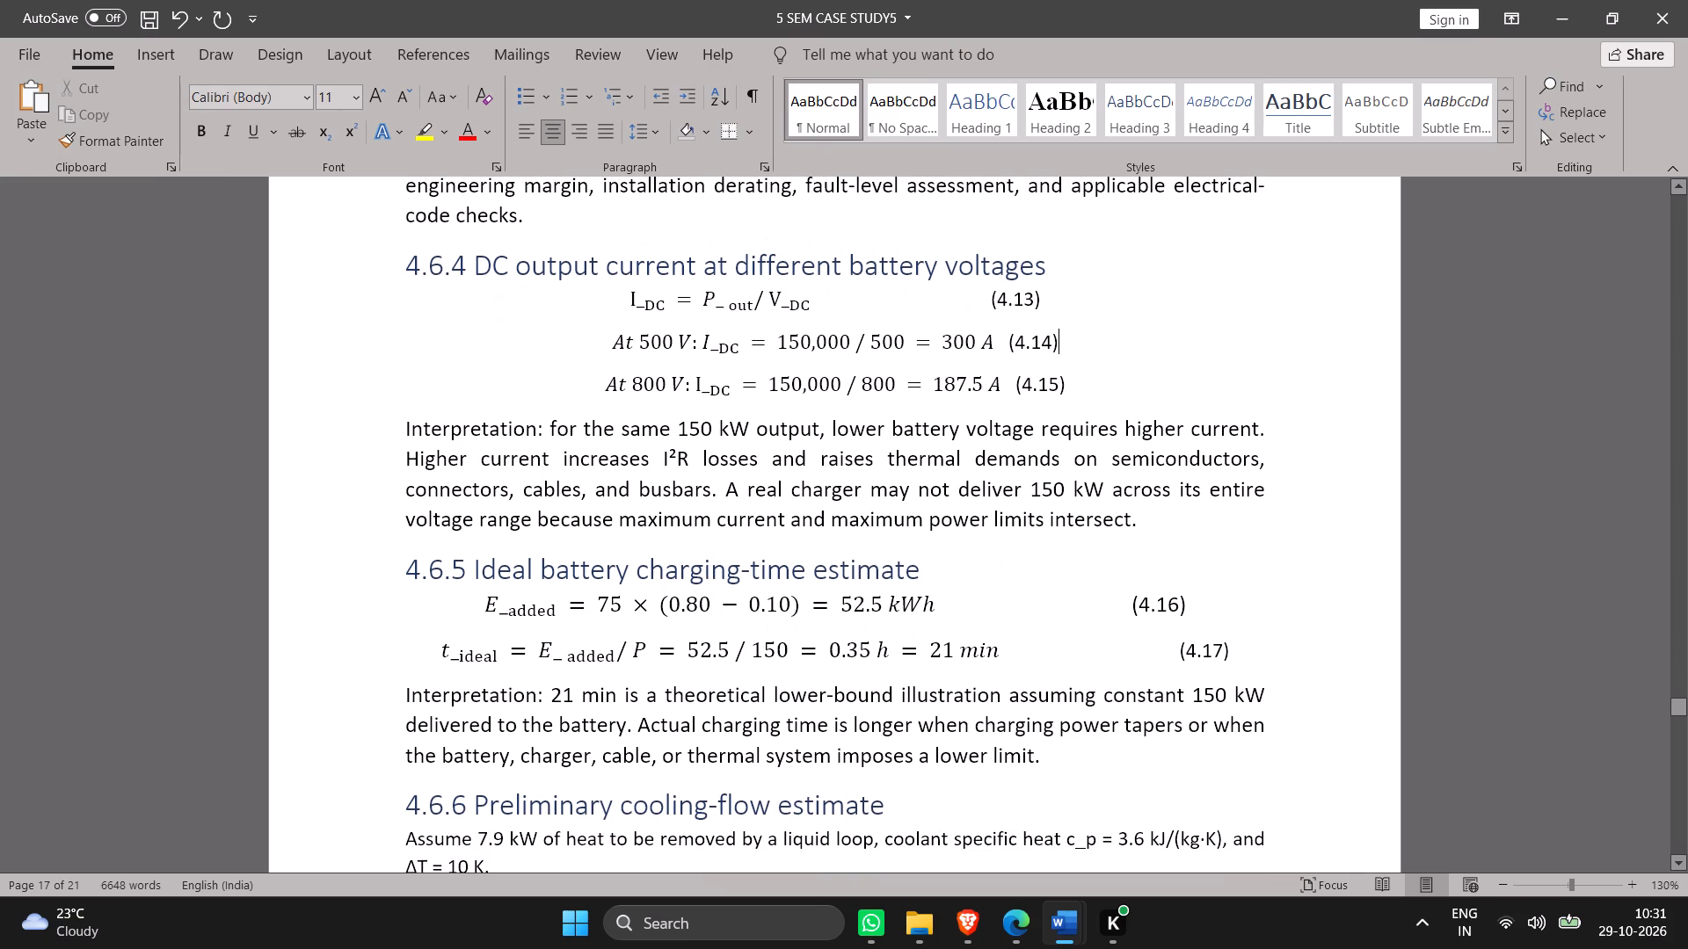
scroll(1236, 399, up, 2)
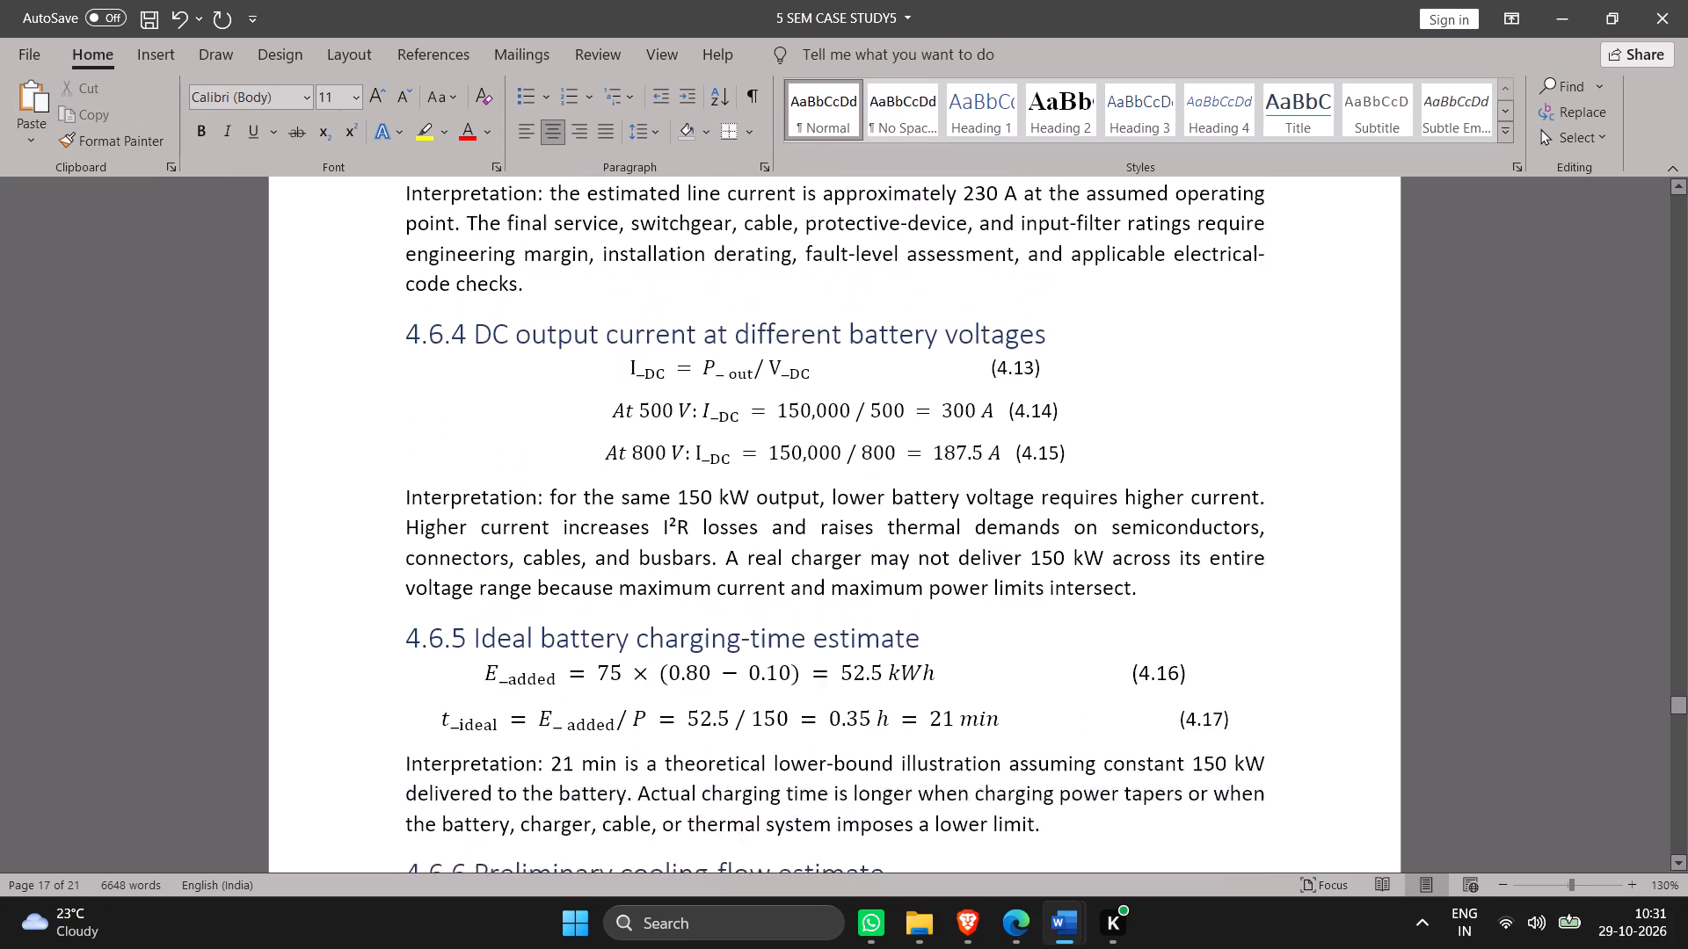
scroll(1236, 399, up, 3)
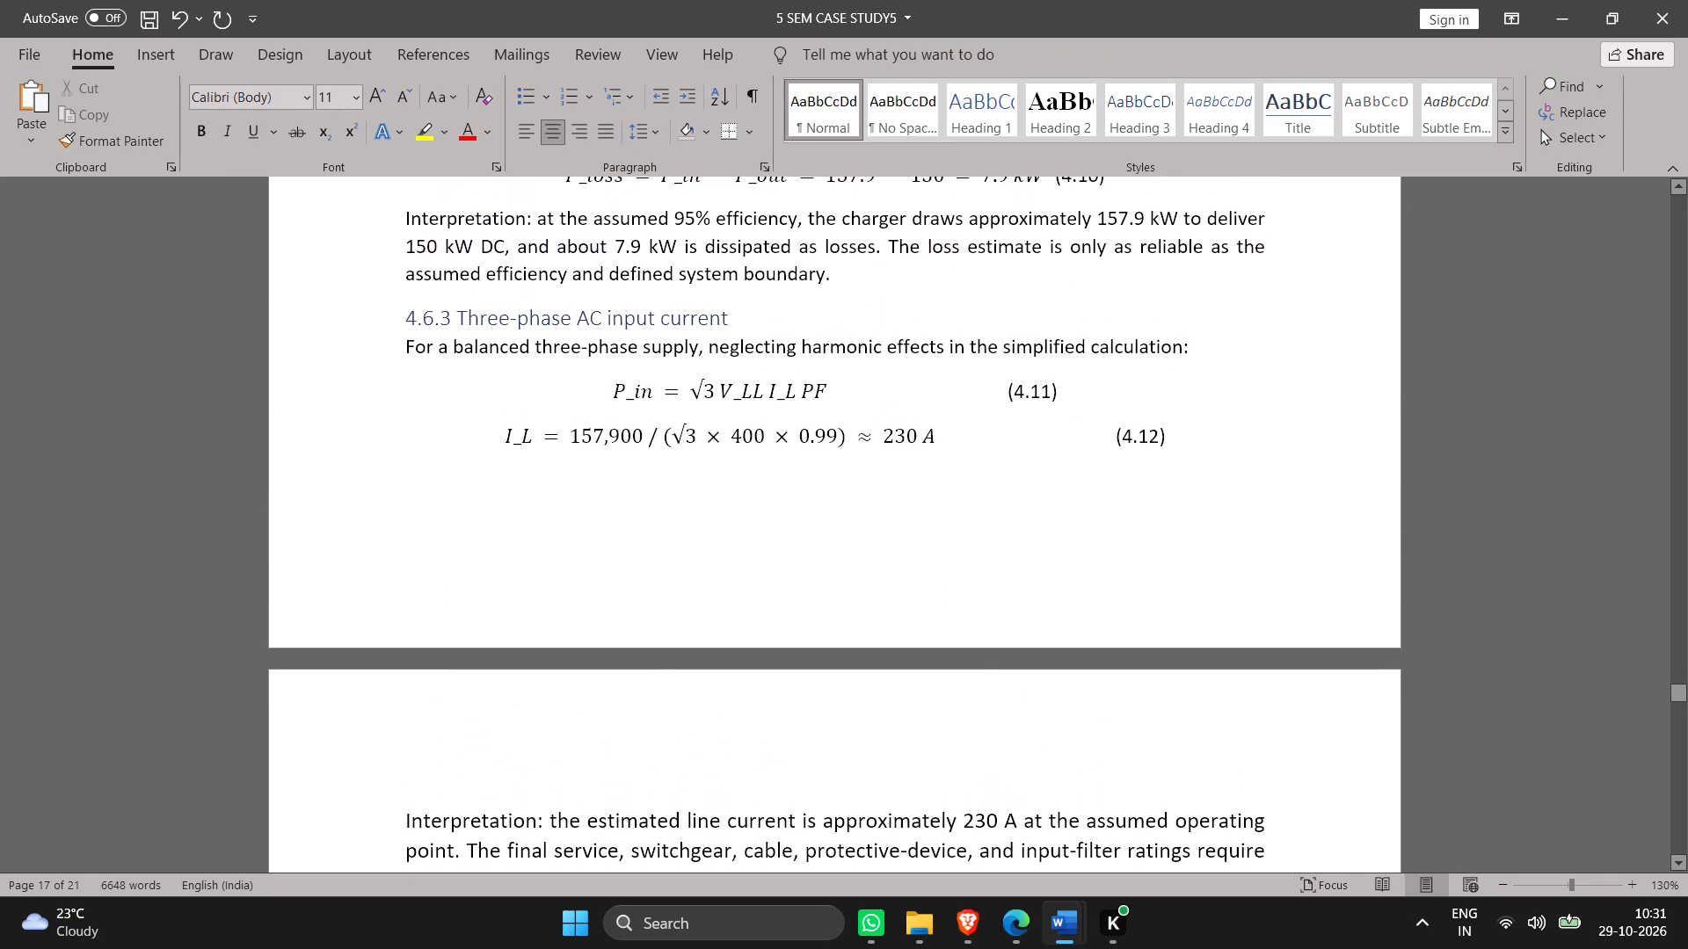
click(833, 394)
drag(827, 394, 662, 389)
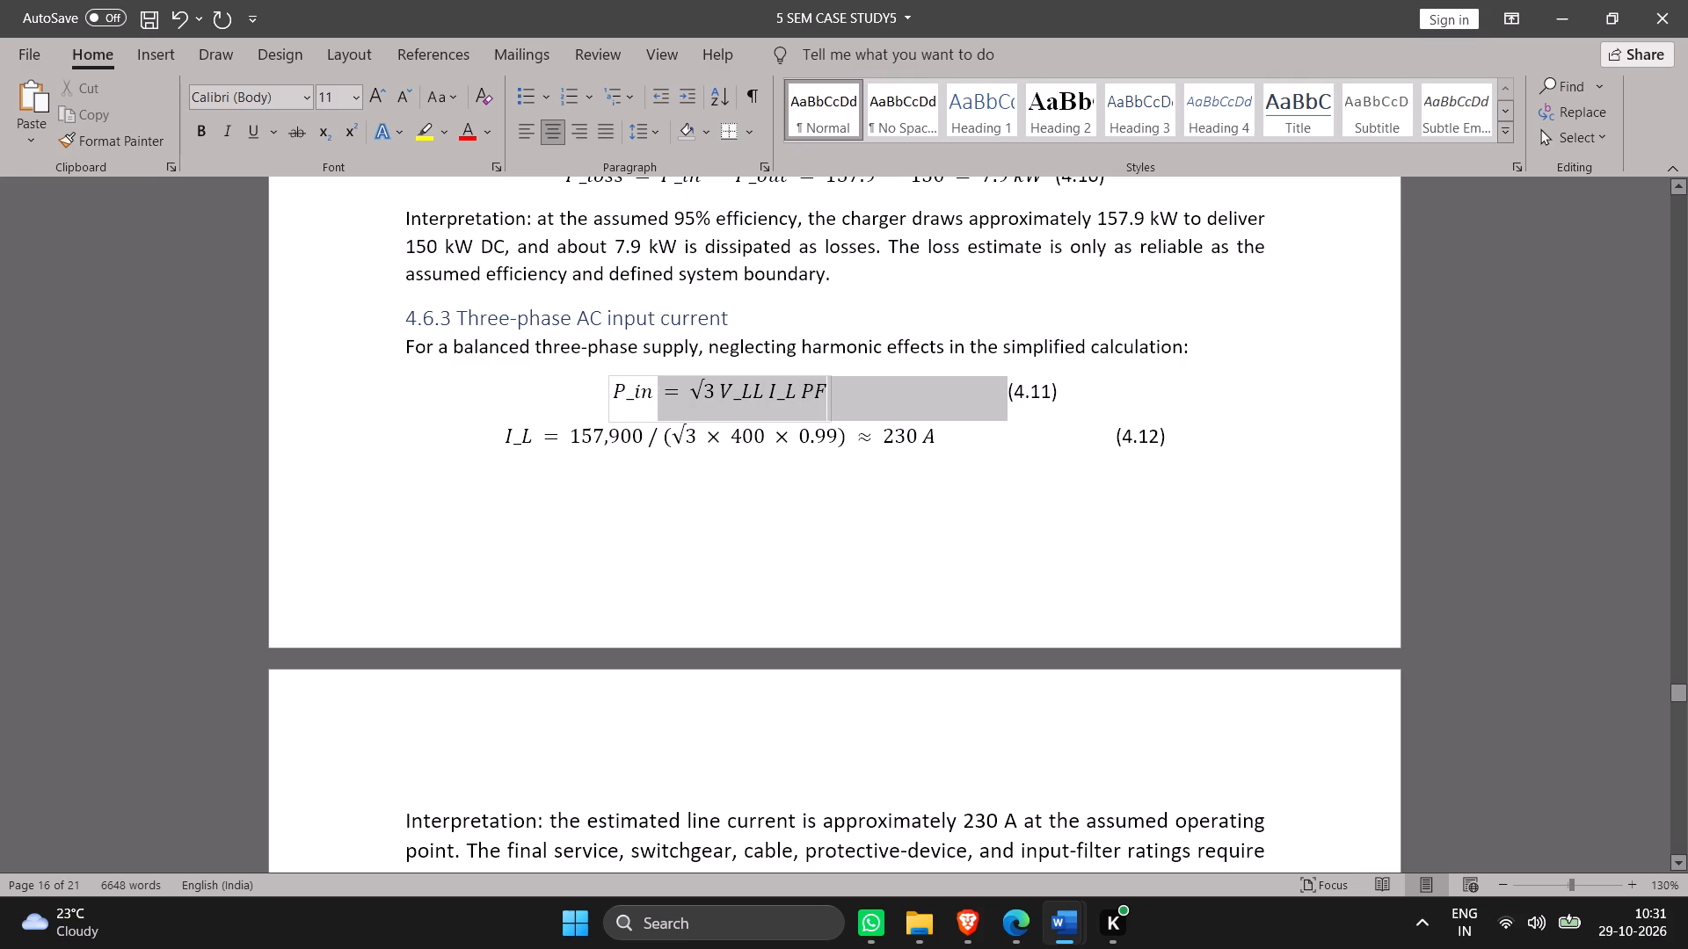
drag(662, 389, 641, 384)
drag(641, 384, 815, 386)
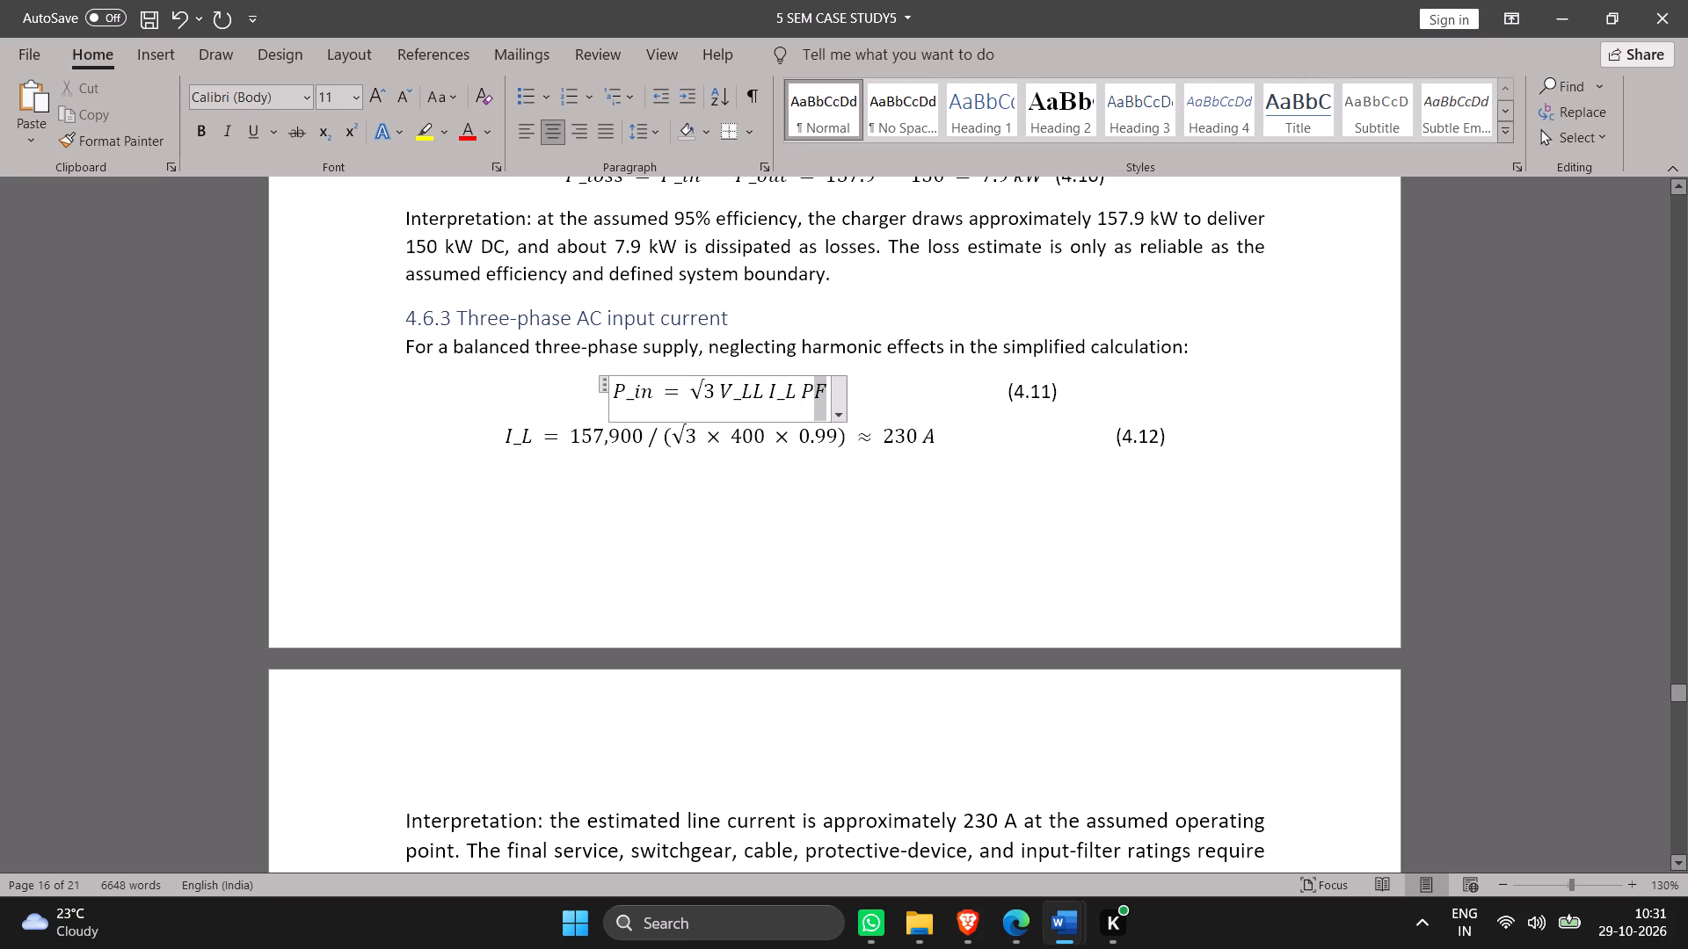
drag(815, 386, 824, 385)
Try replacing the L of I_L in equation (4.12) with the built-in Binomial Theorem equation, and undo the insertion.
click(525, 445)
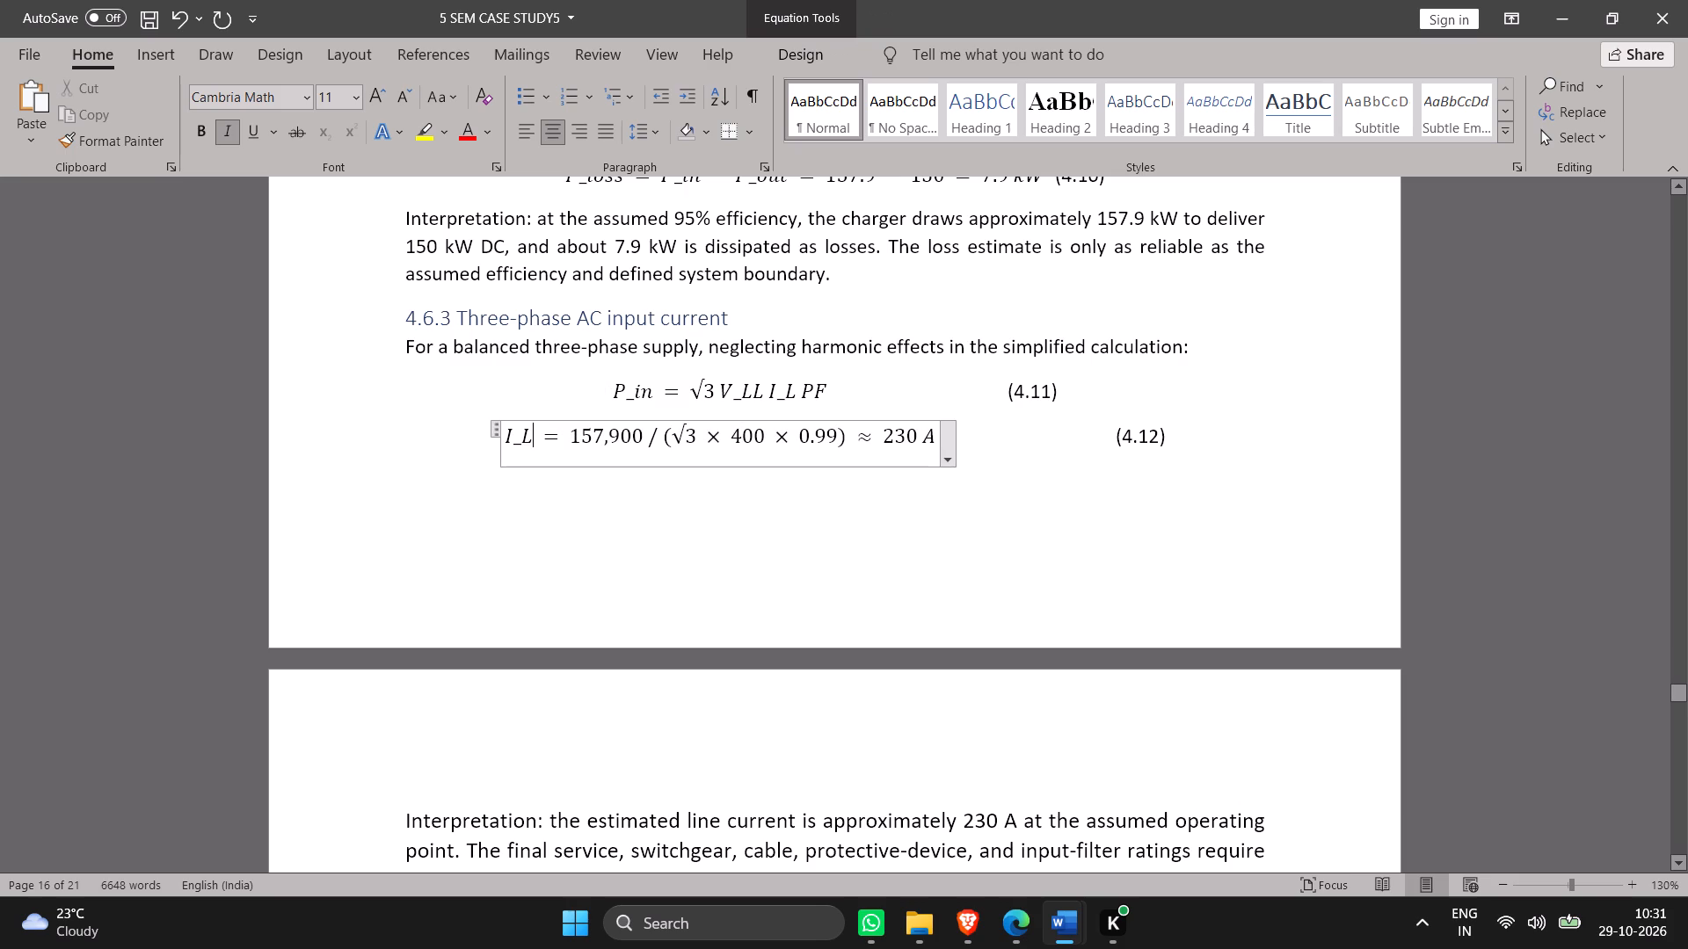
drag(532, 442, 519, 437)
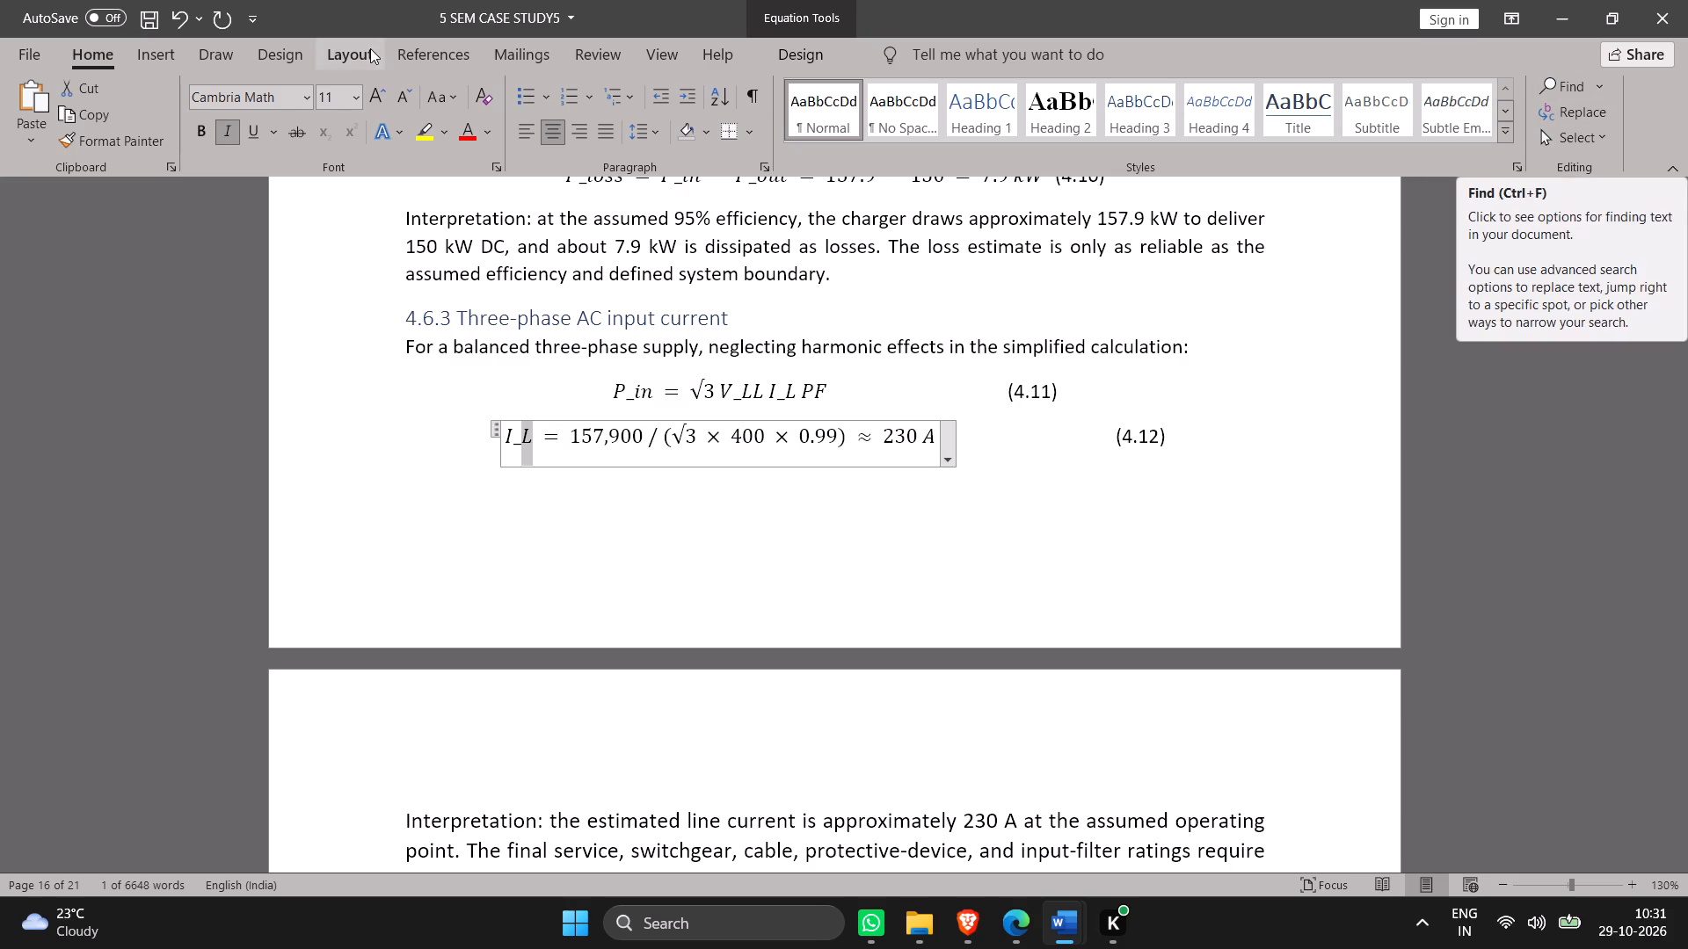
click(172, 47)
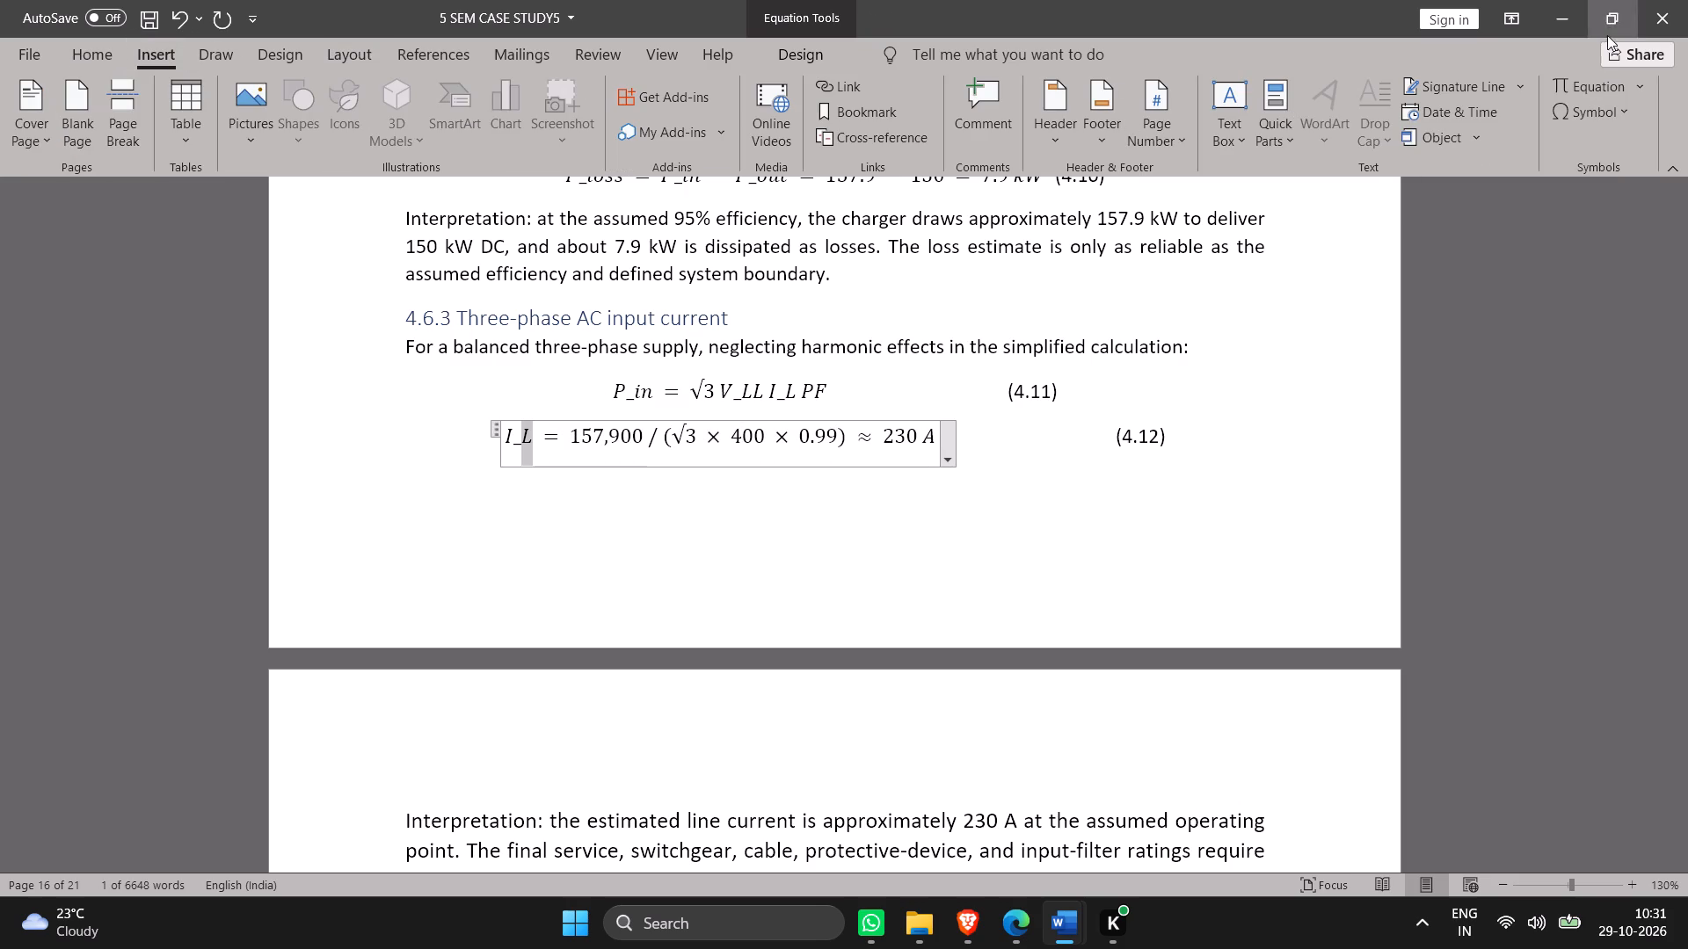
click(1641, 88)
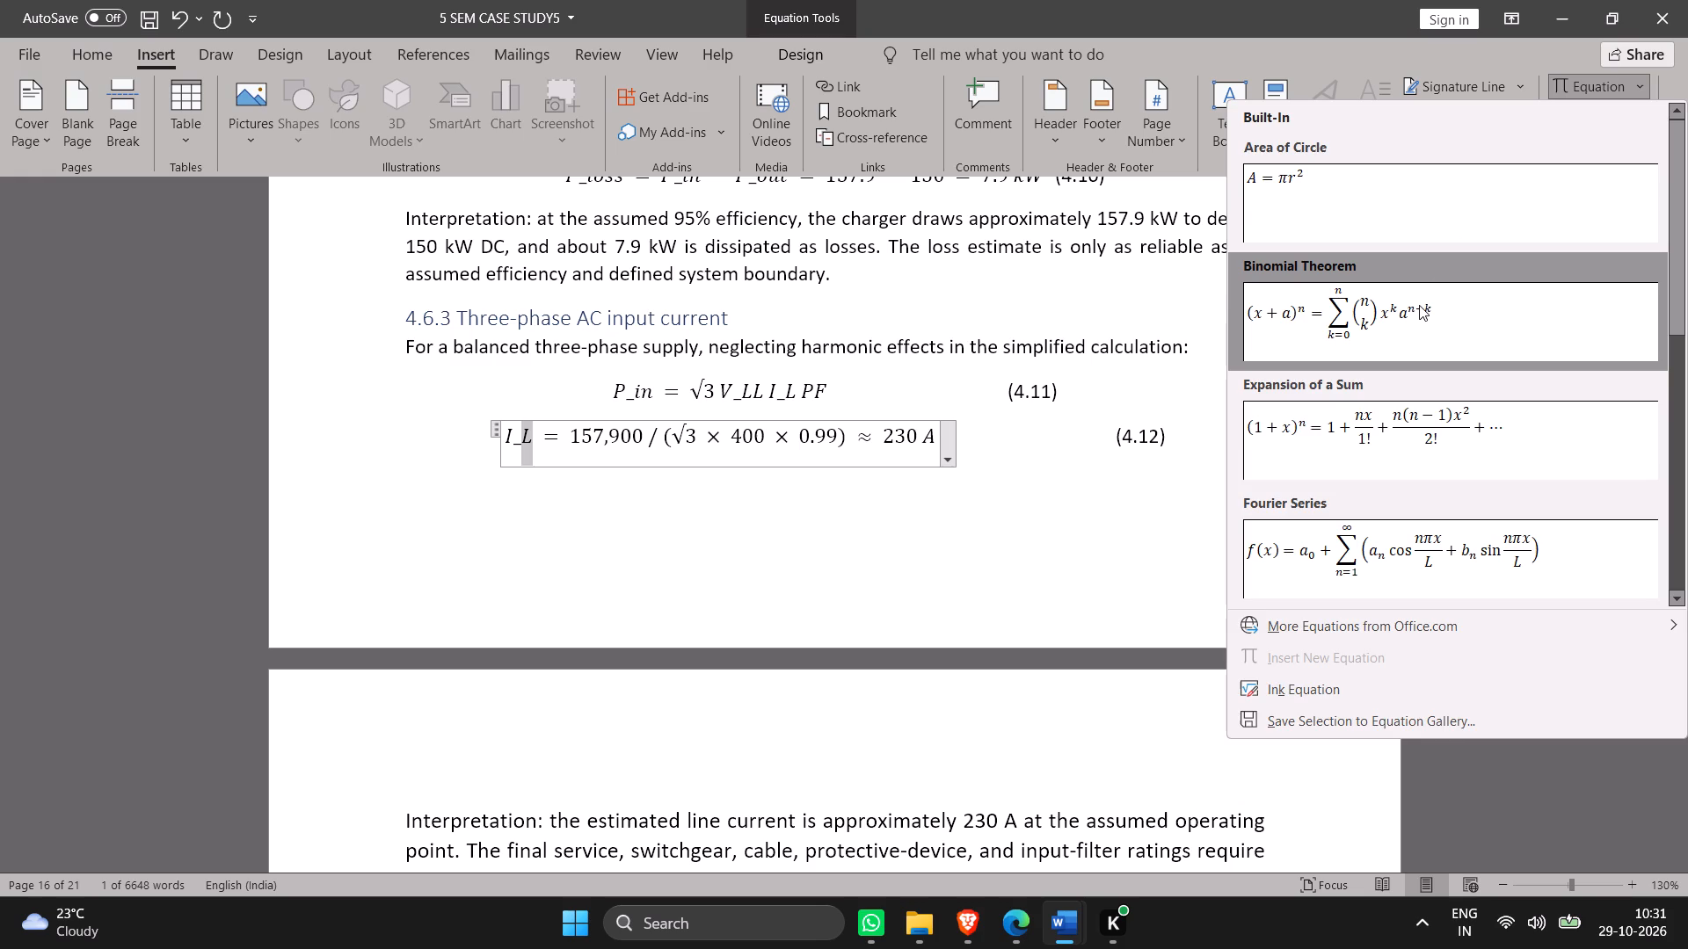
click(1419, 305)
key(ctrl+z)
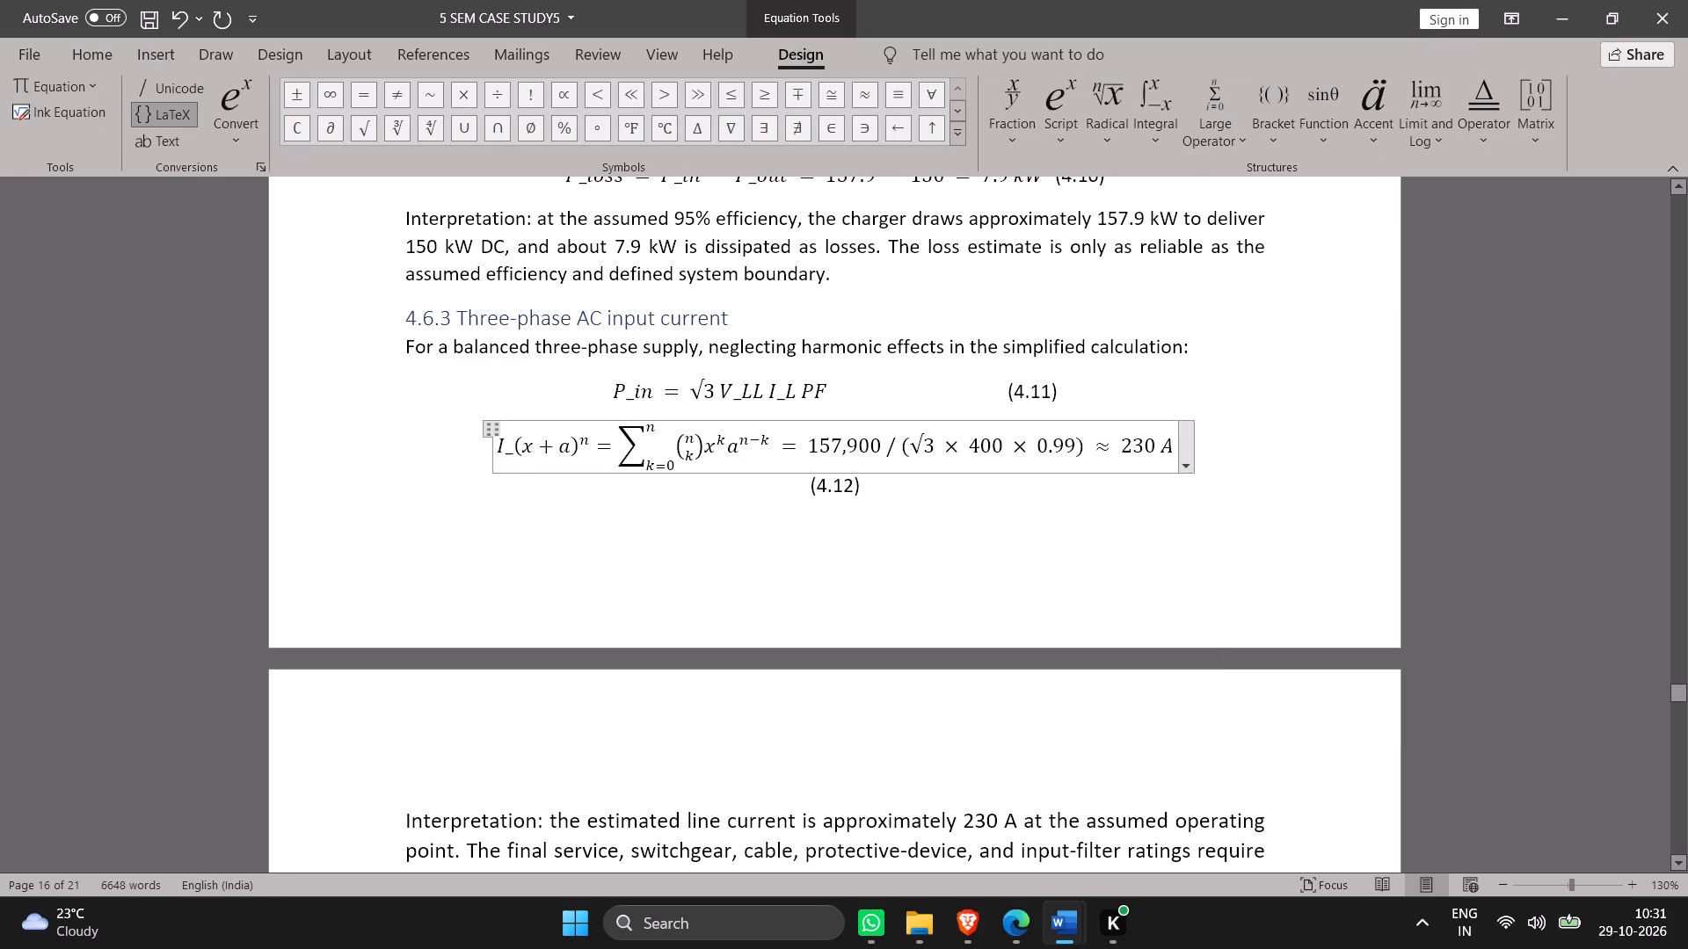
Apply a subscript structure to the selected L in equation (4.12), entering L as its subscript.
click(1056, 132)
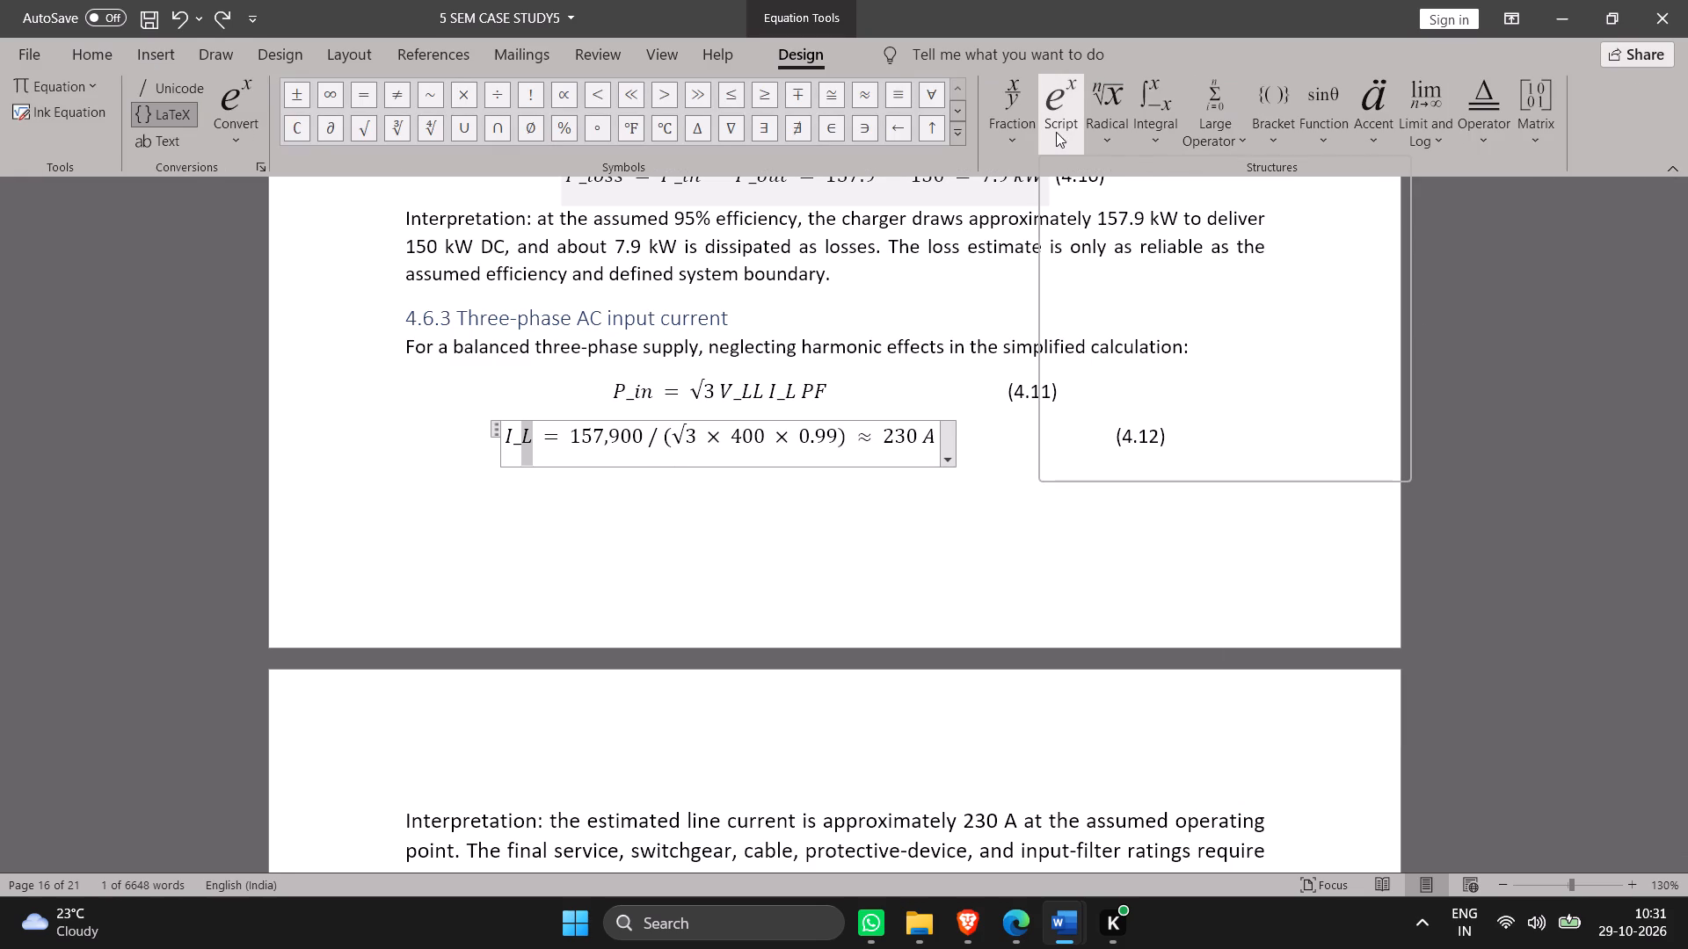
click(1156, 244)
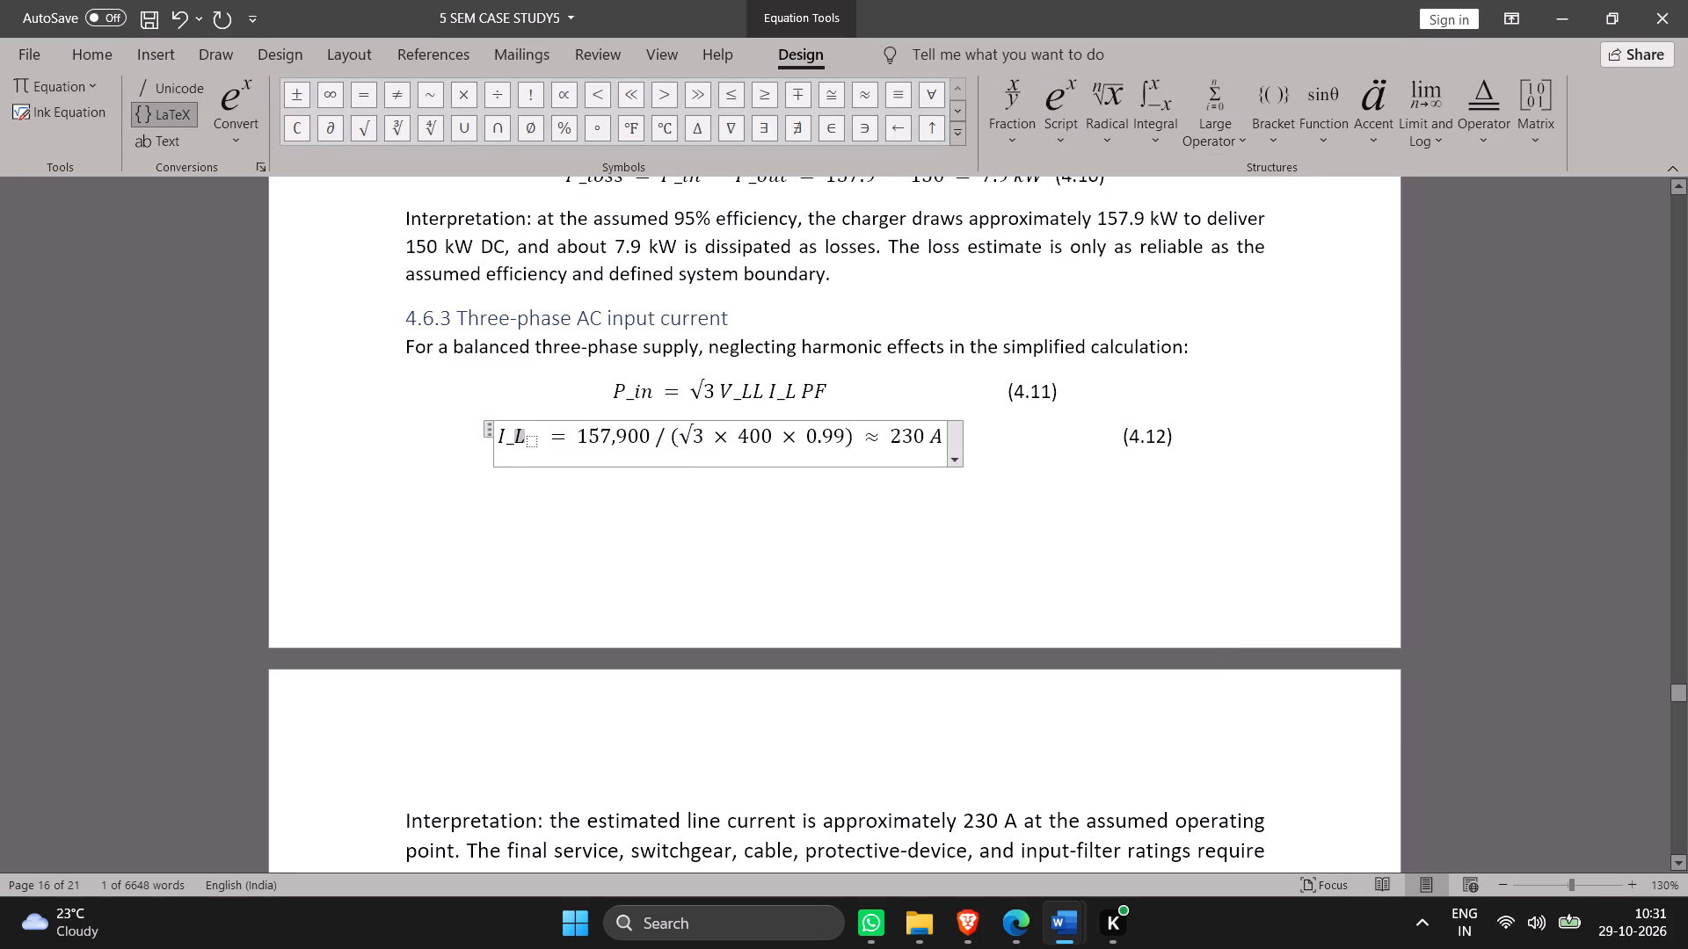
click(535, 450)
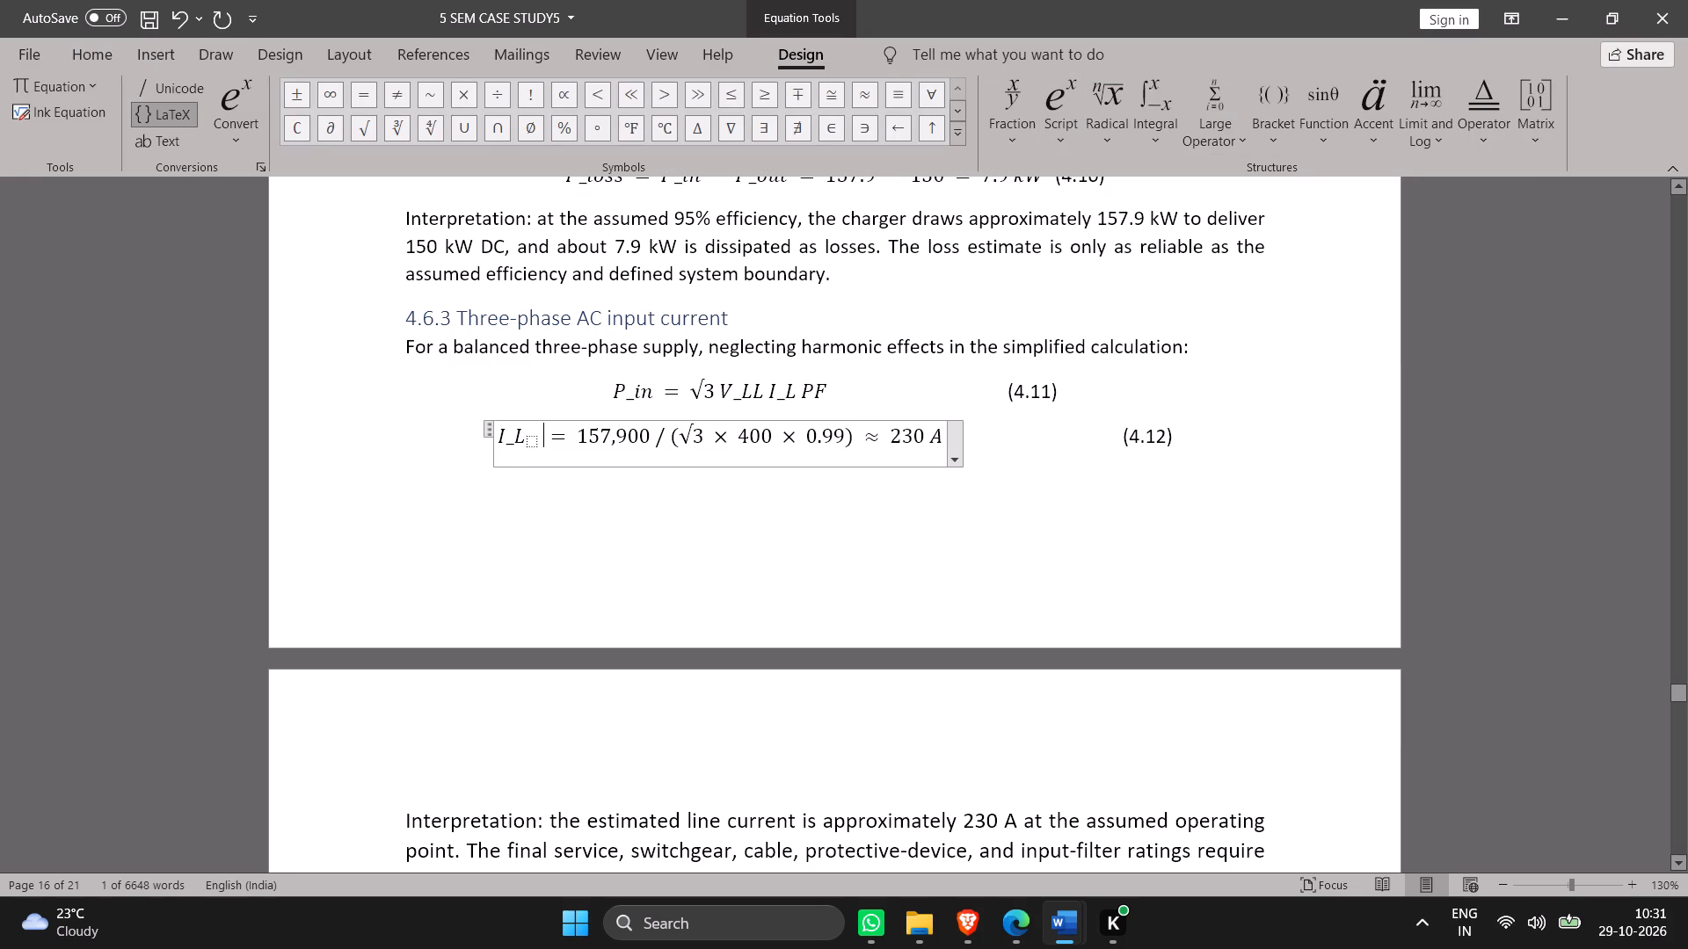
click(528, 449)
click(528, 446)
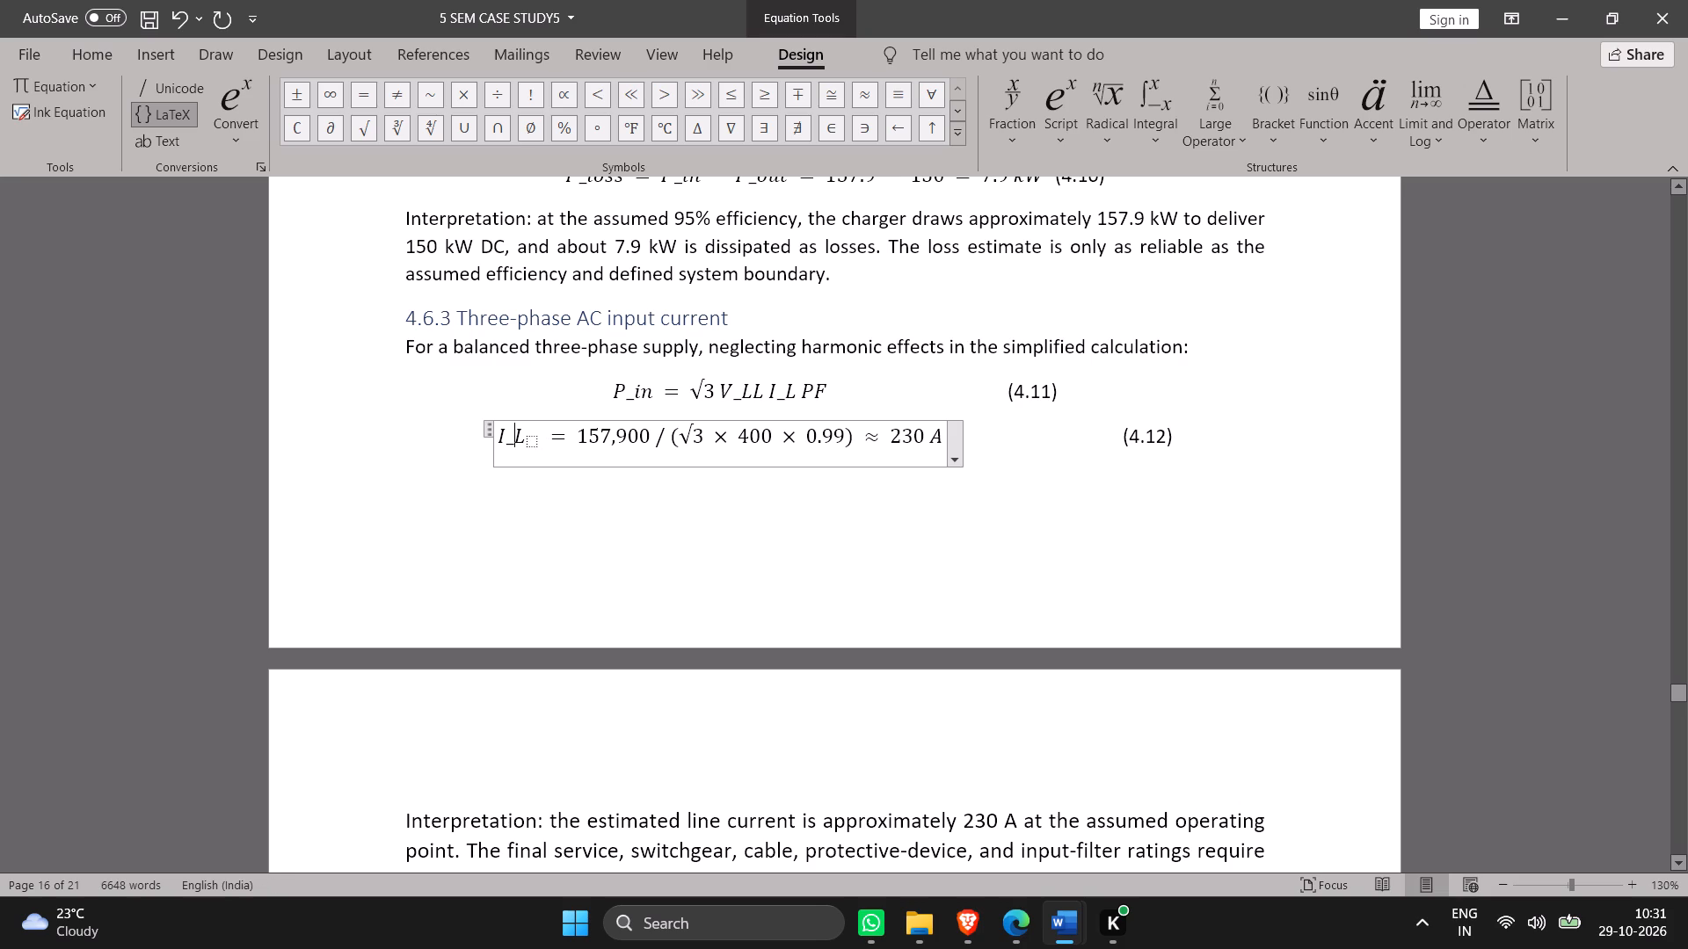
key(l)
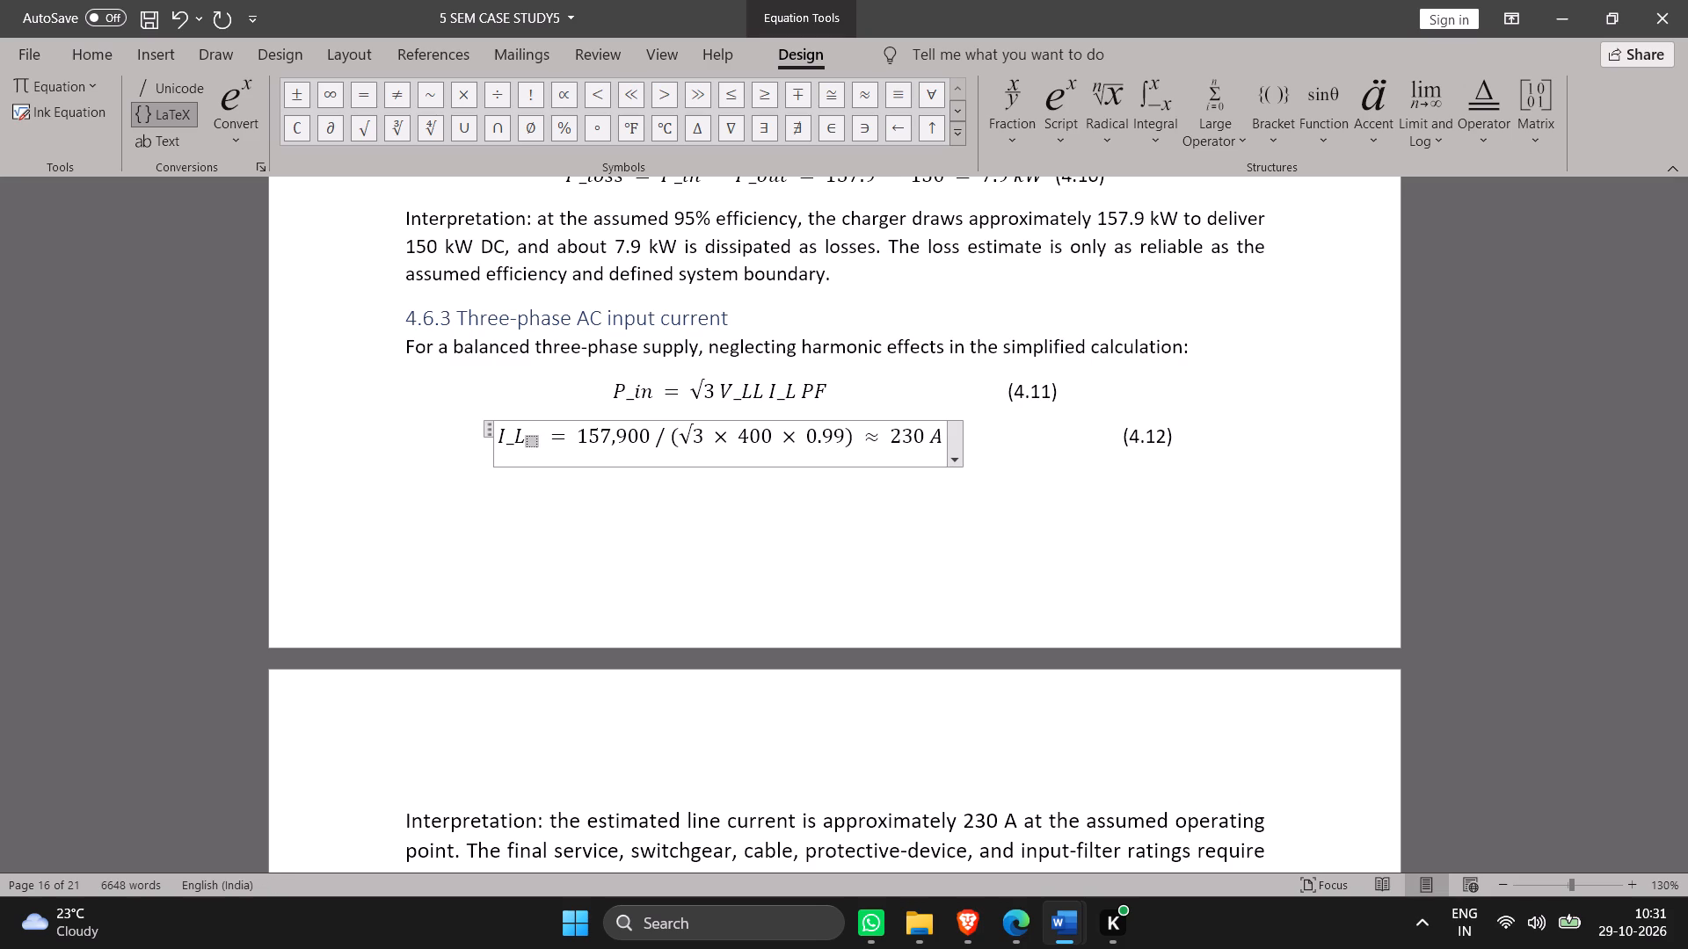
Enter I_ as the base in front of the subscripted L in equation (4.12).
key(Left)
key(BackSpace)
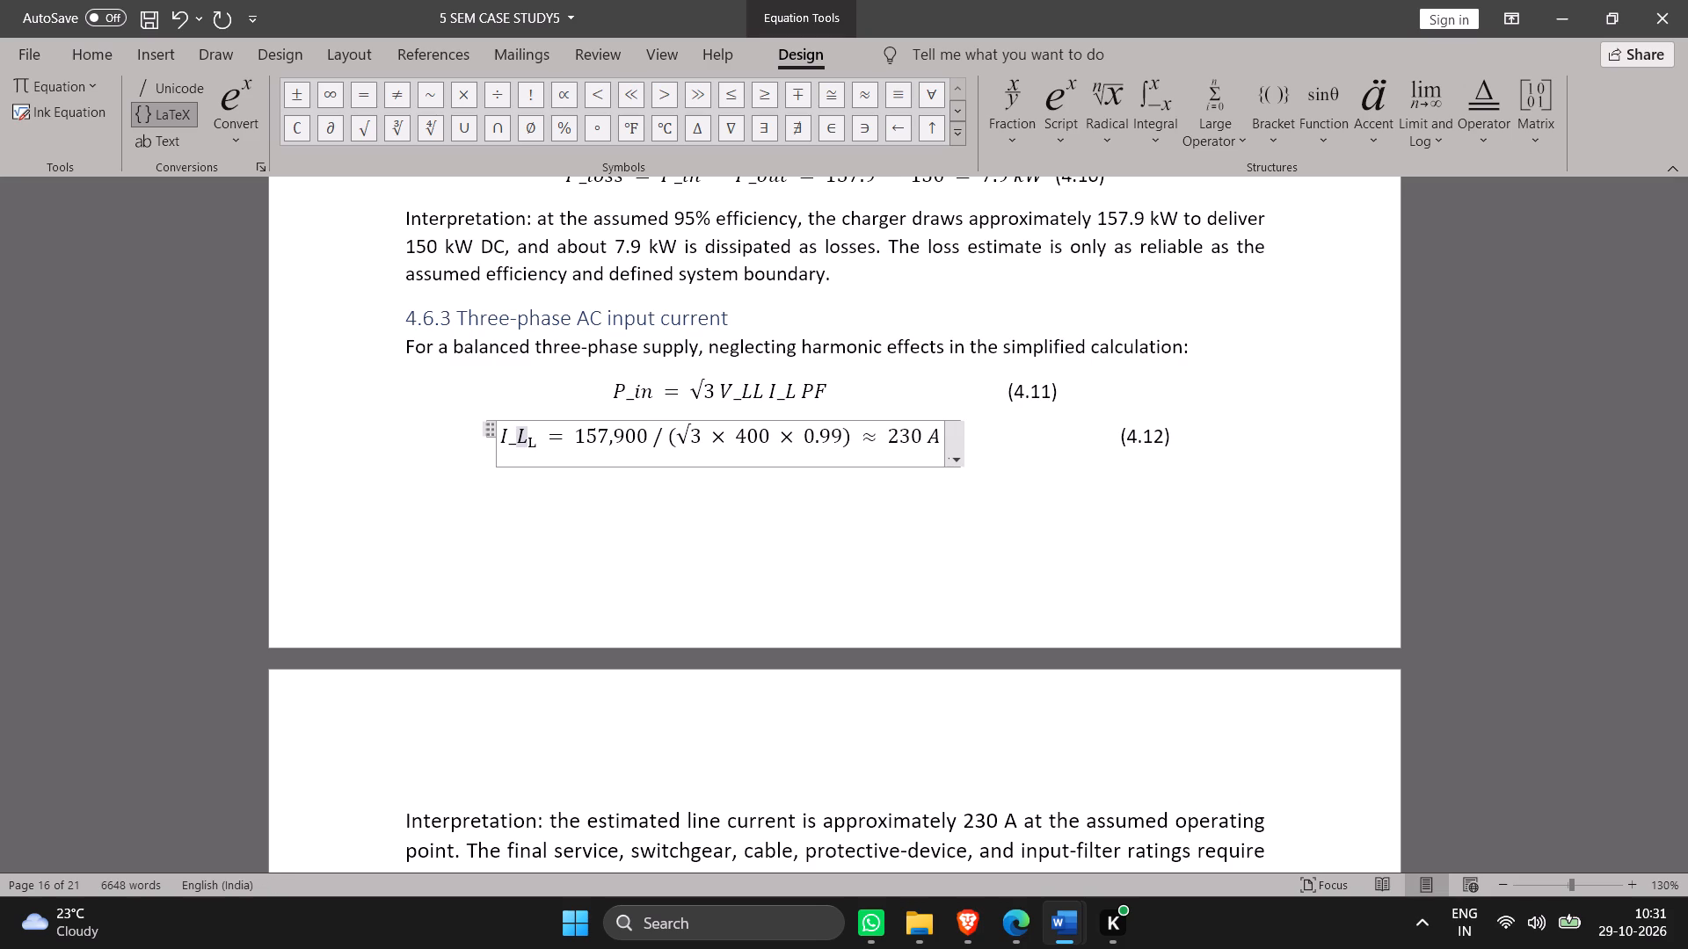
key(BackSpace)
key(ctrl+z)
key(i)
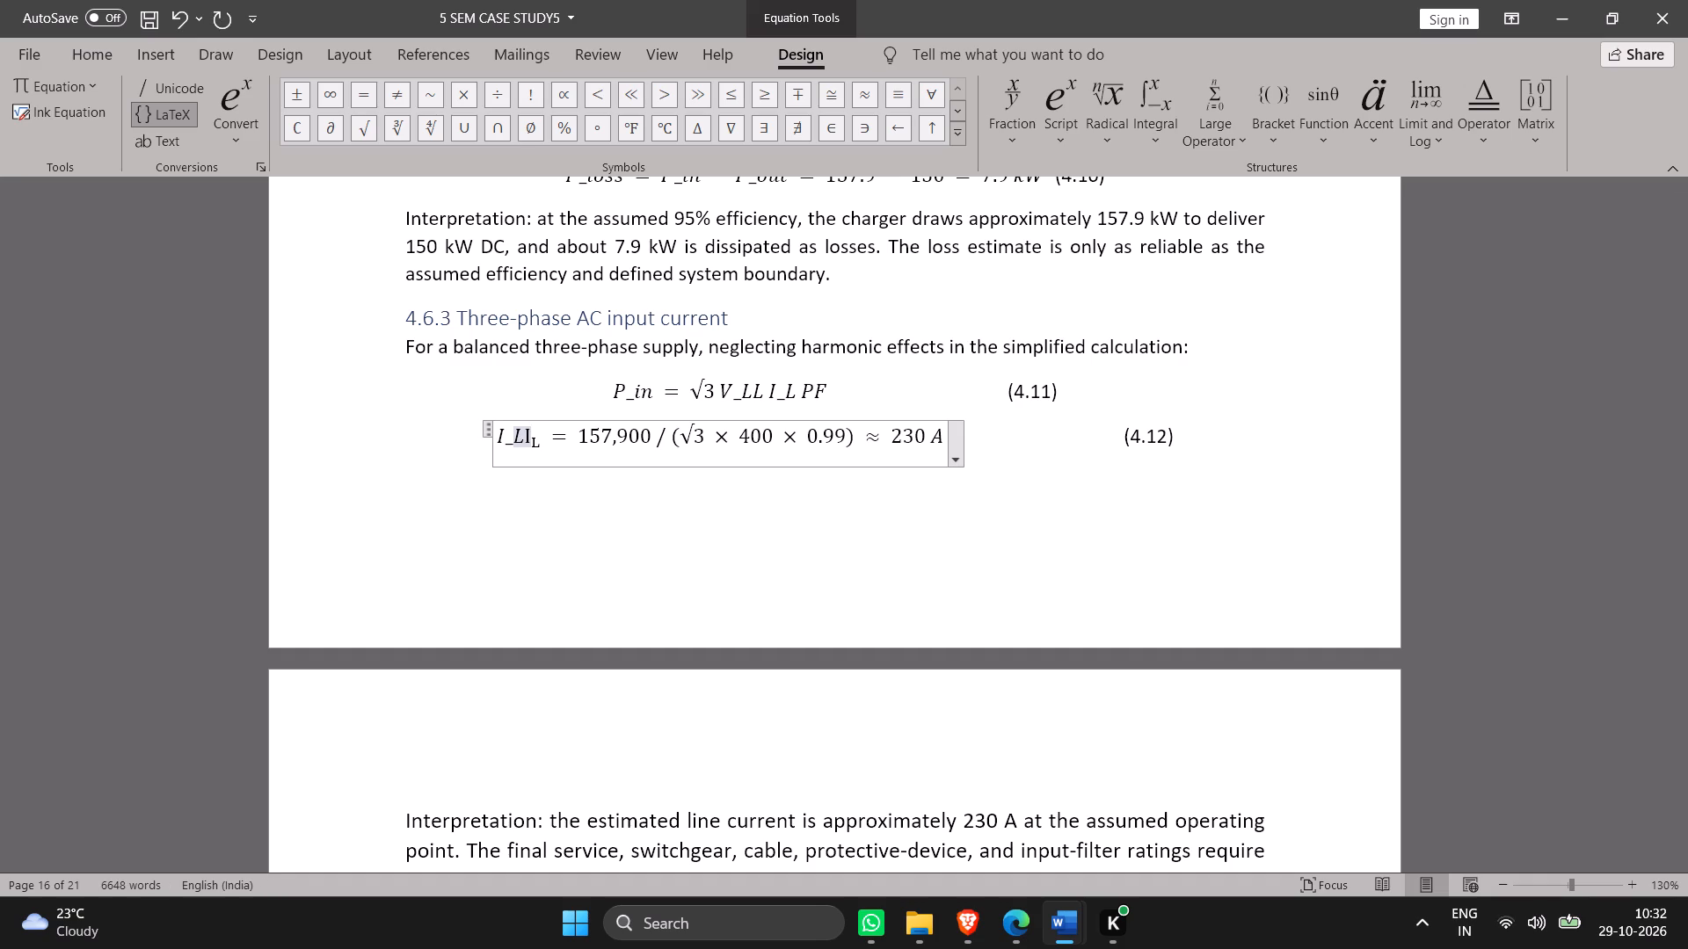
key(shift+underscore)
Delete the leftover plain-size I_L in front of the new subscripted I_L in equation (4.12).
key(Left)
key(Left)
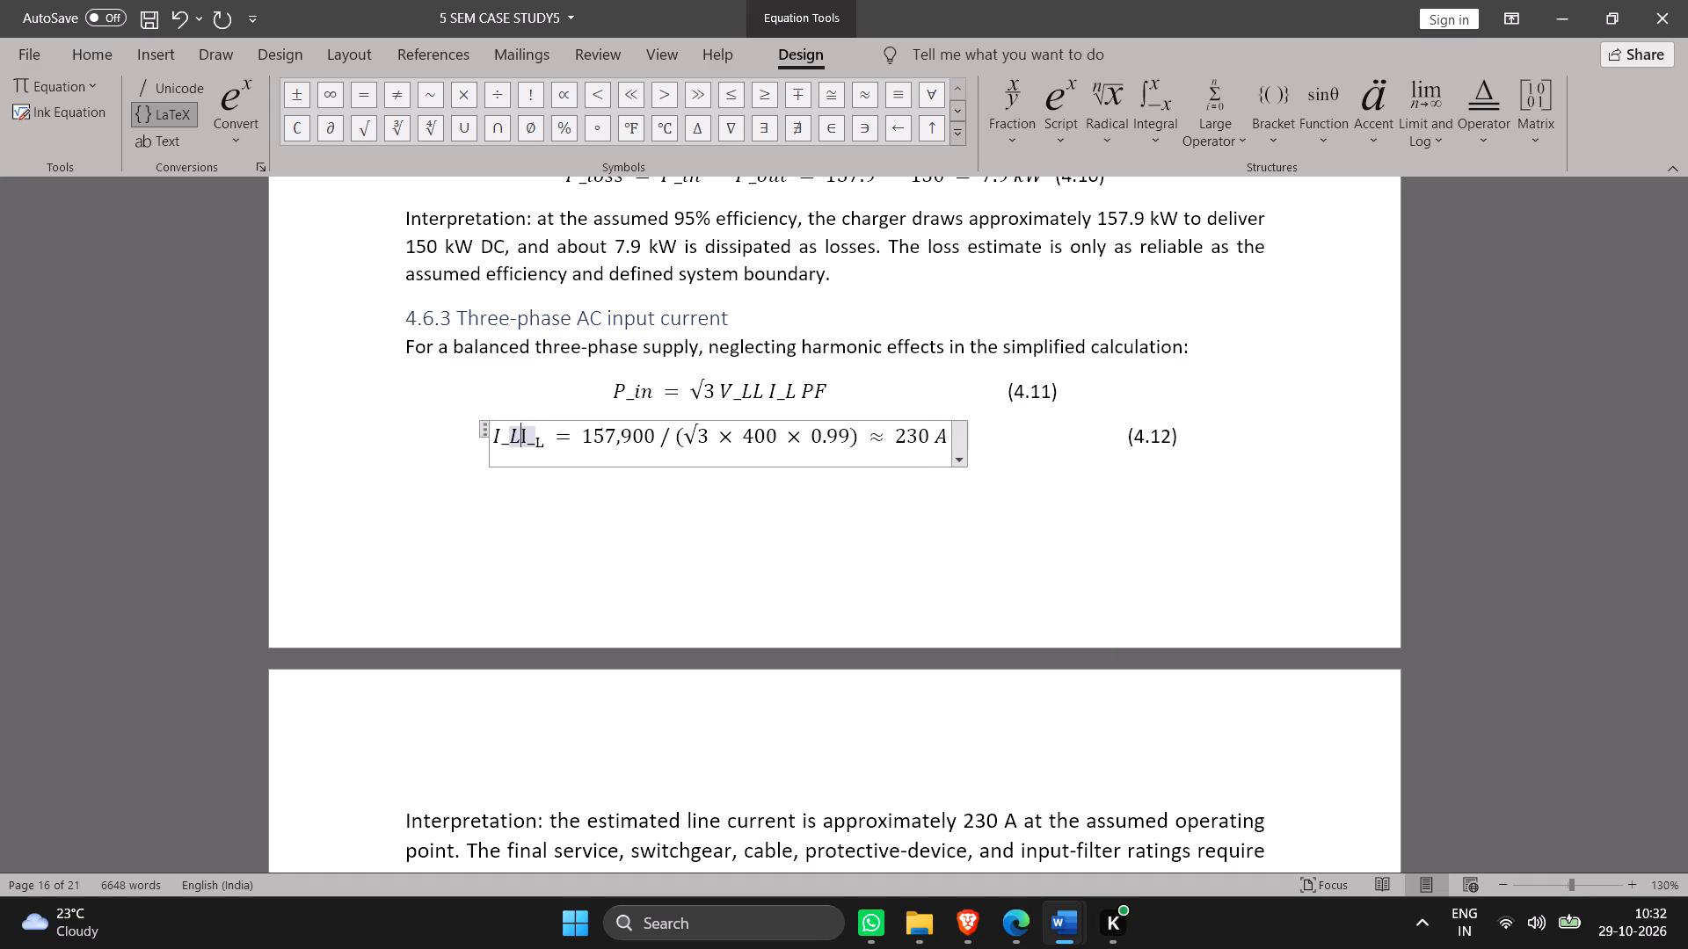
key(BackSpace)
key(BackSpace)
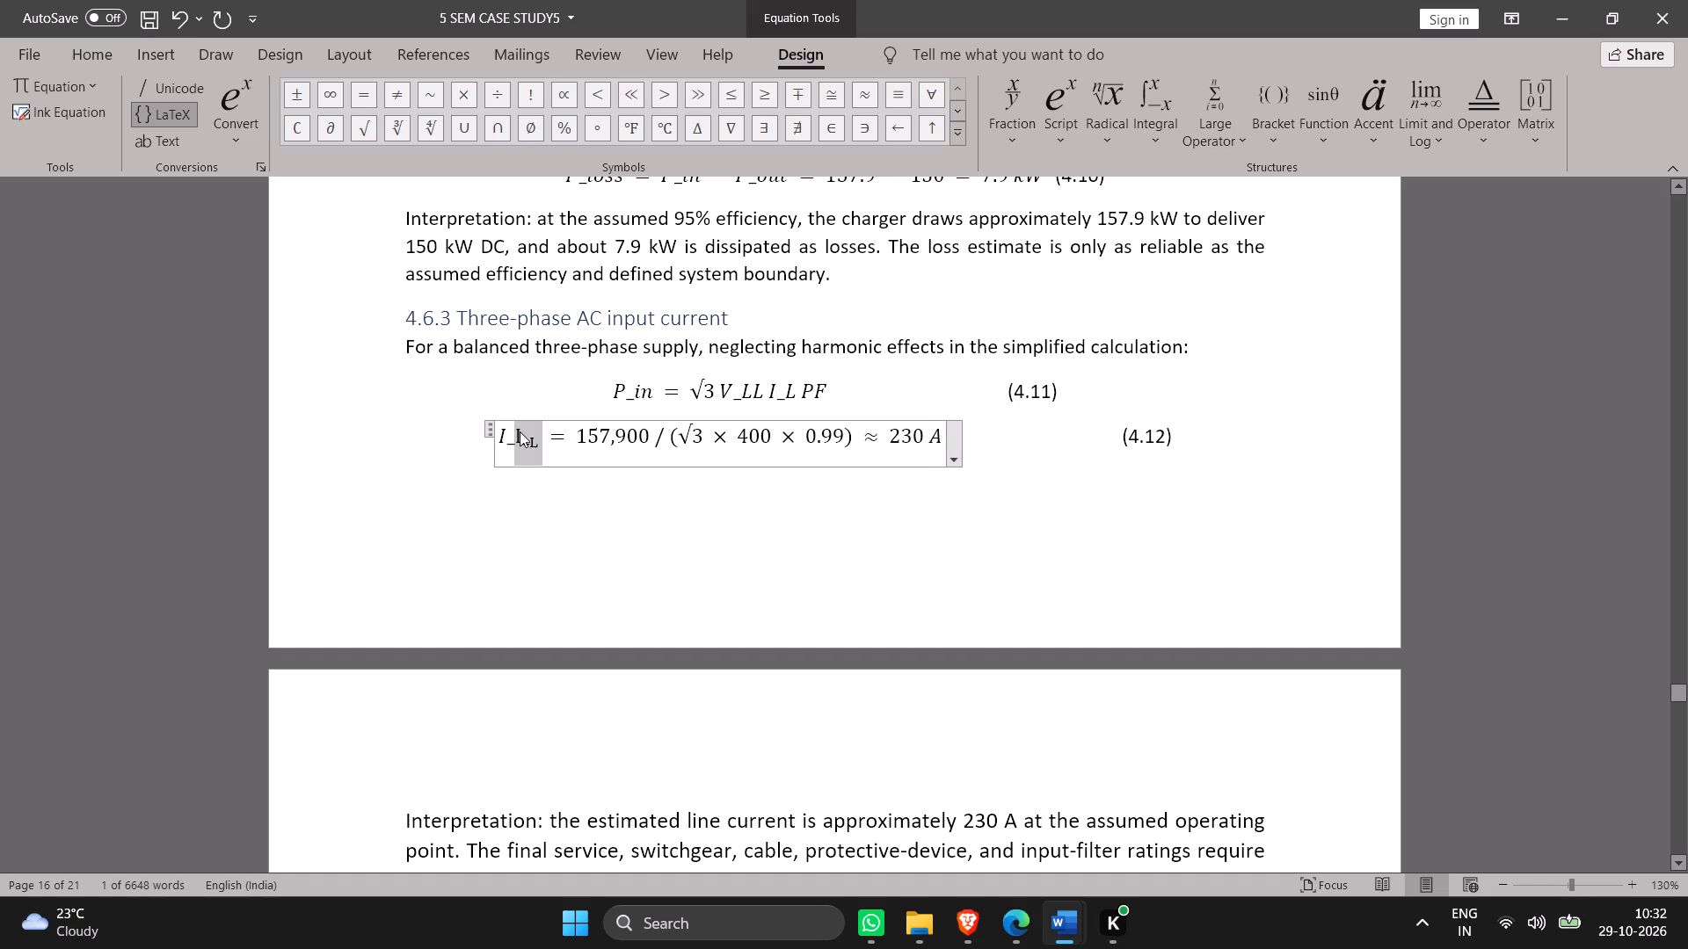
click(506, 431)
click(513, 444)
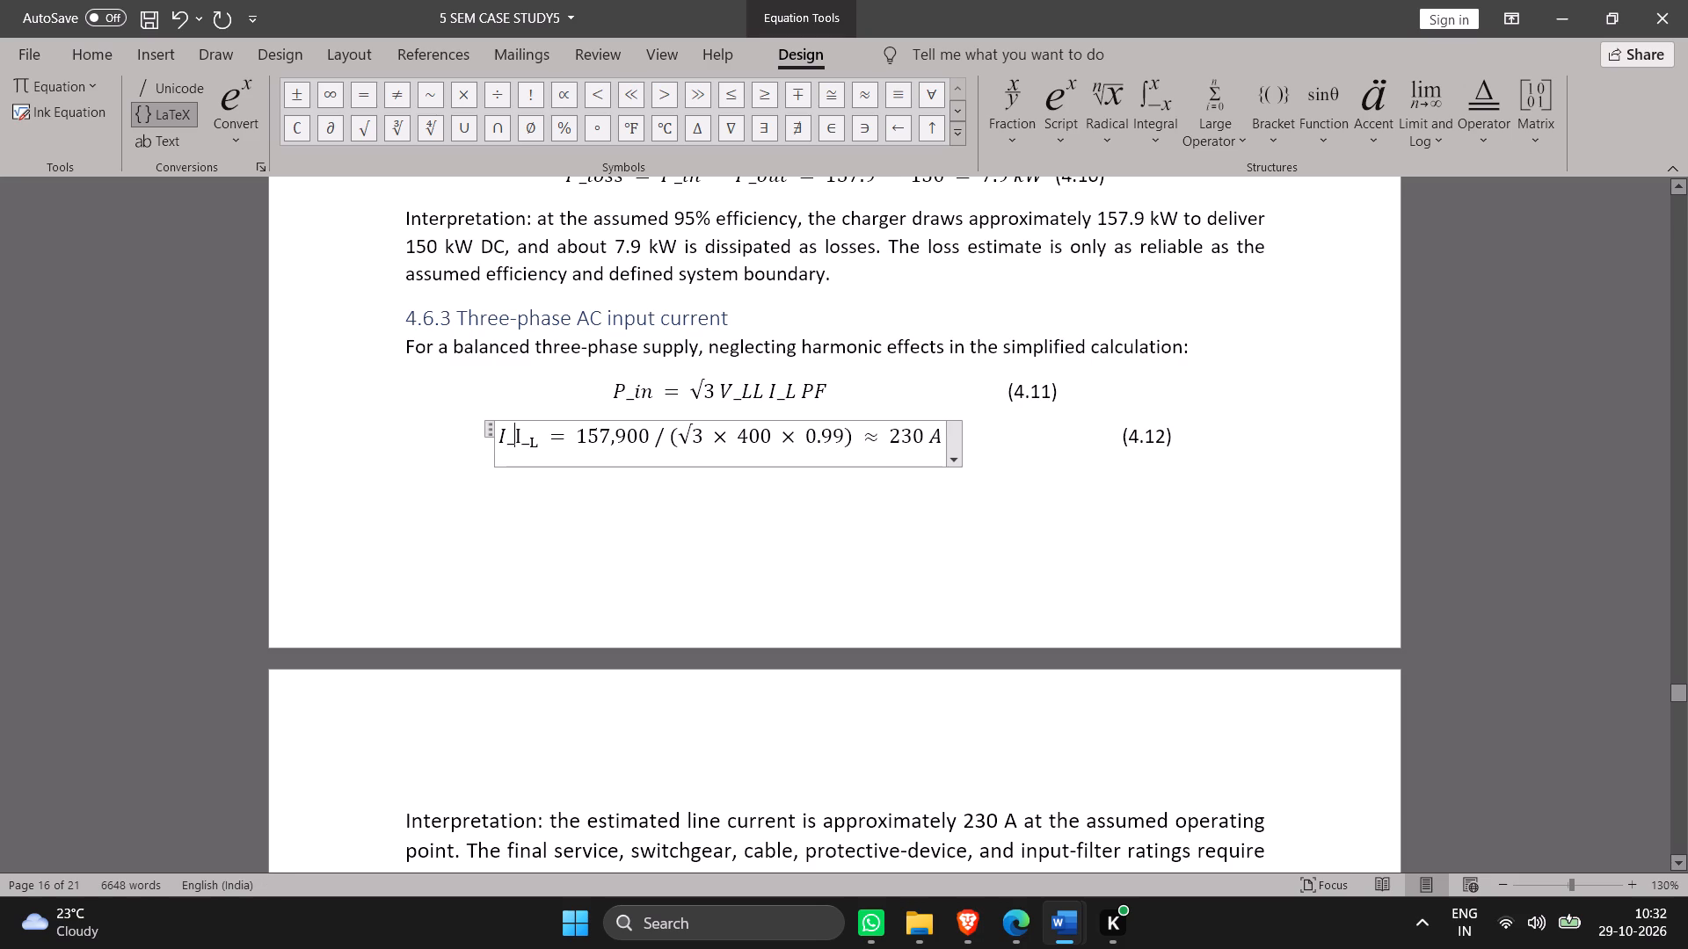
key(BackSpace)
key(BackSpace)
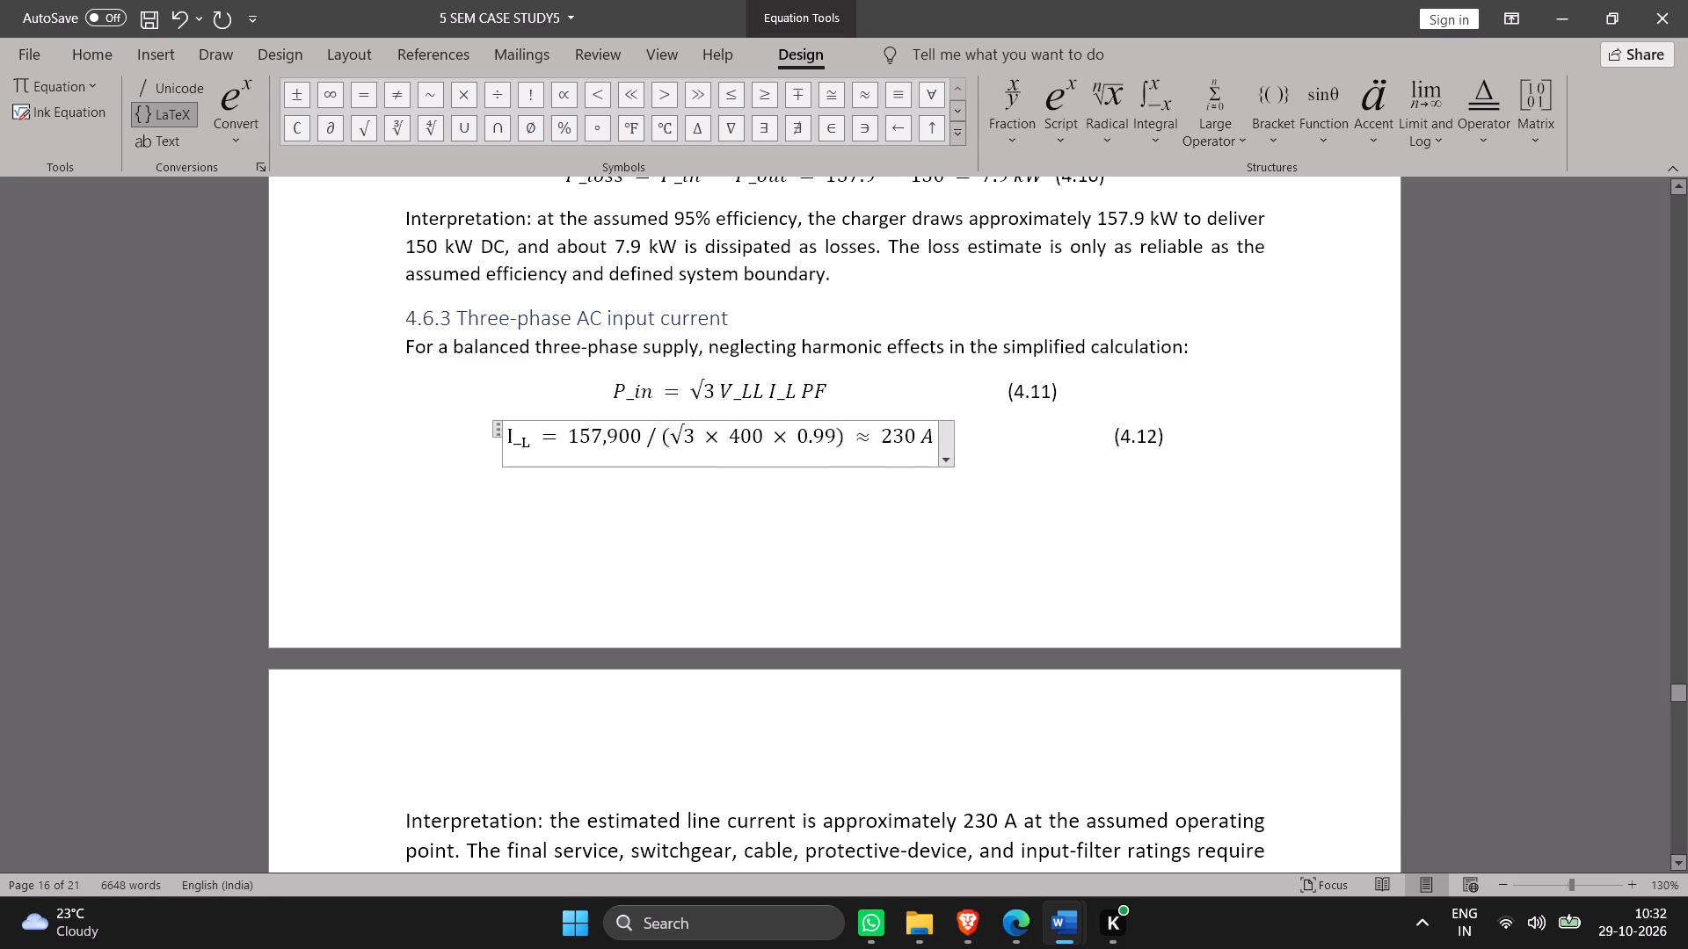
click(745, 534)
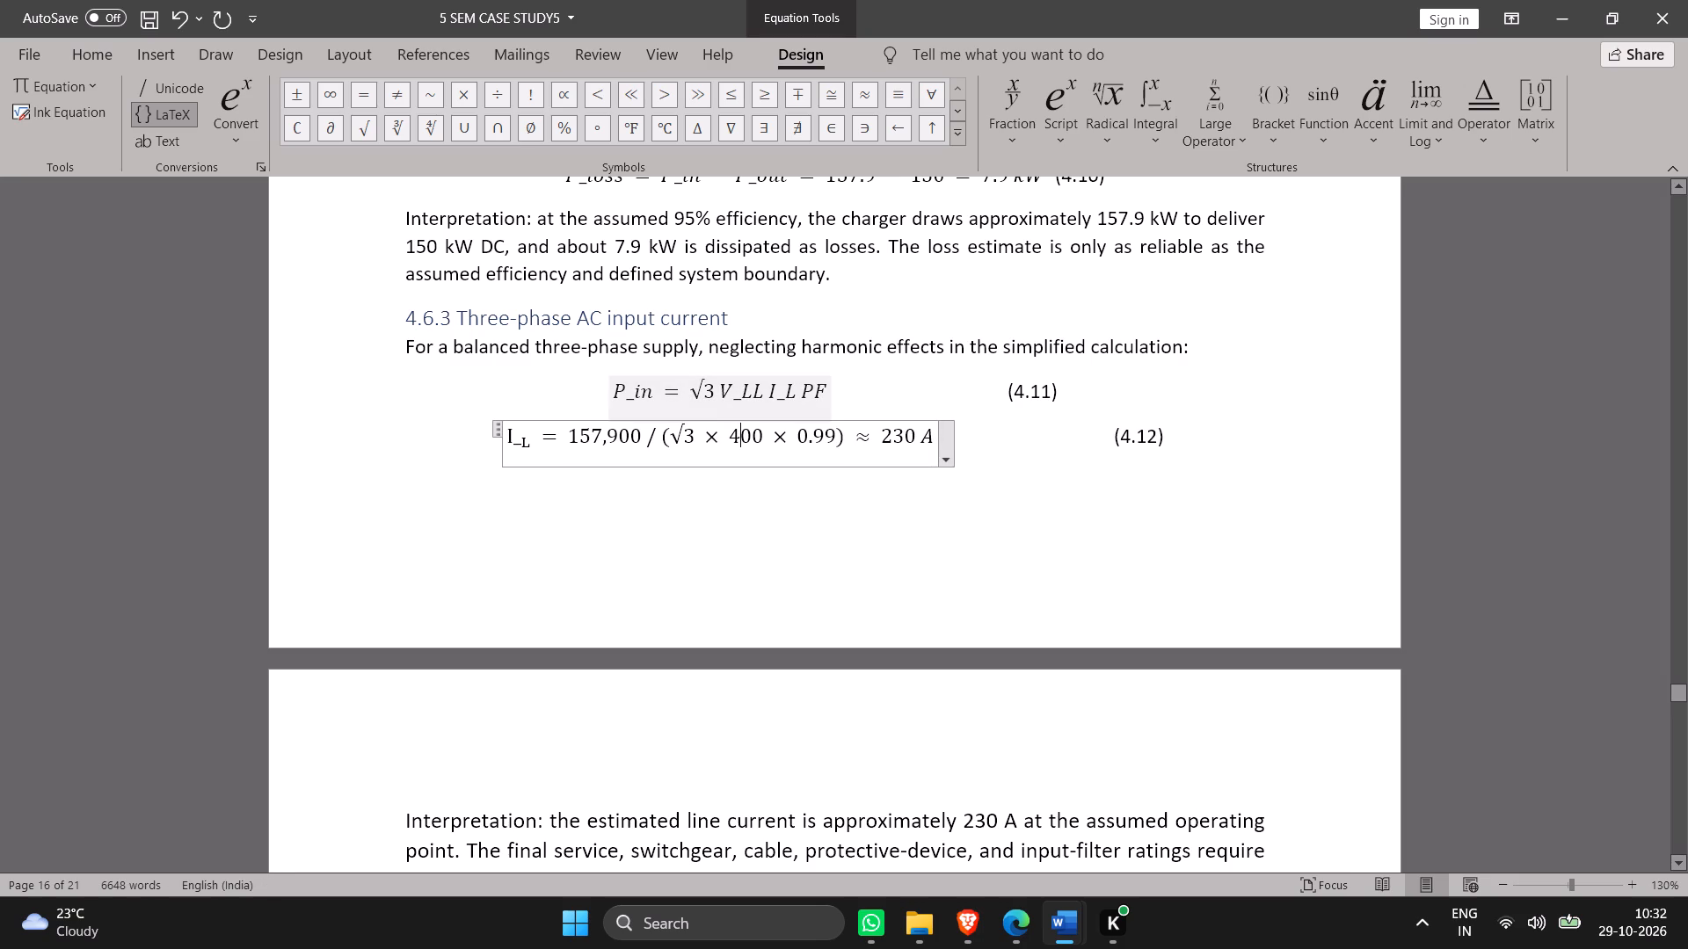
Apply a subscript structure to the in of P_in in equation (4.11), entering in as the subscript.
click(653, 390)
drag(653, 390, 636, 390)
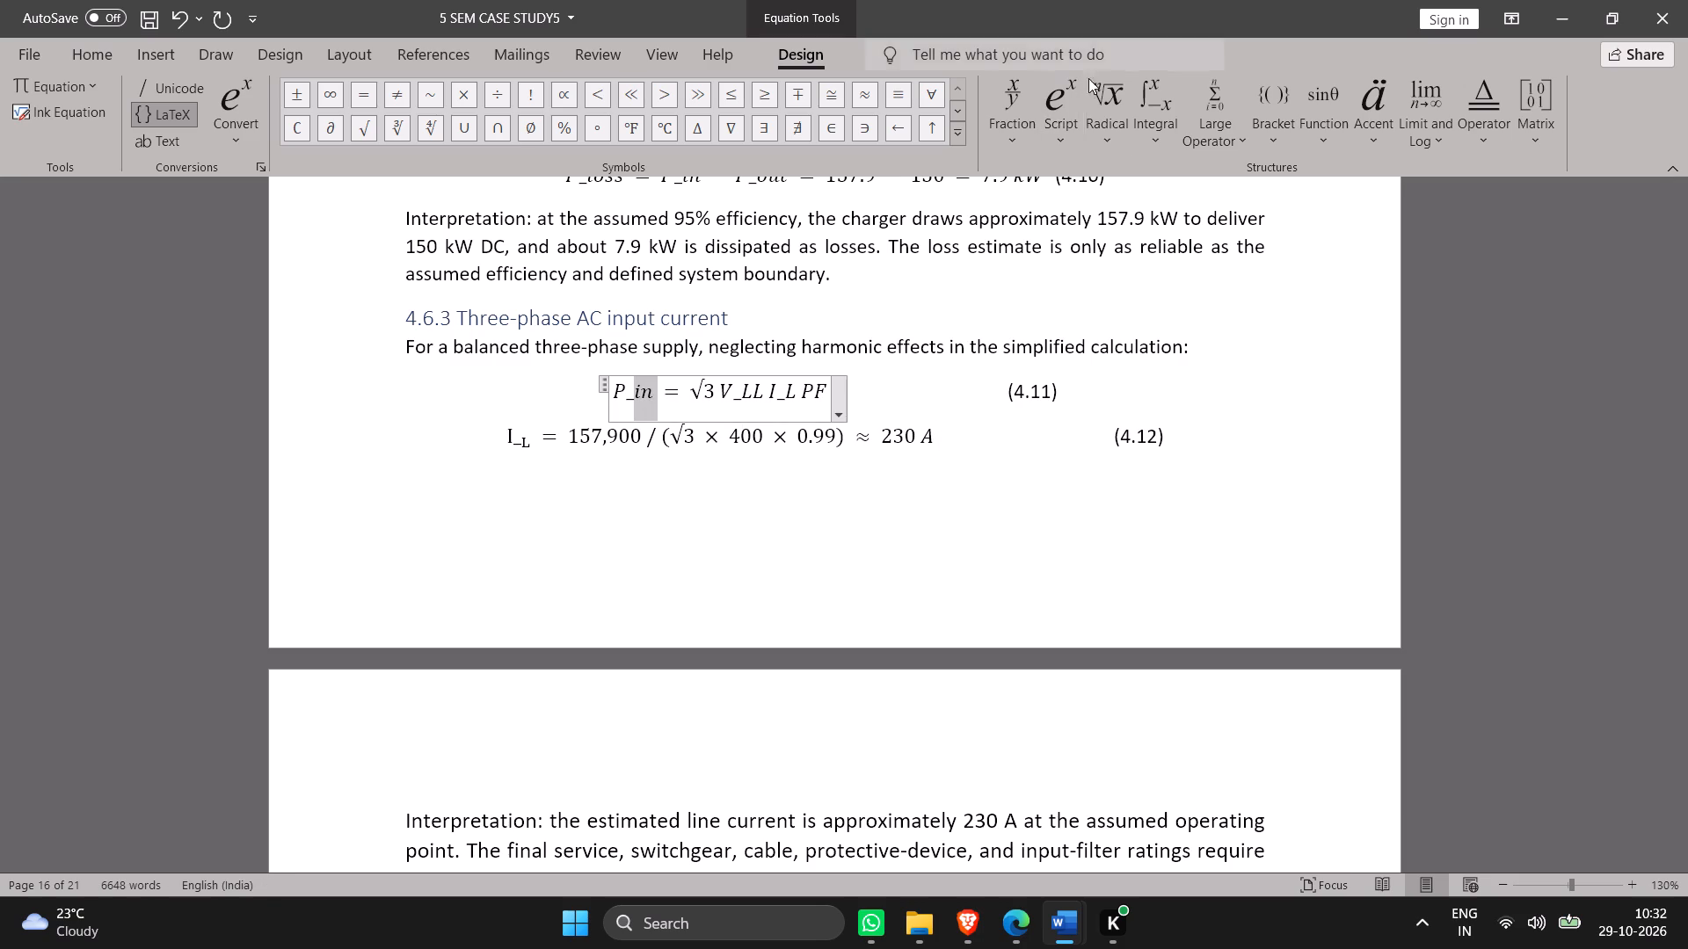
click(1047, 124)
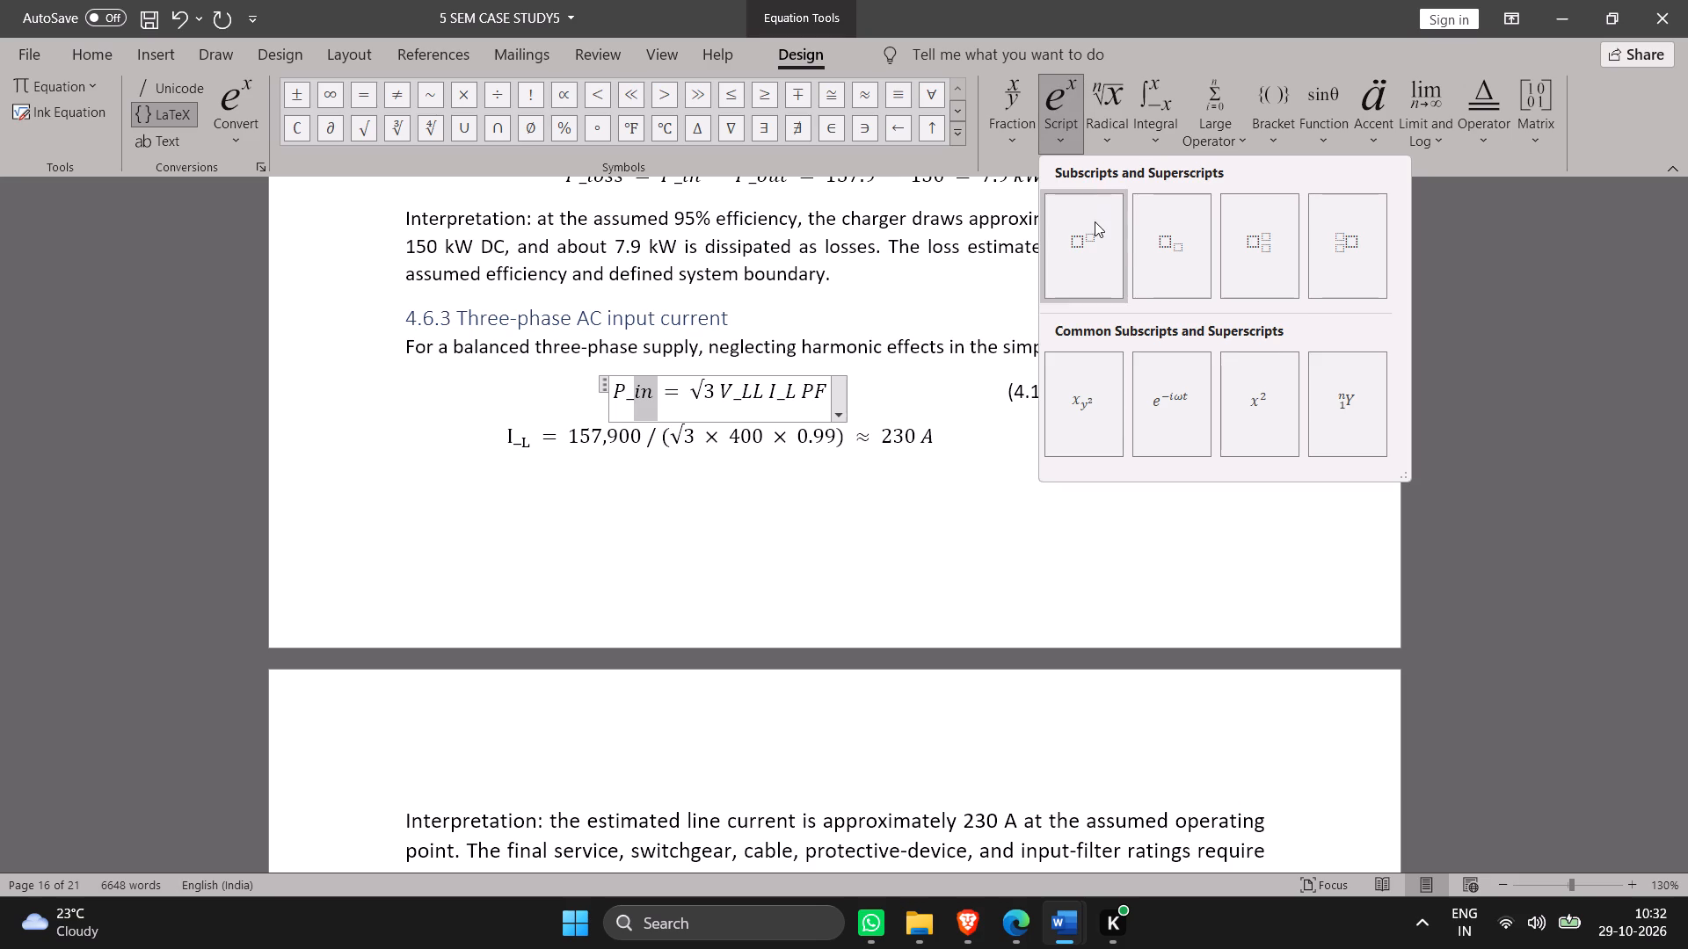
click(1160, 251)
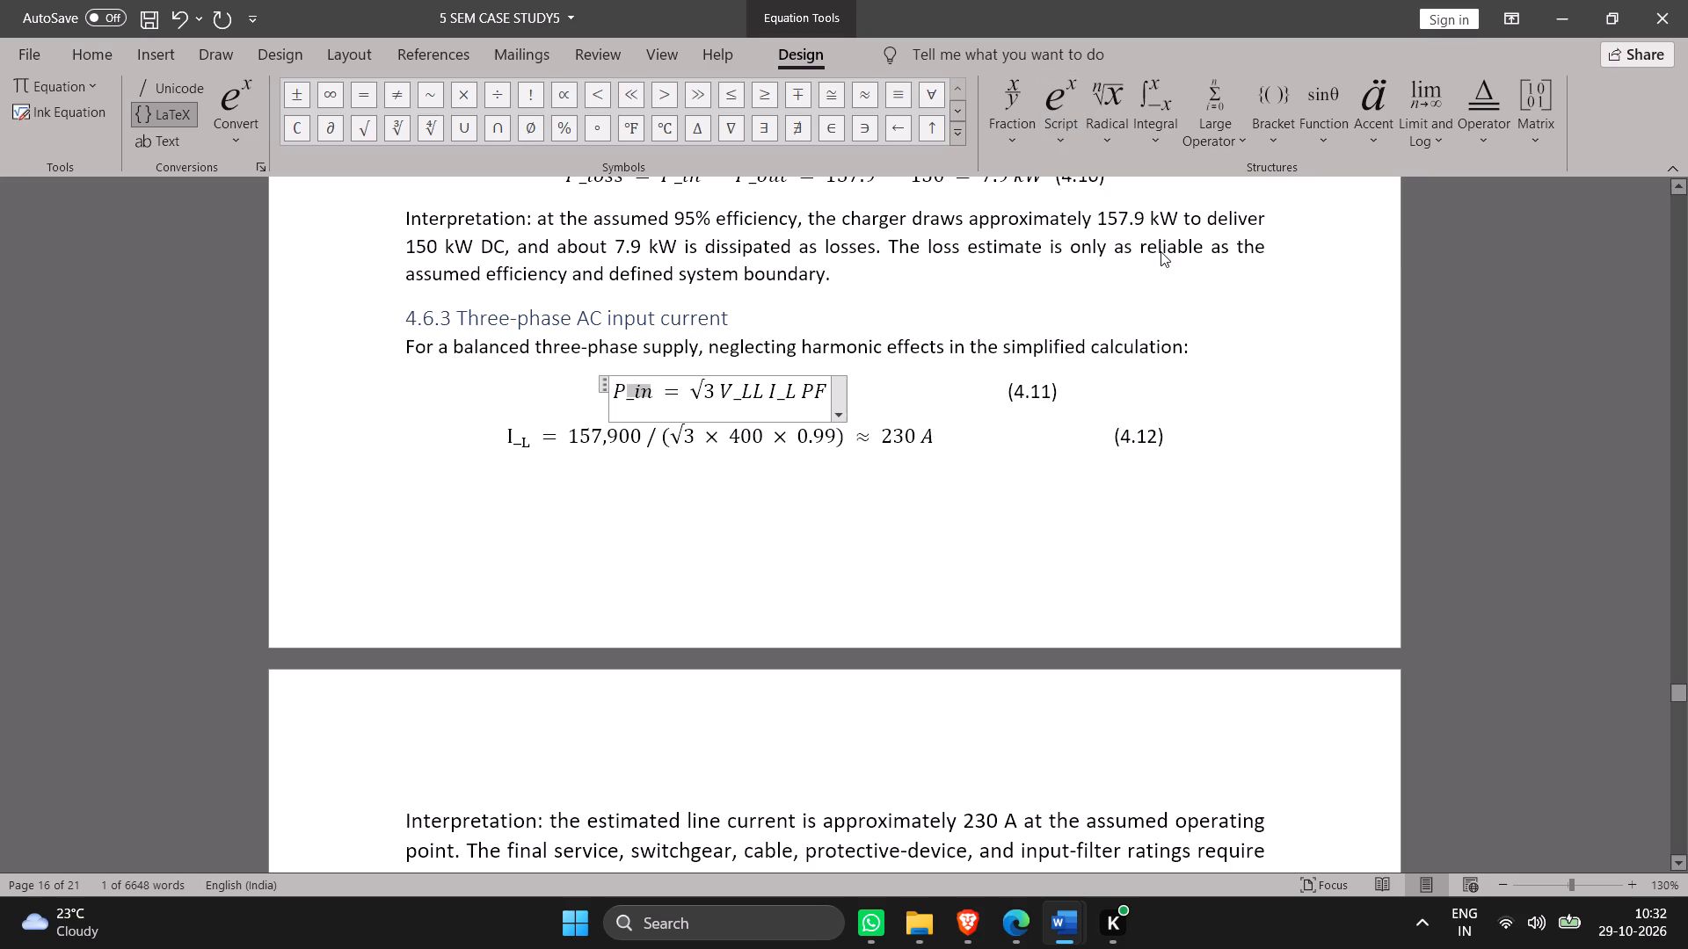
click(656, 405)
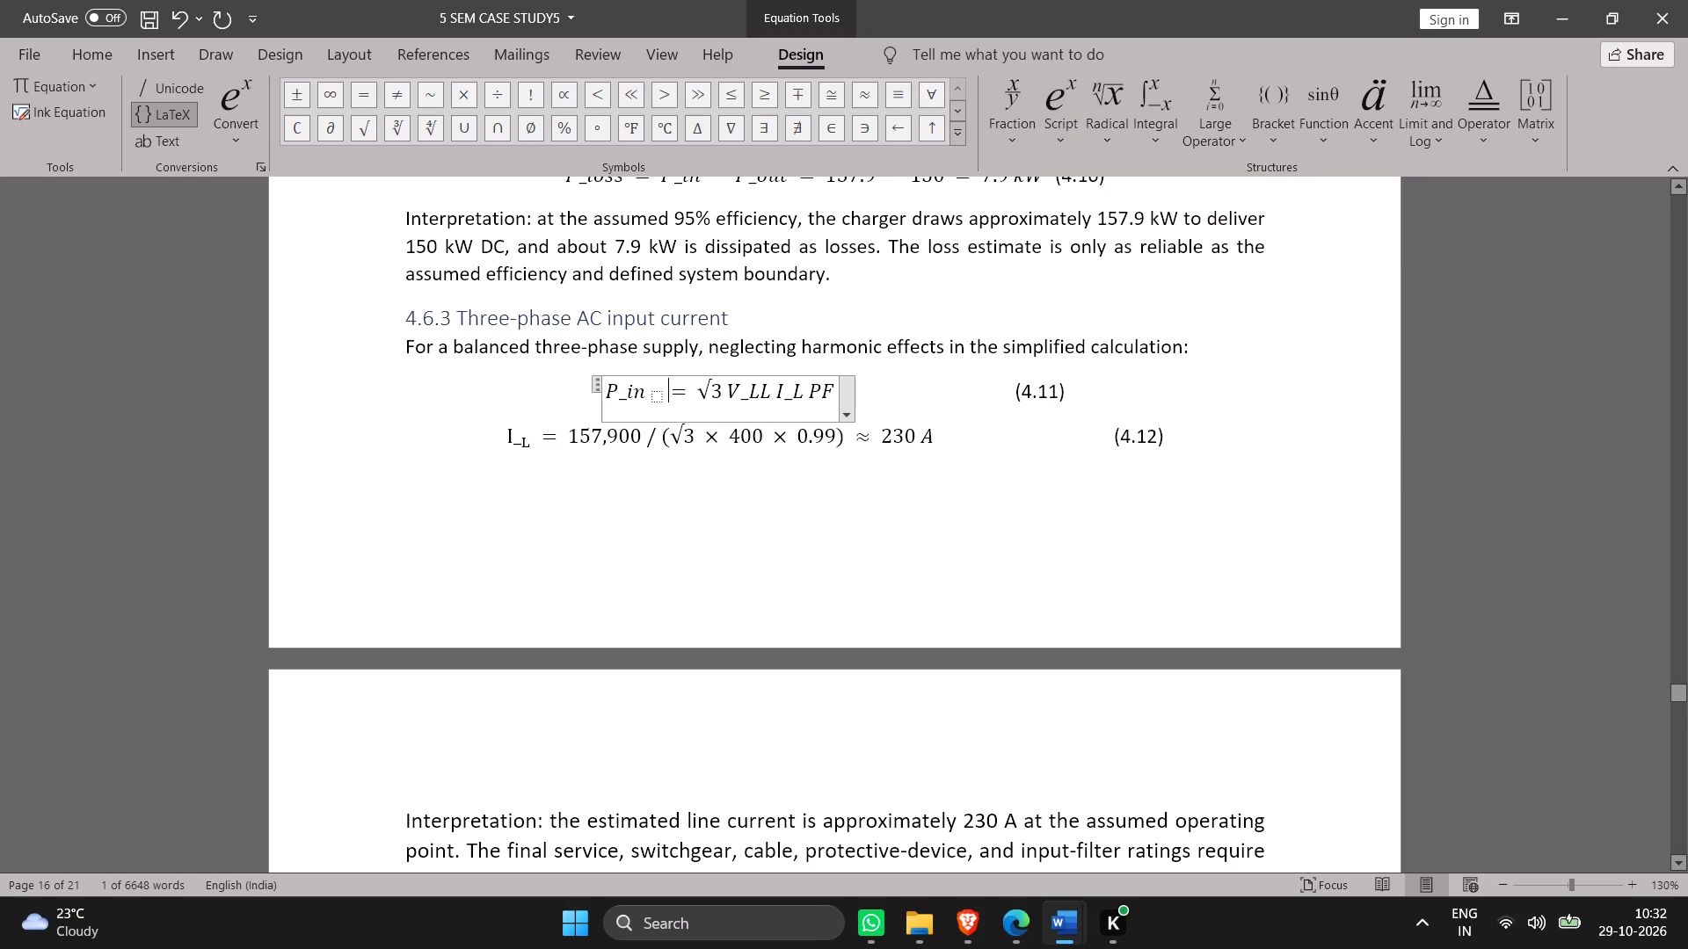
click(656, 400)
click(656, 400)
text(IN)
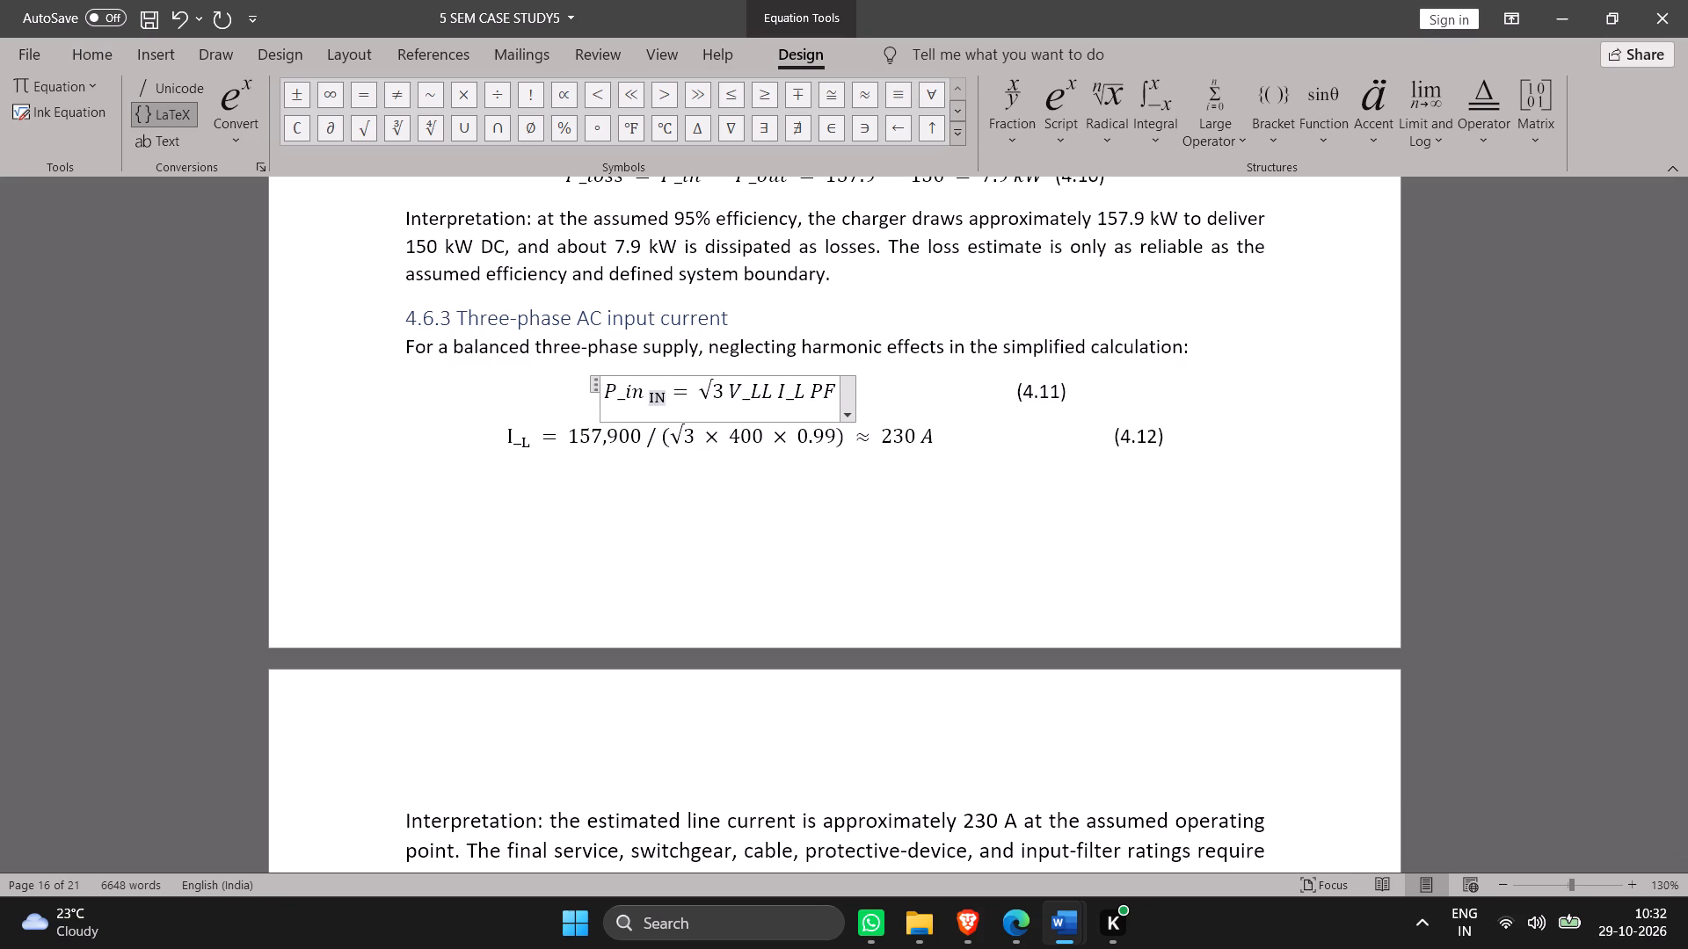
key(BackSpace)
key(BackSpace)
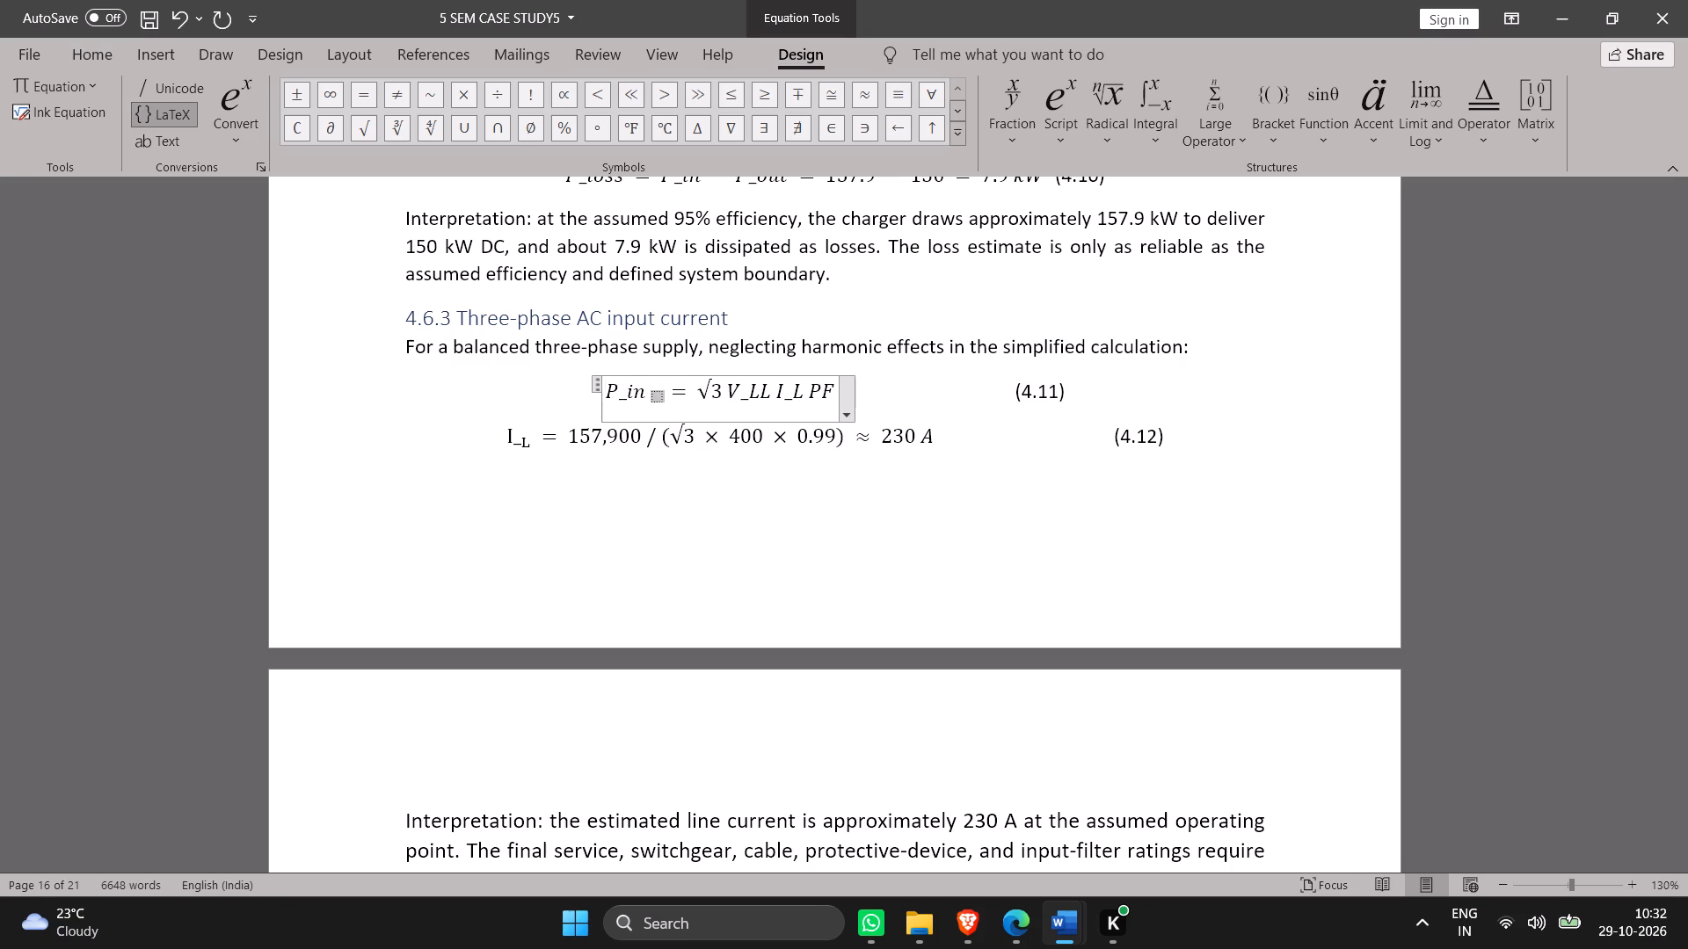
text(in)
Replace the leftover plain-size P_in before the new subscript in equation (4.11) with P as its base.
key(Left)
key(Left)
key(Left)
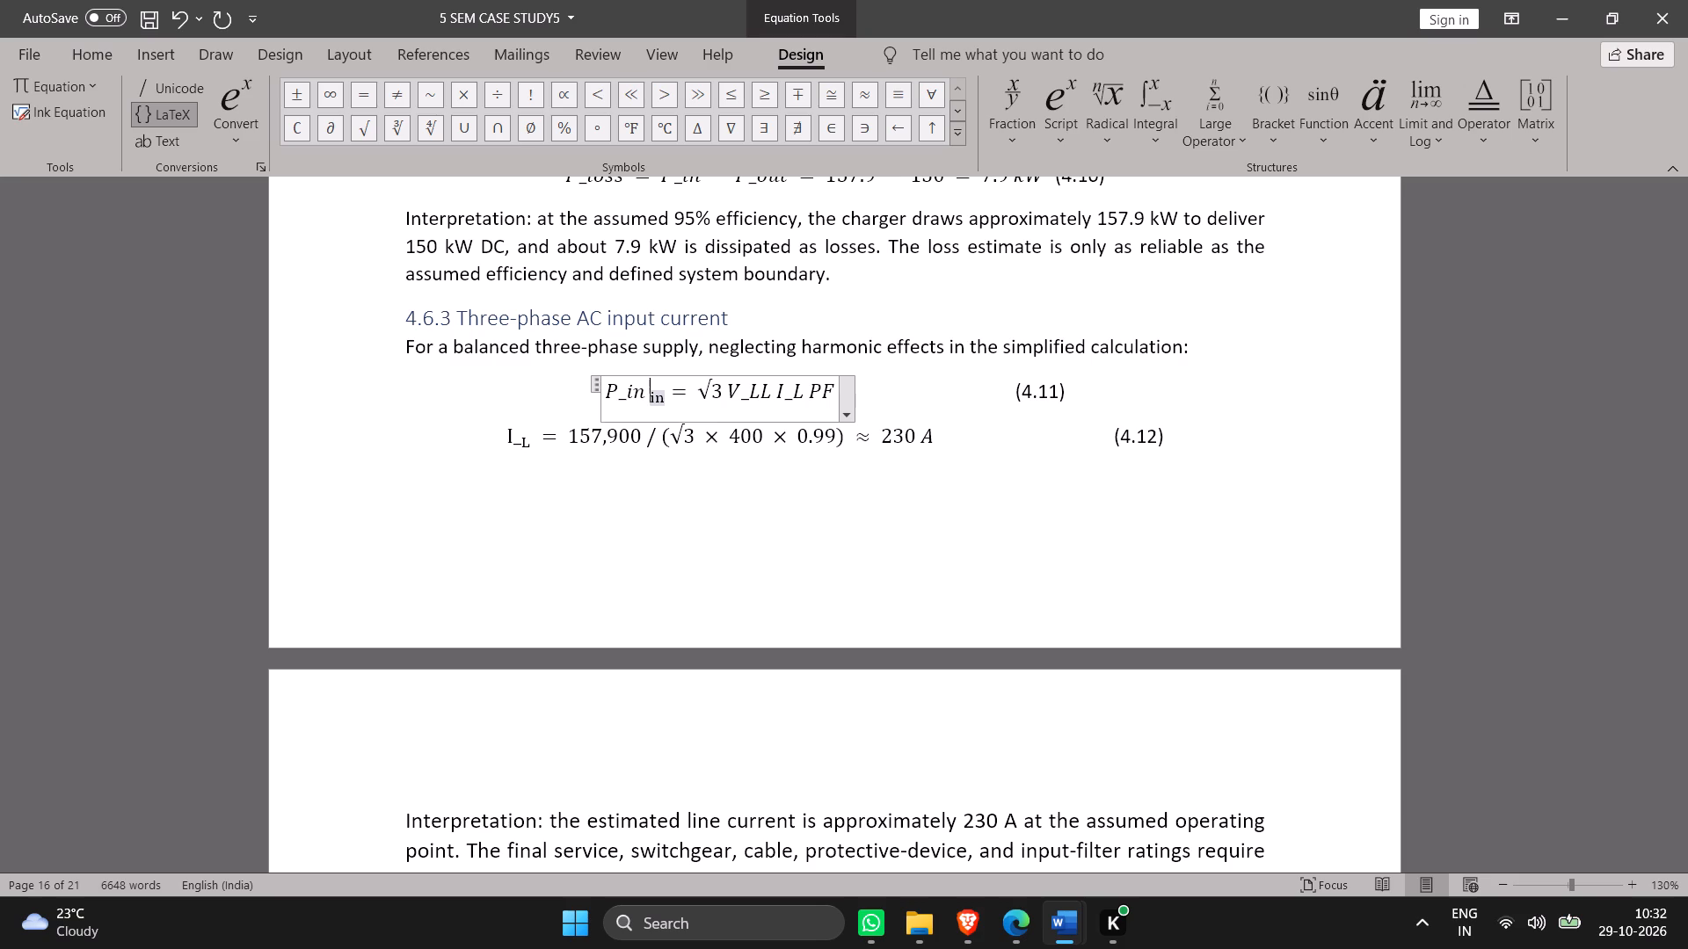
key(BackSpace)
key(BackSpace)
key(BackSpace)
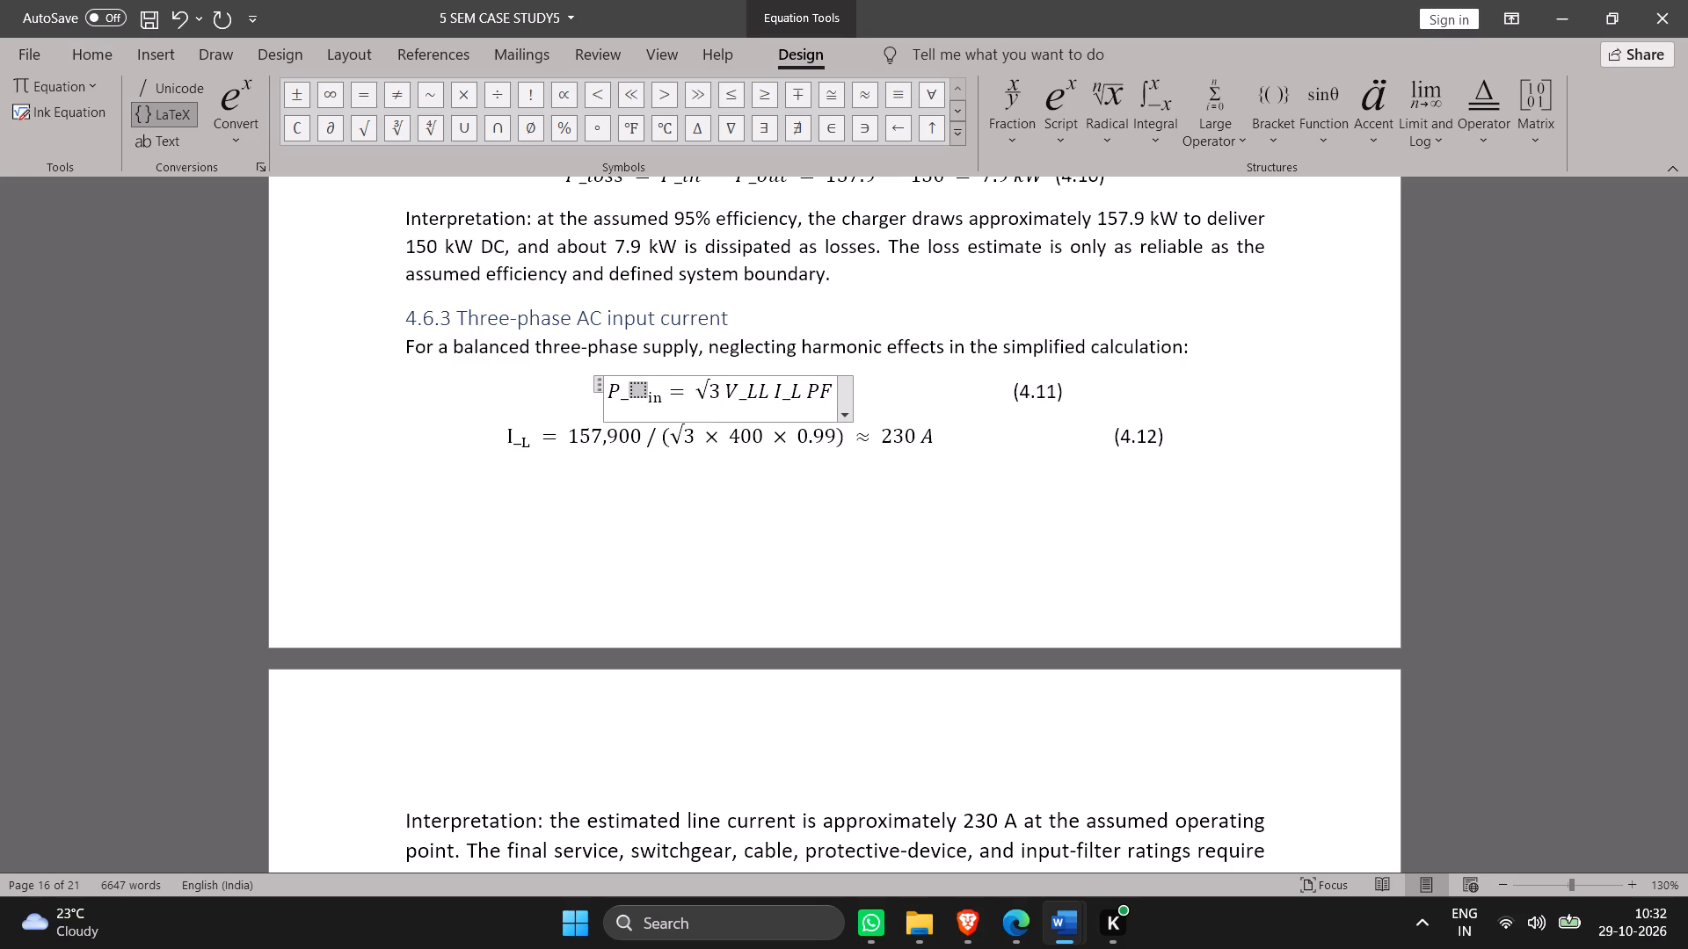
key(ctrl+z)
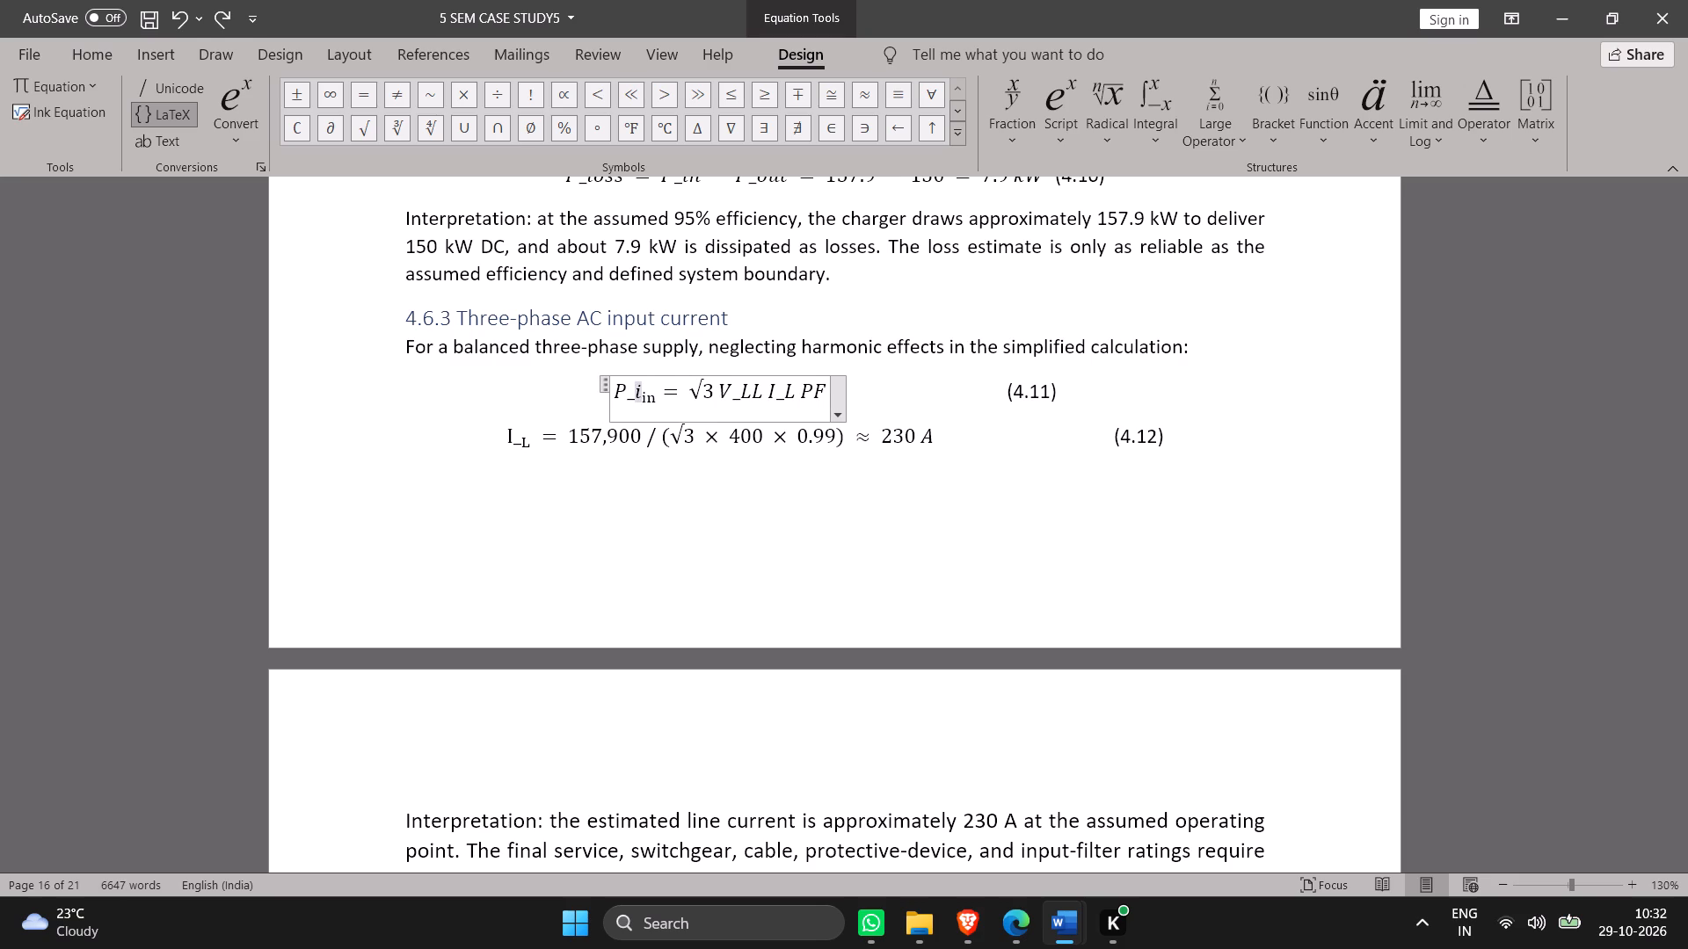
key(BackSpace)
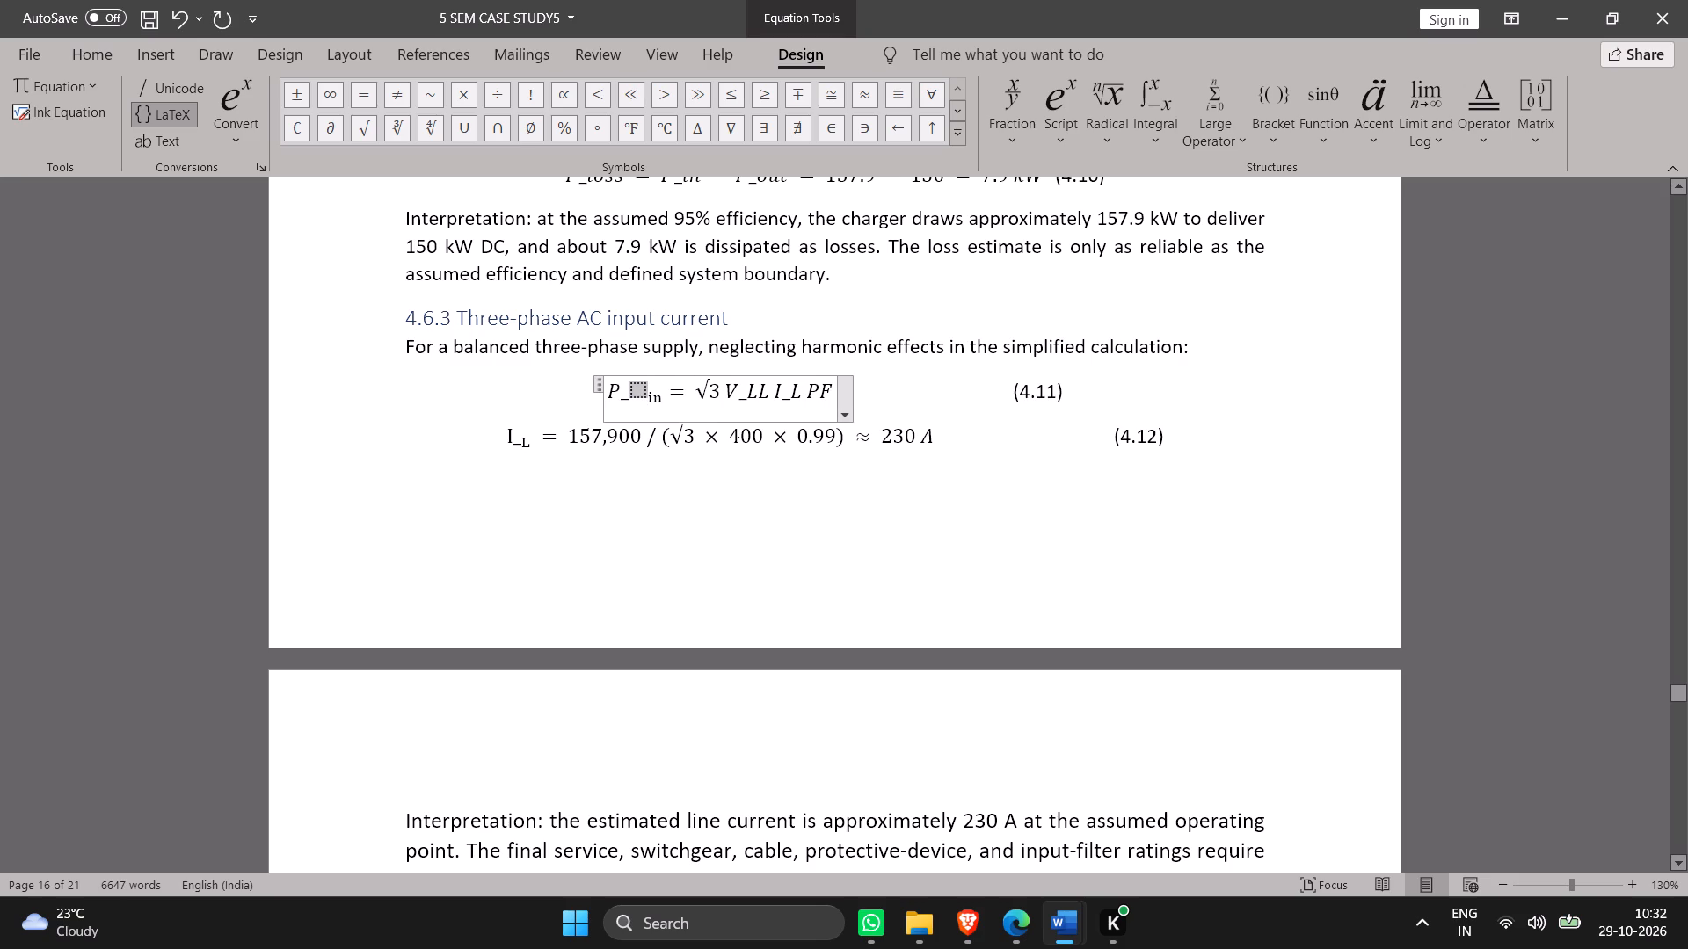
click(551, 409)
click(635, 398)
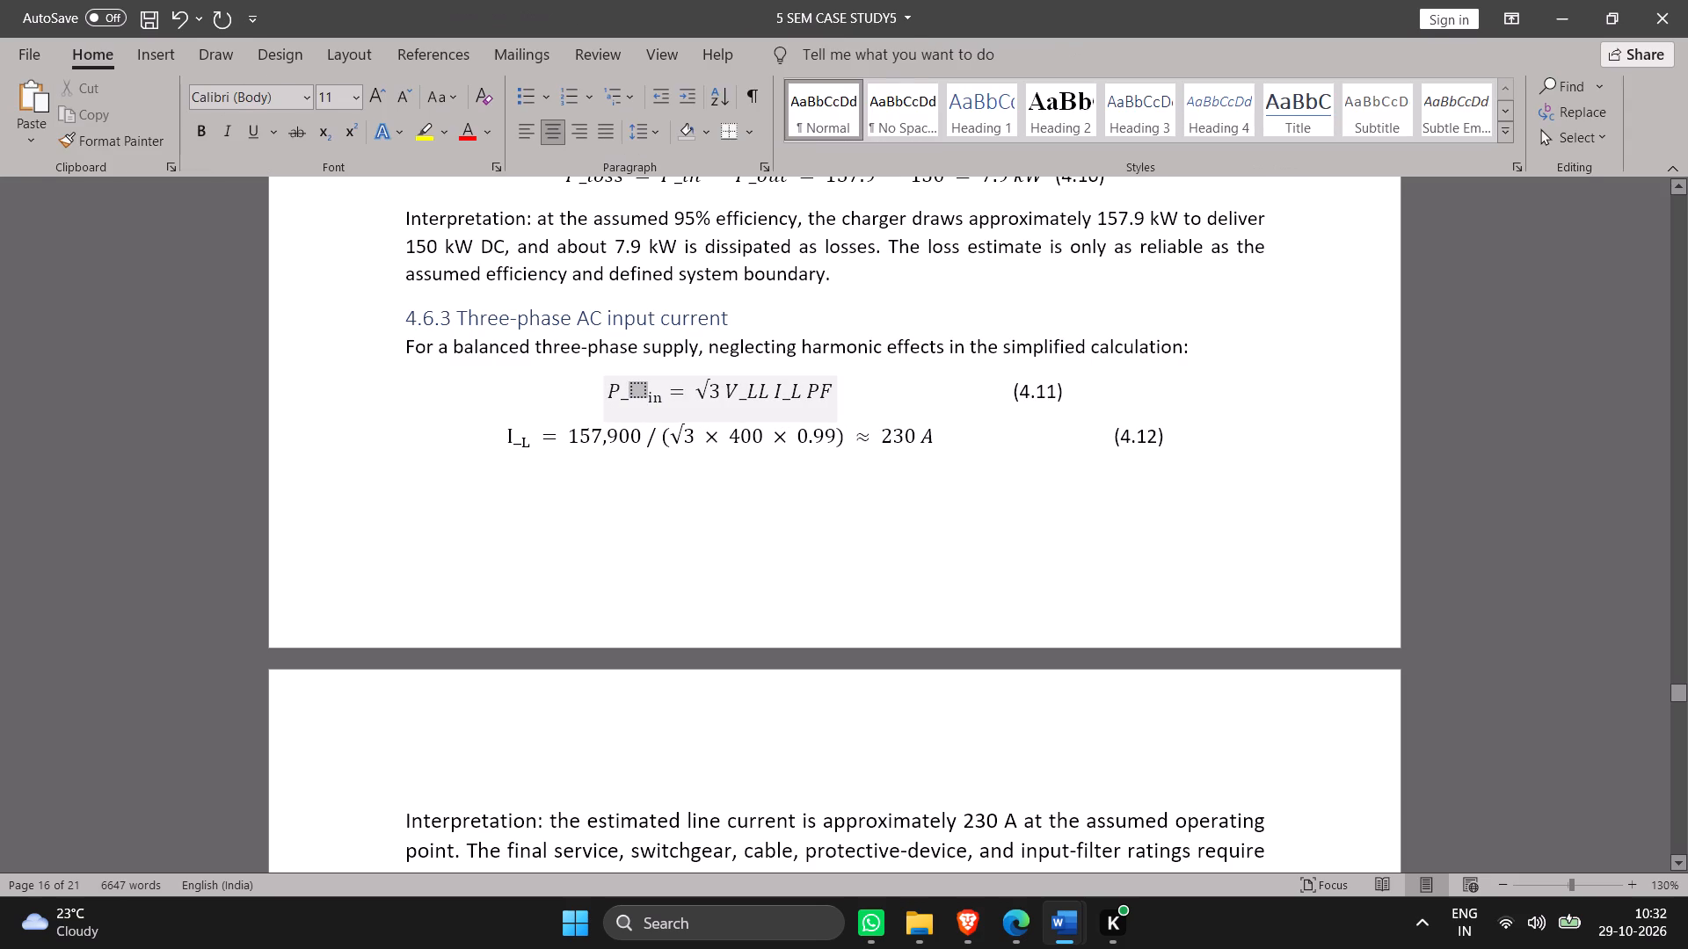
key(p)
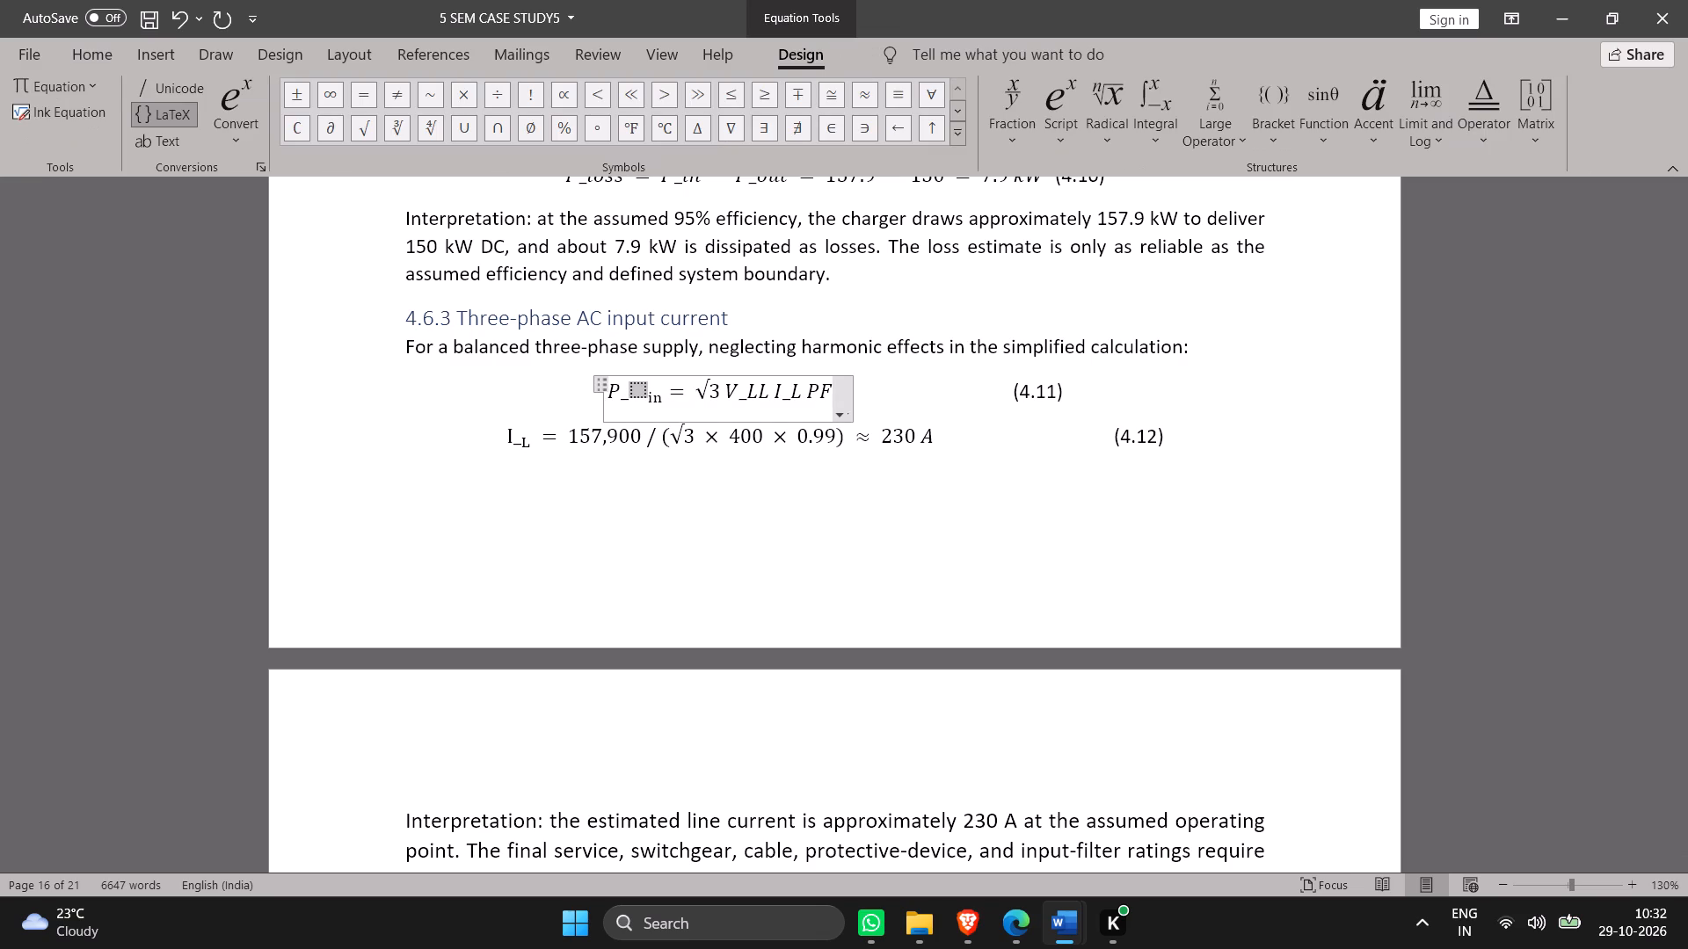
key(Left)
key(BackSpace)
key(BackSpace)
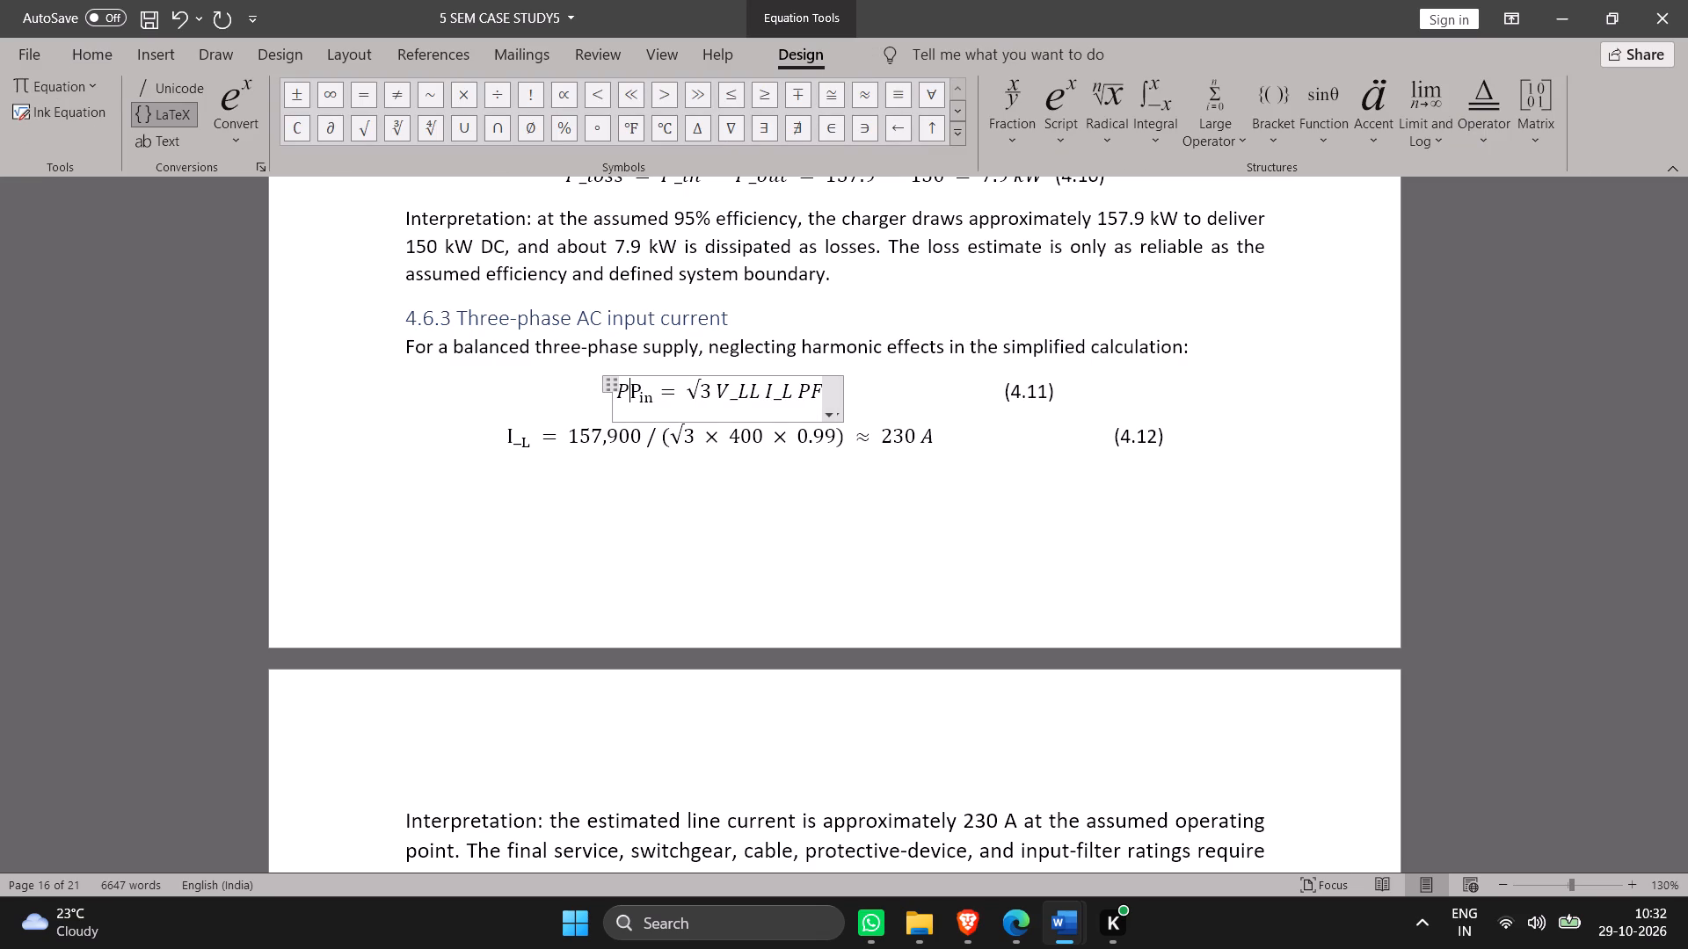
click(860, 559)
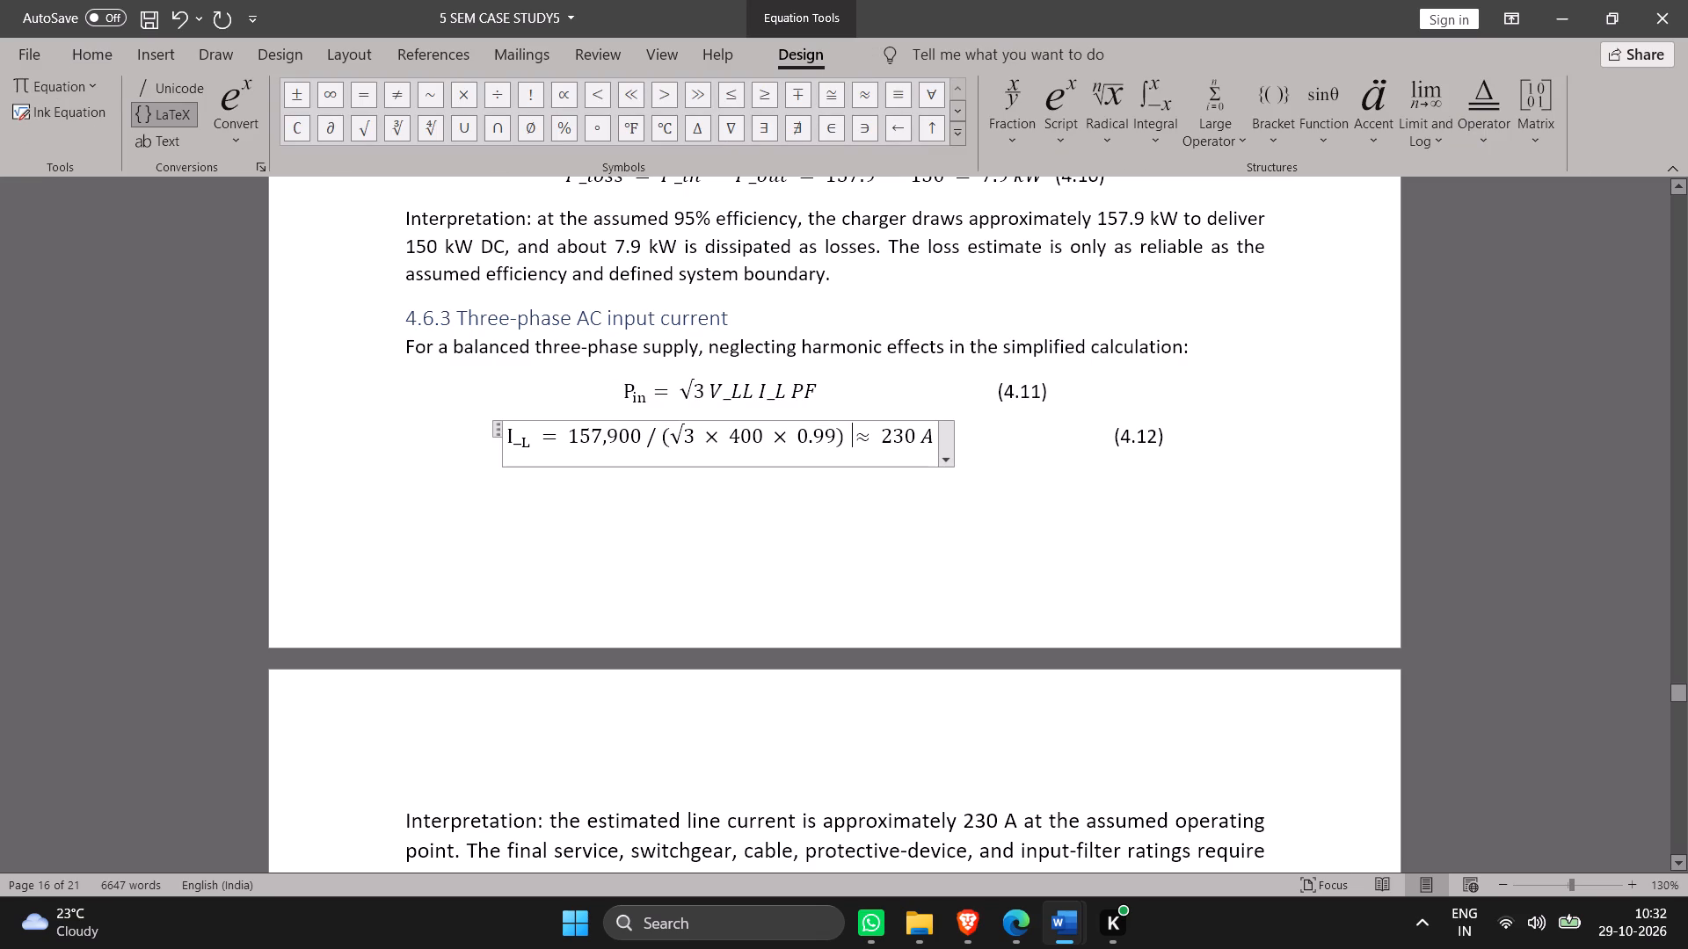
Apply a subscript structure to V_ in equation (4.11) with LL as the subscript, and delete the leftover plain-size LL.
click(809, 390)
drag(777, 392, 756, 396)
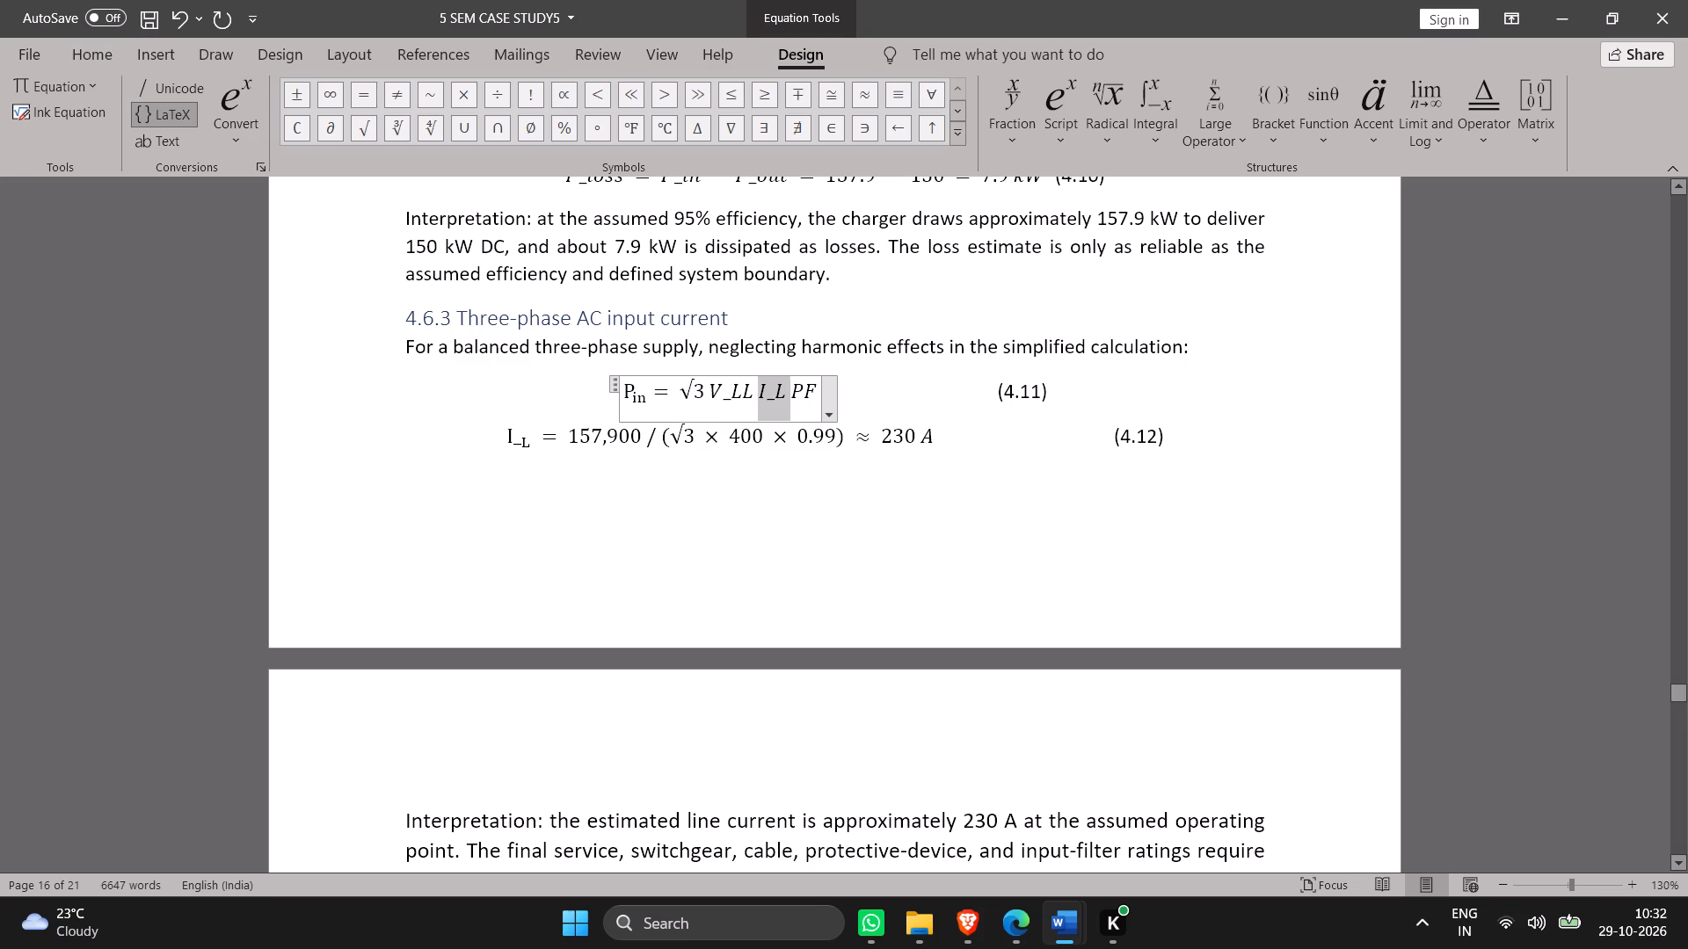
drag(756, 396, 738, 397)
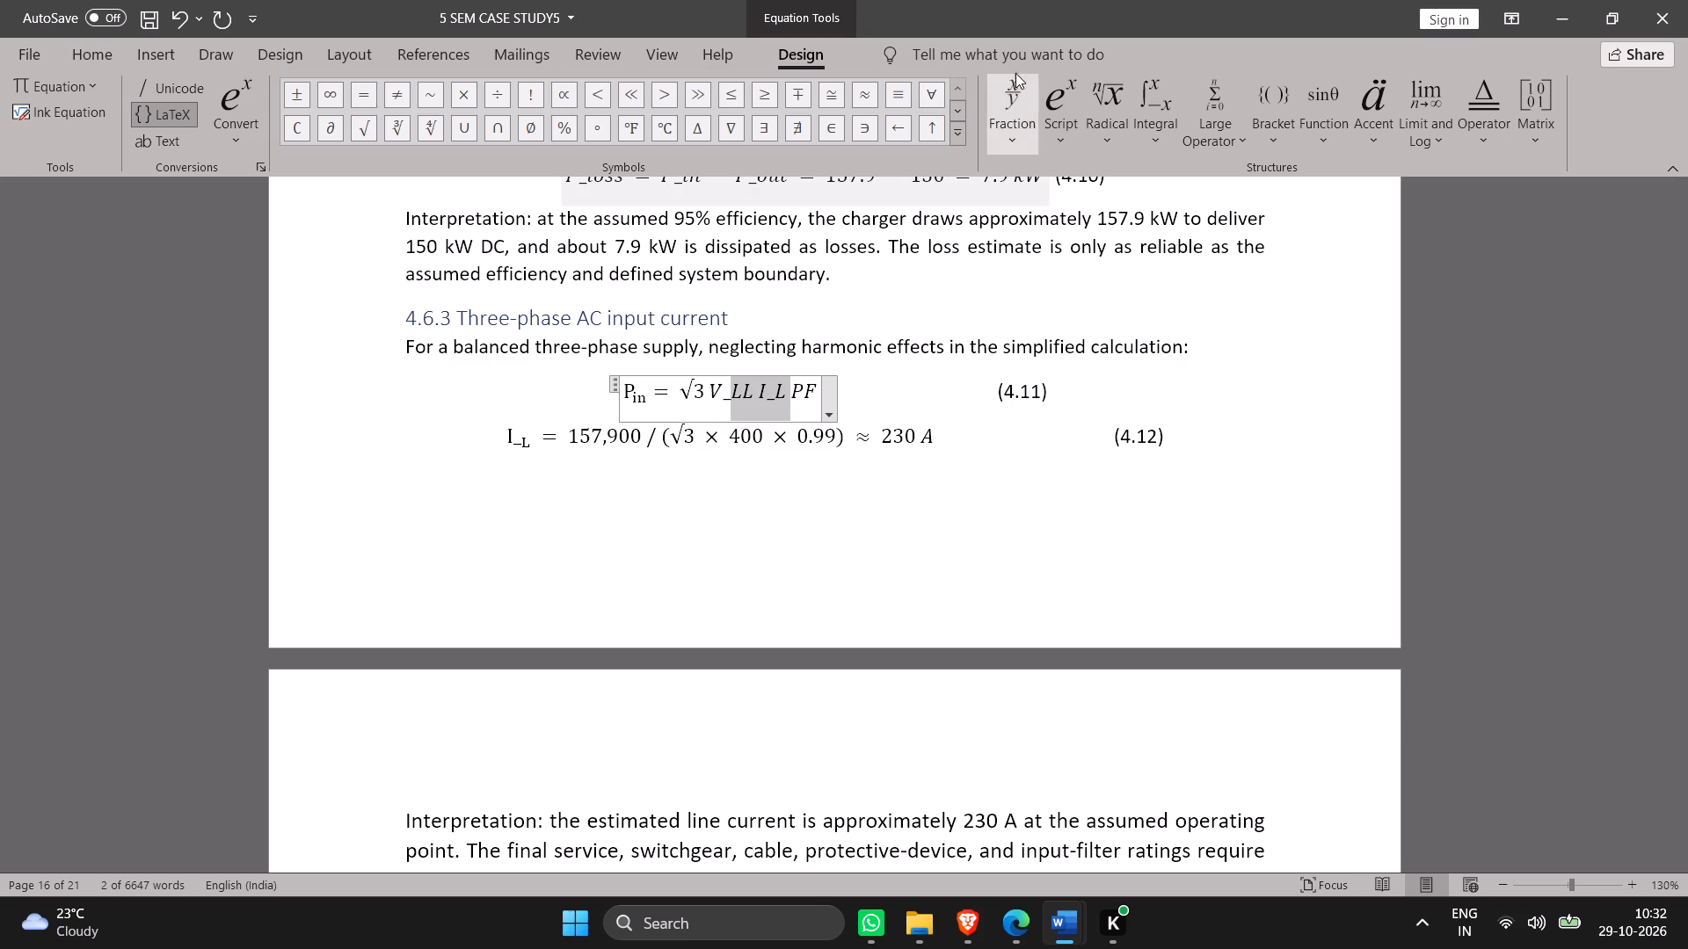
click(728, 388)
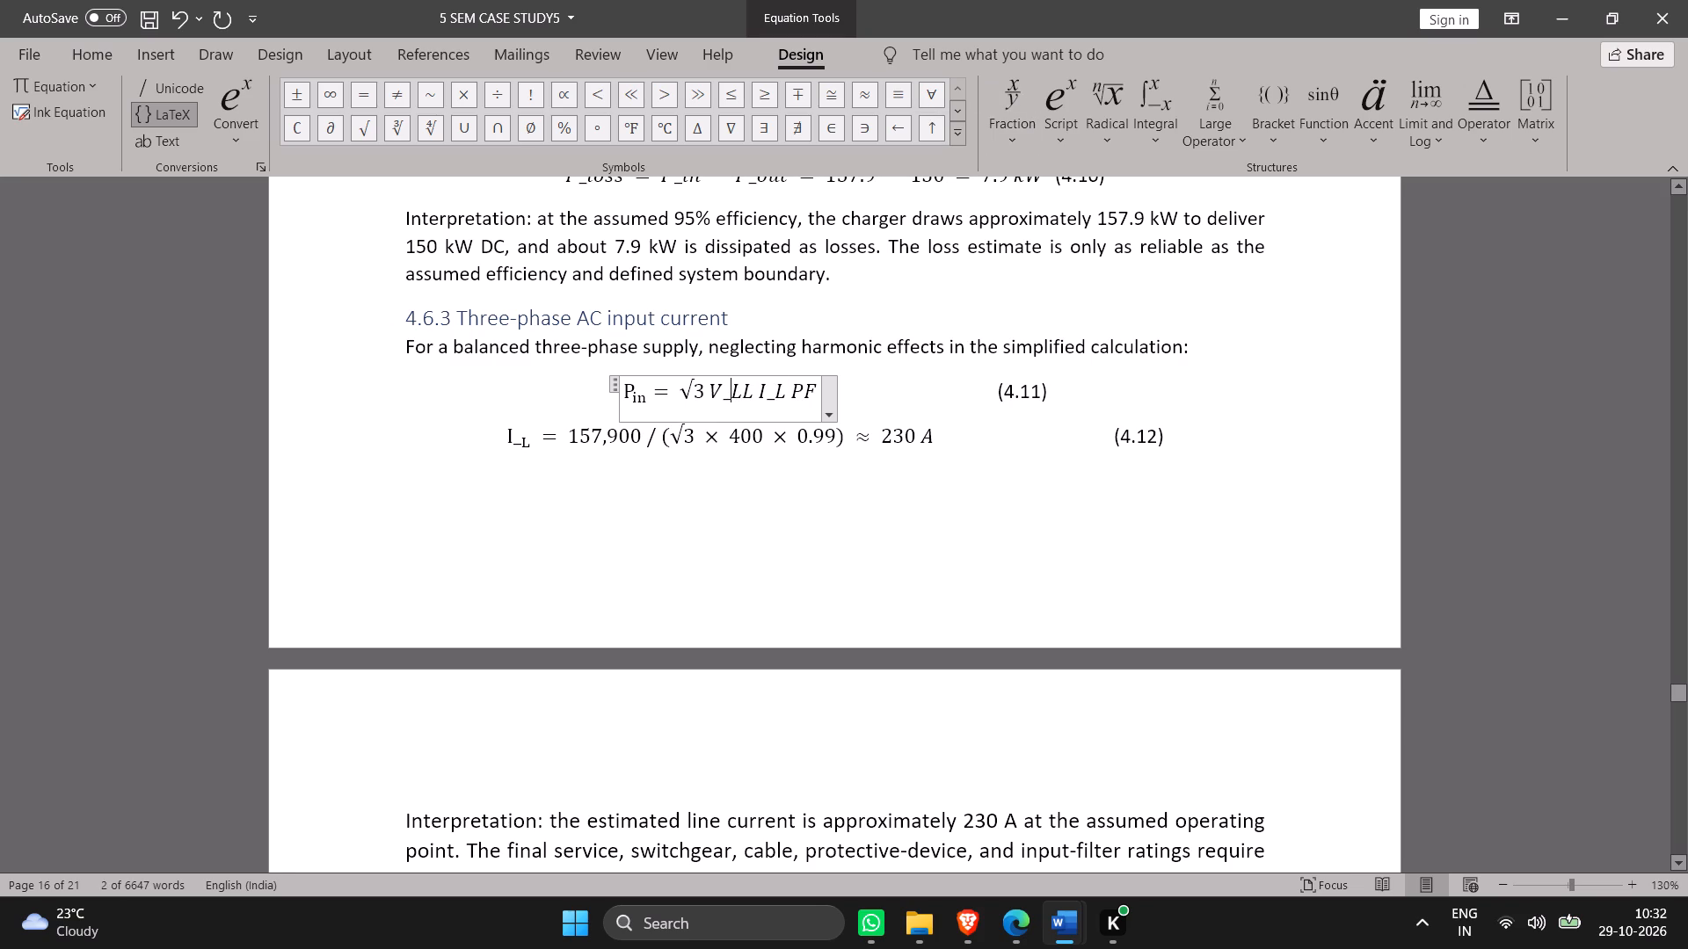
click(721, 388)
drag(728, 395, 699, 390)
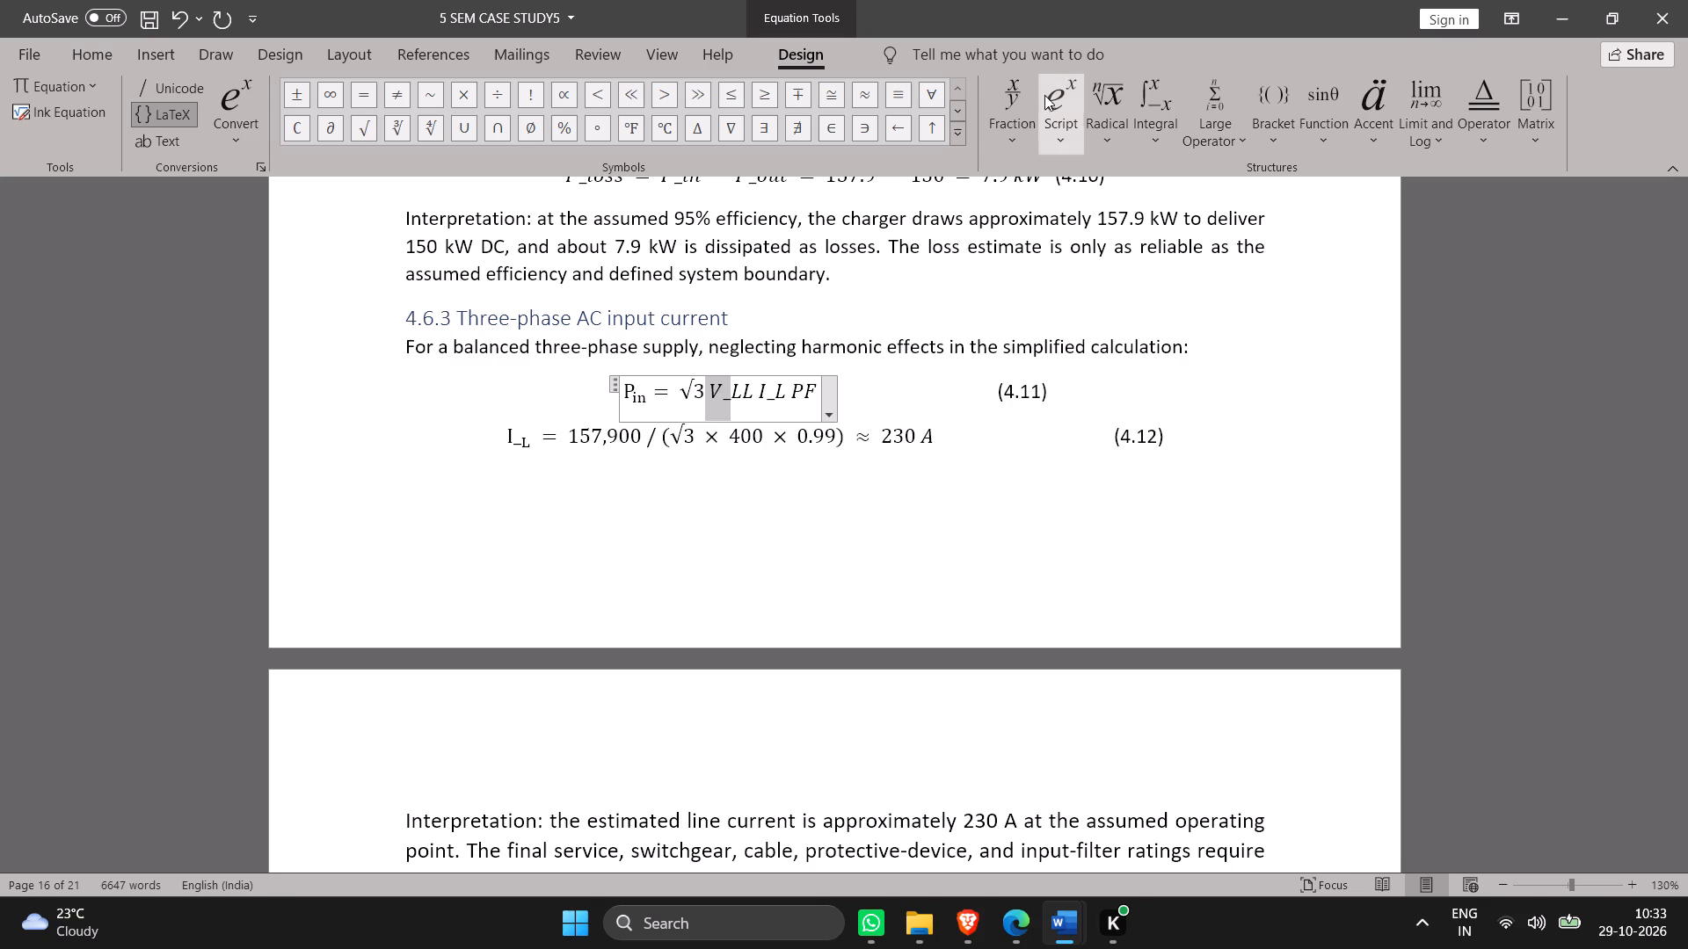
click(1066, 106)
click(1179, 232)
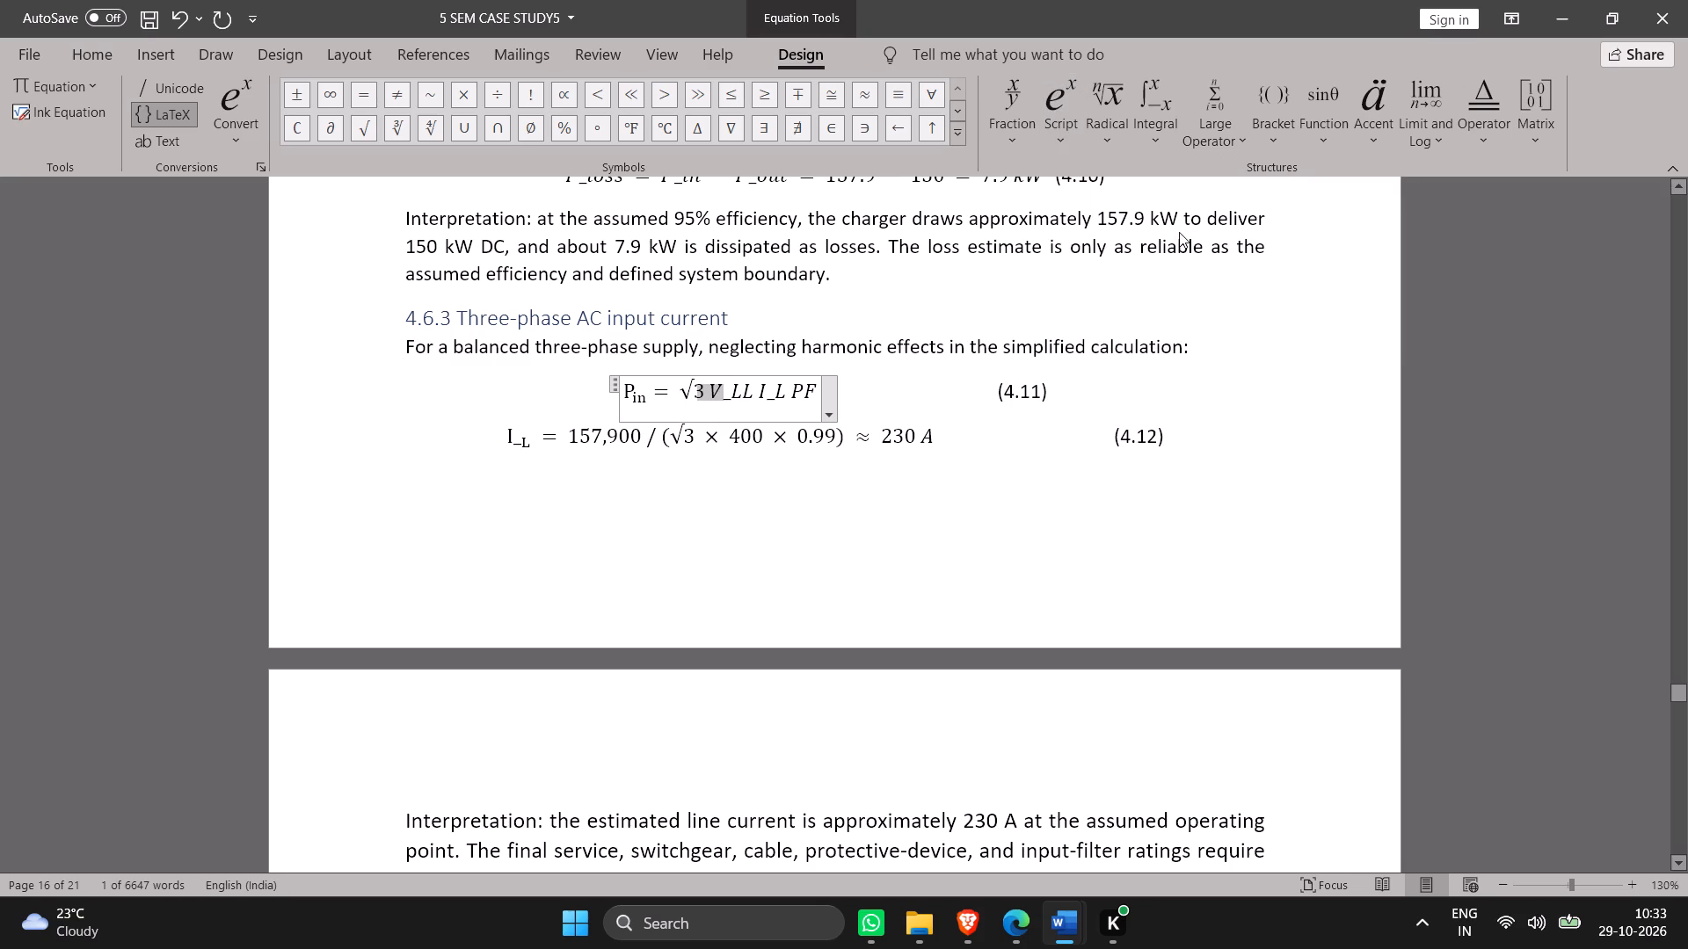
click(732, 402)
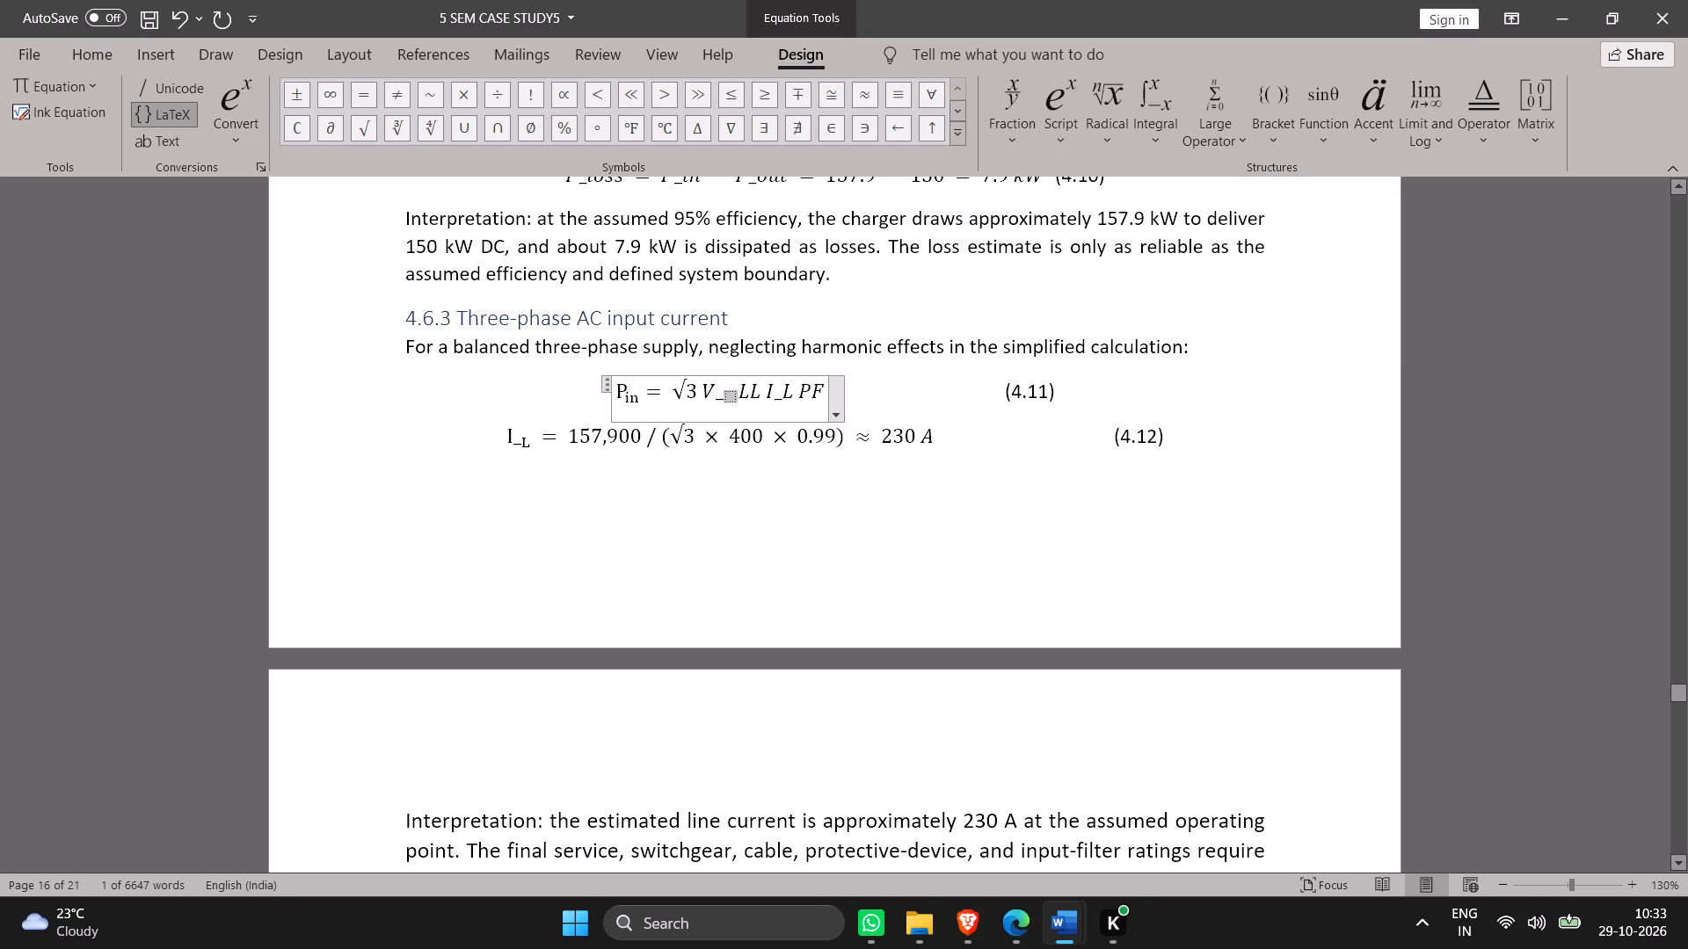
text(LL)
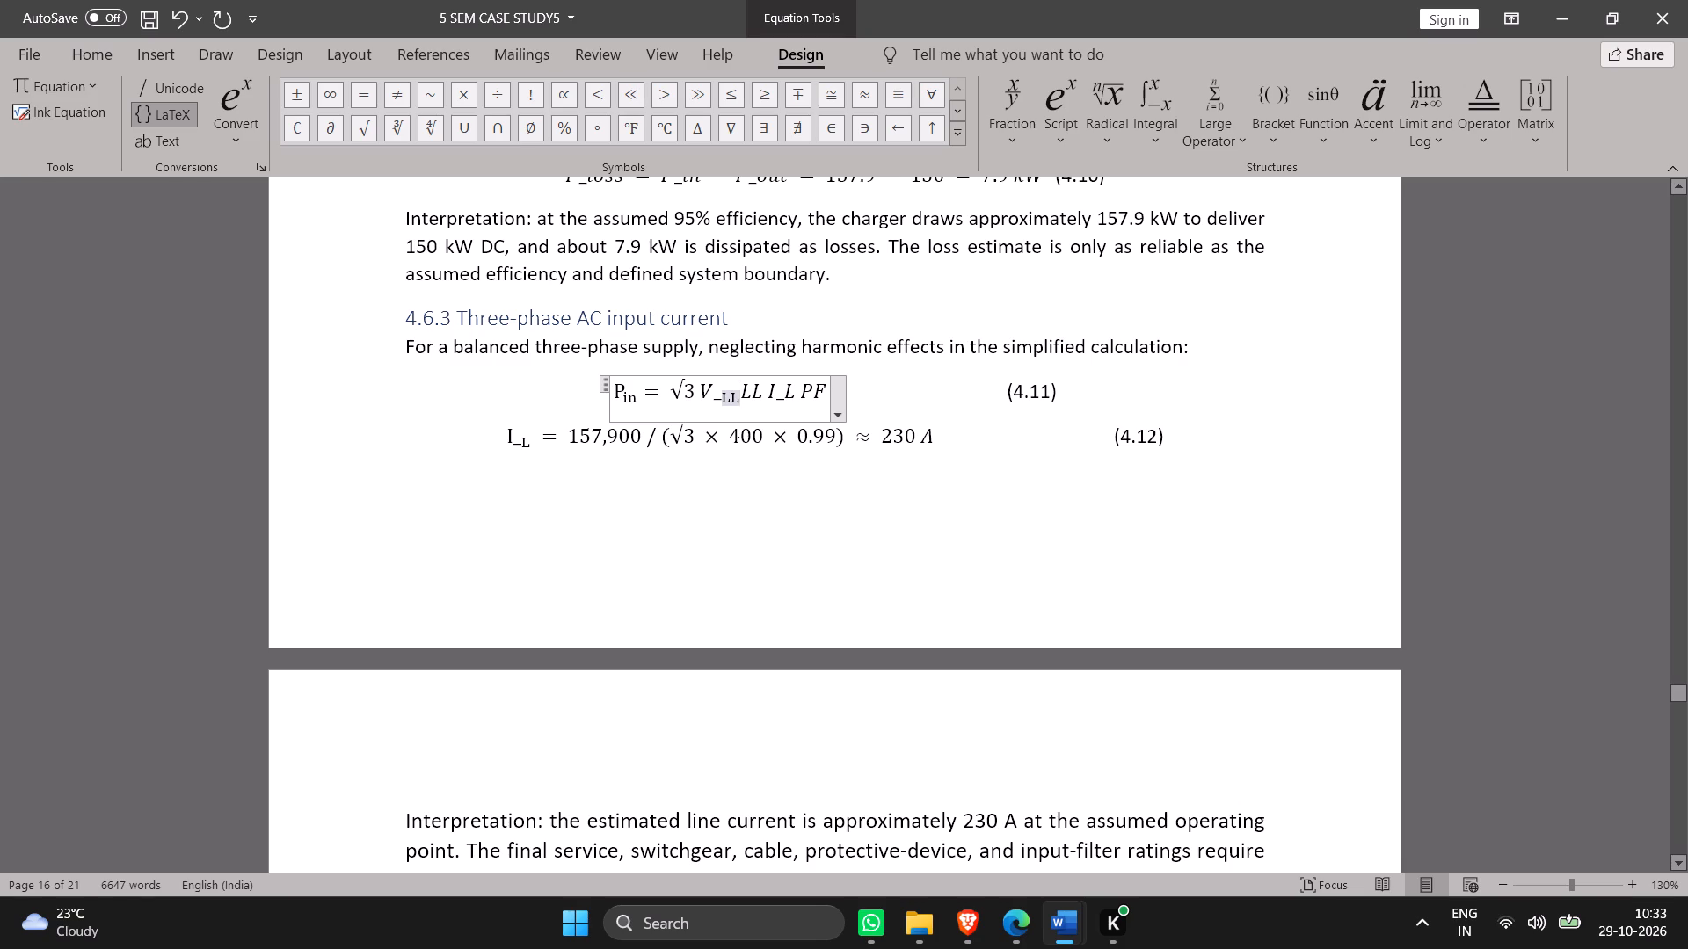
click(760, 396)
key(BackSpace)
key(BackSpace)
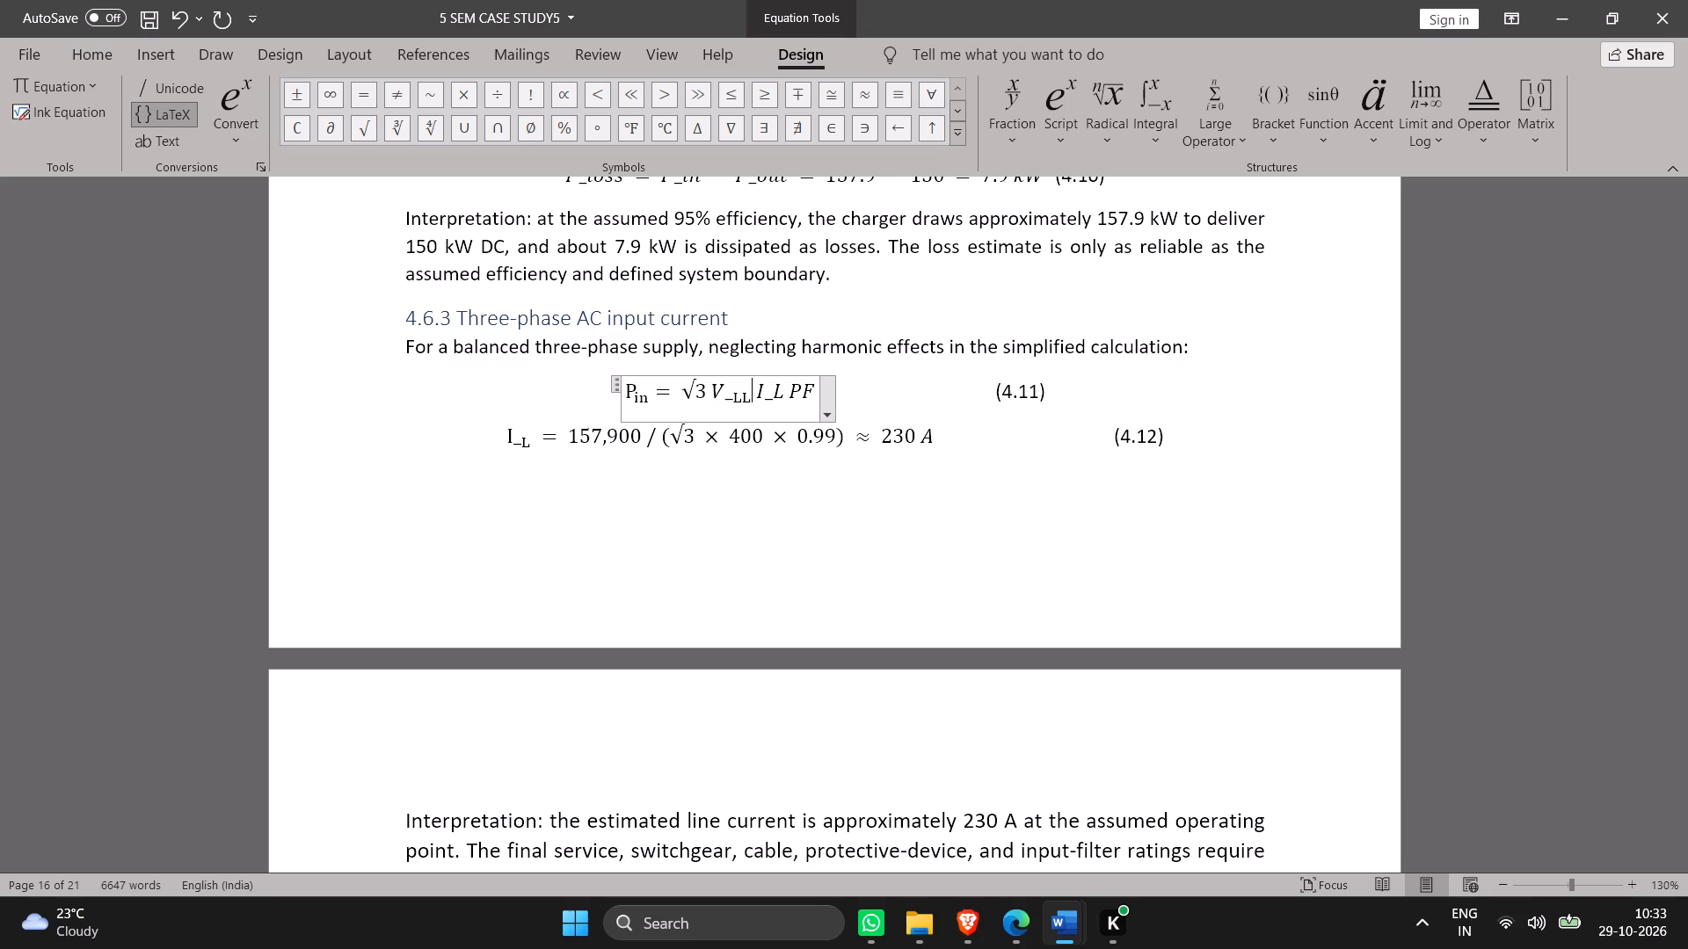
Apply a subscript structure to I_ in equation (4.11) with L as the subscript, and delete the leftover plain-size L.
key(Right)
key(Right)
key(Right)
key(Right)
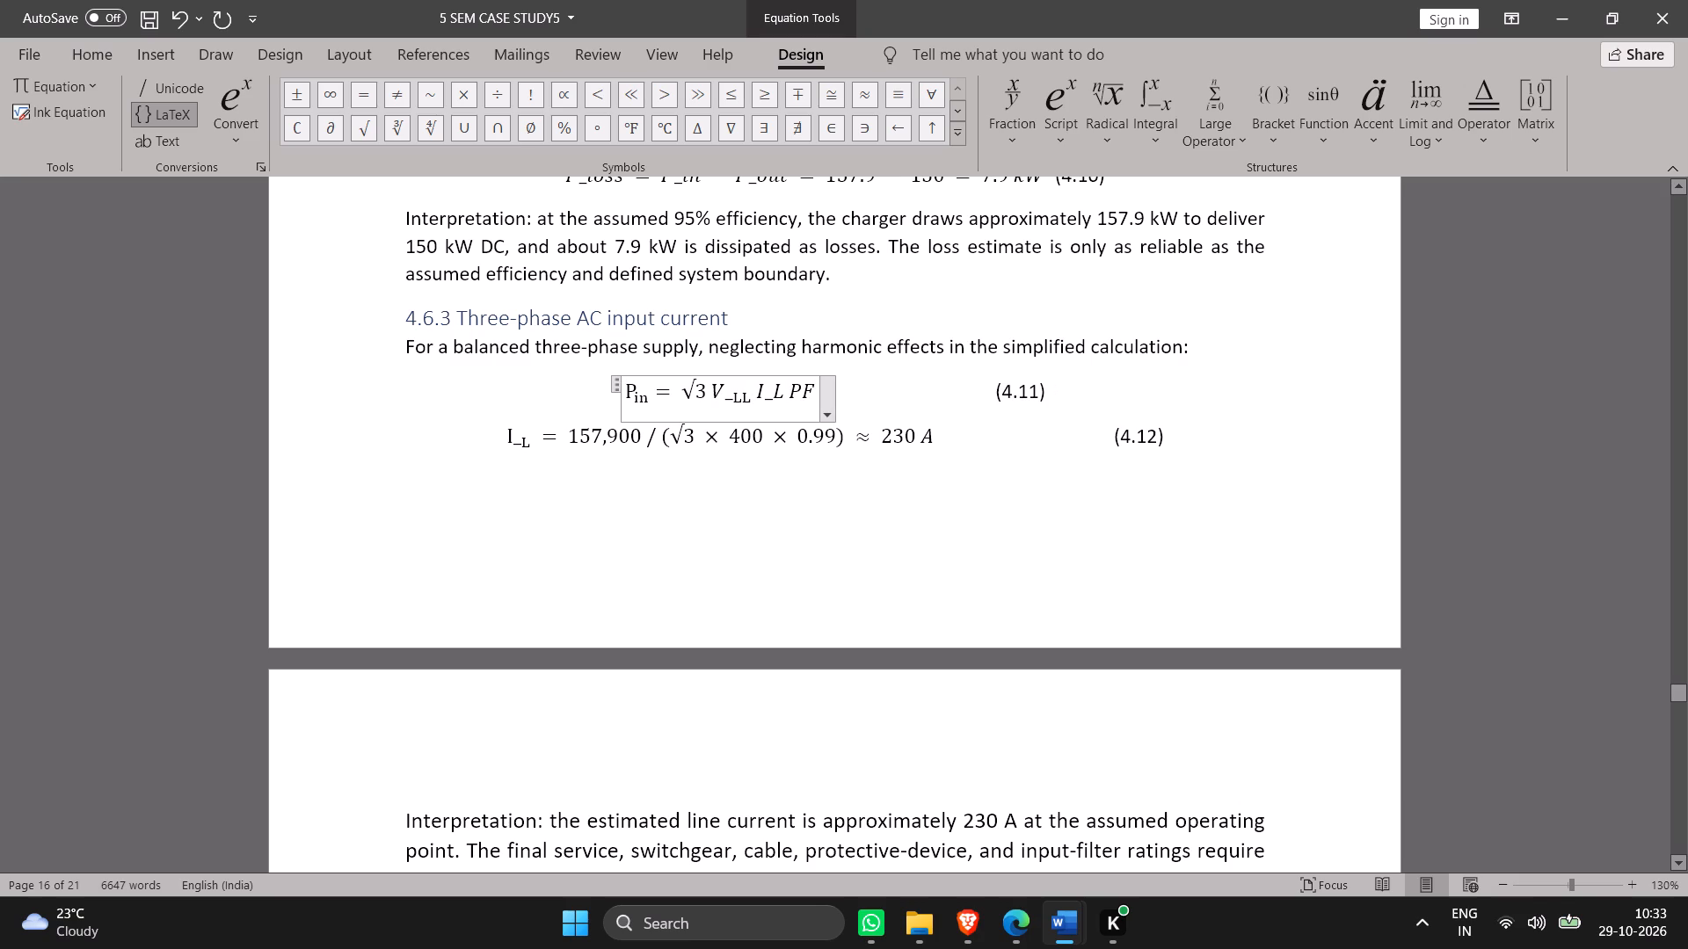
drag(786, 396, 767, 395)
drag(767, 395, 766, 394)
drag(766, 394, 767, 394)
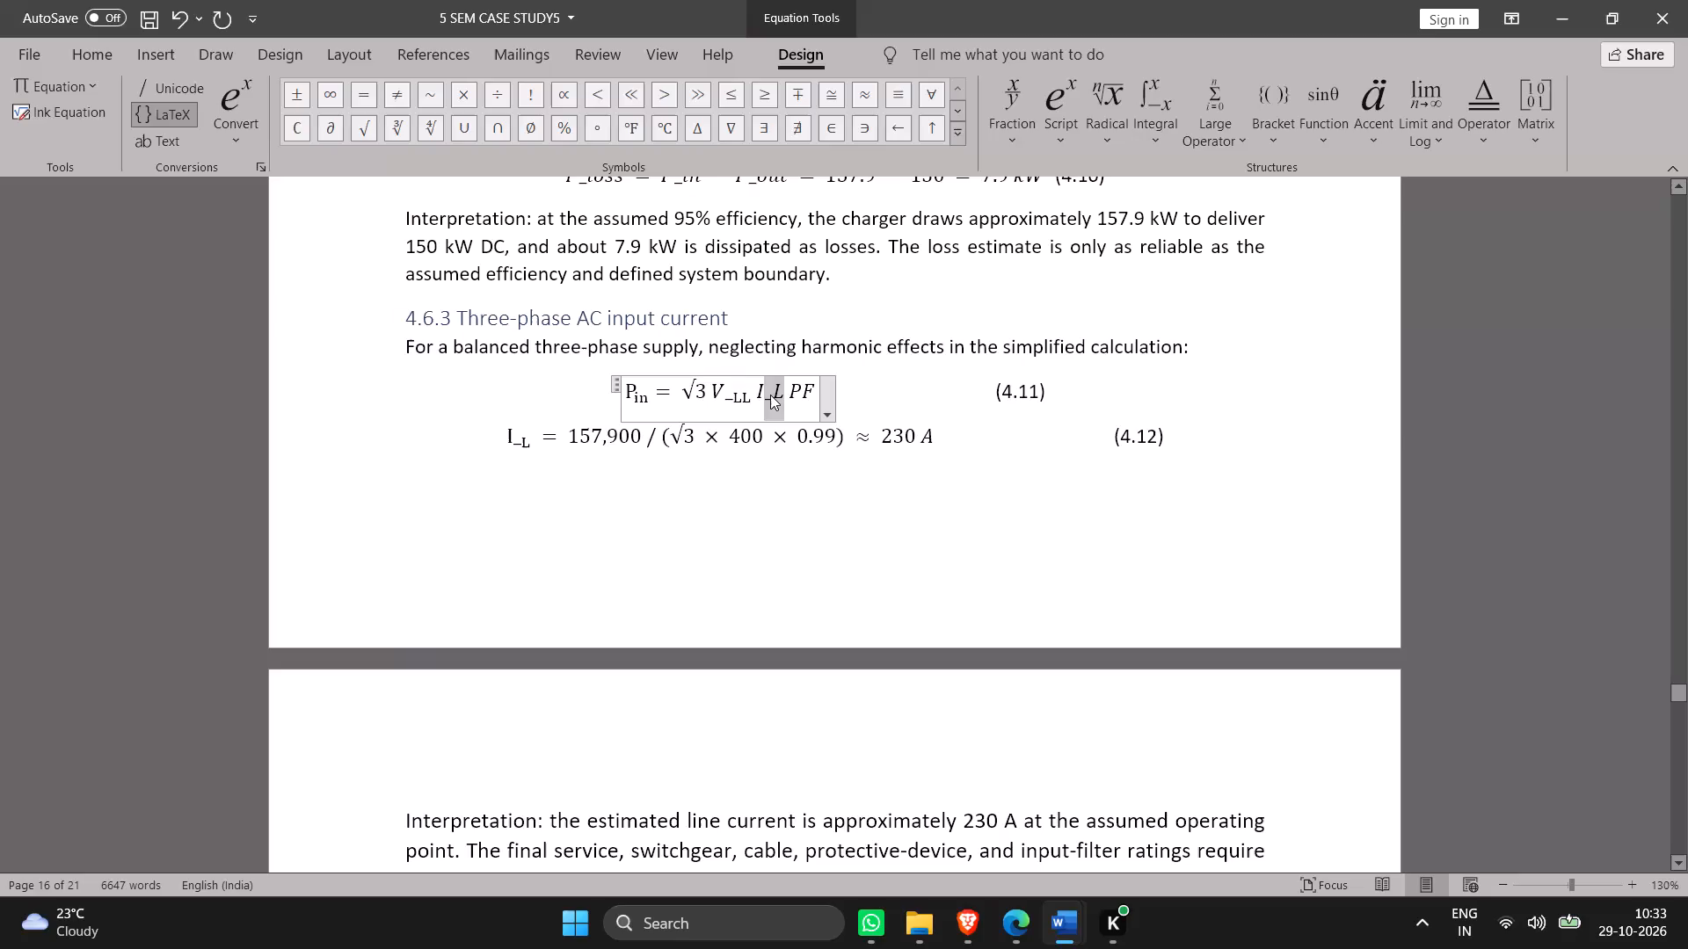
click(770, 395)
drag(770, 391, 753, 388)
click(1064, 120)
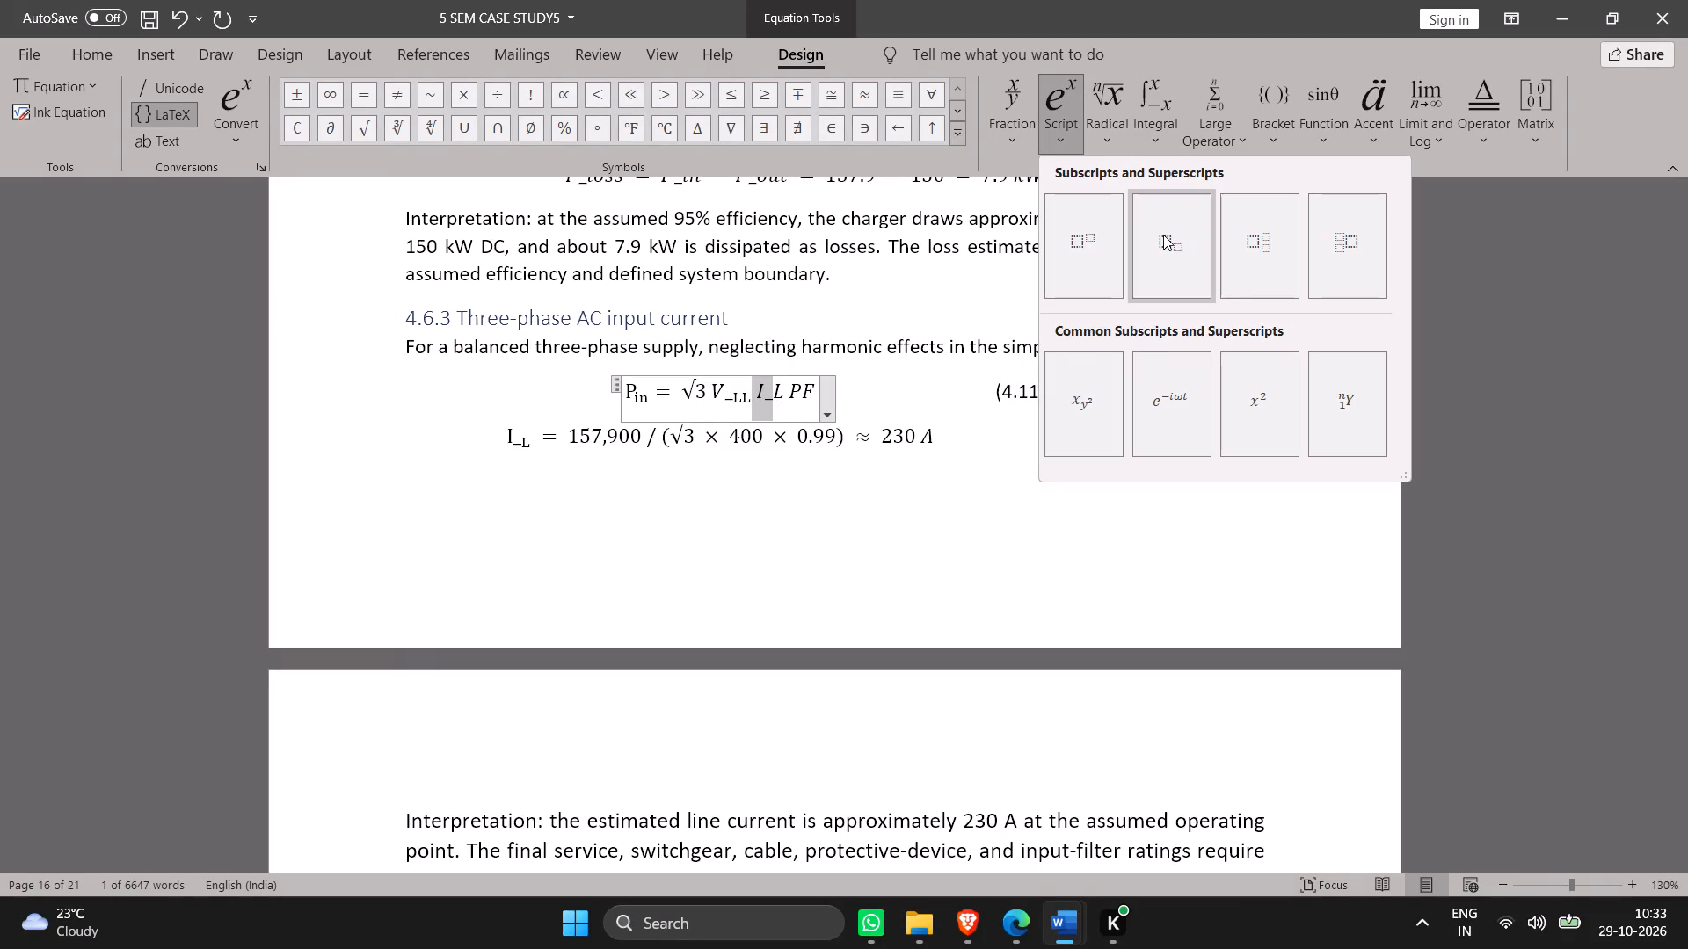
click(1163, 235)
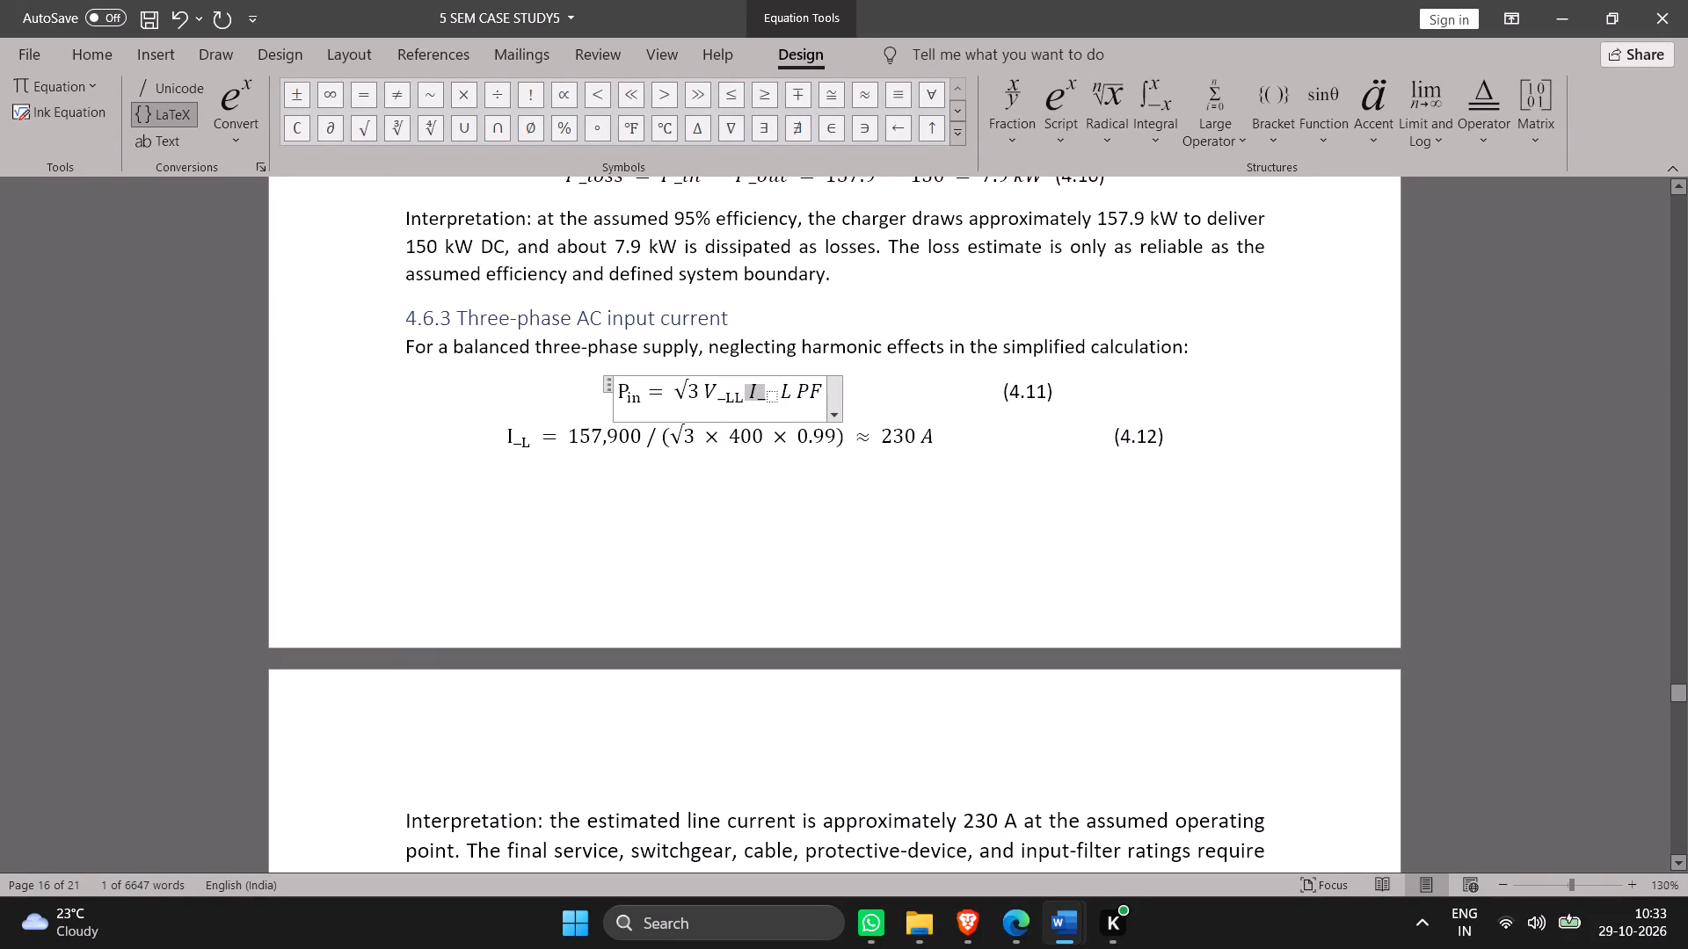
click(768, 402)
key(l)
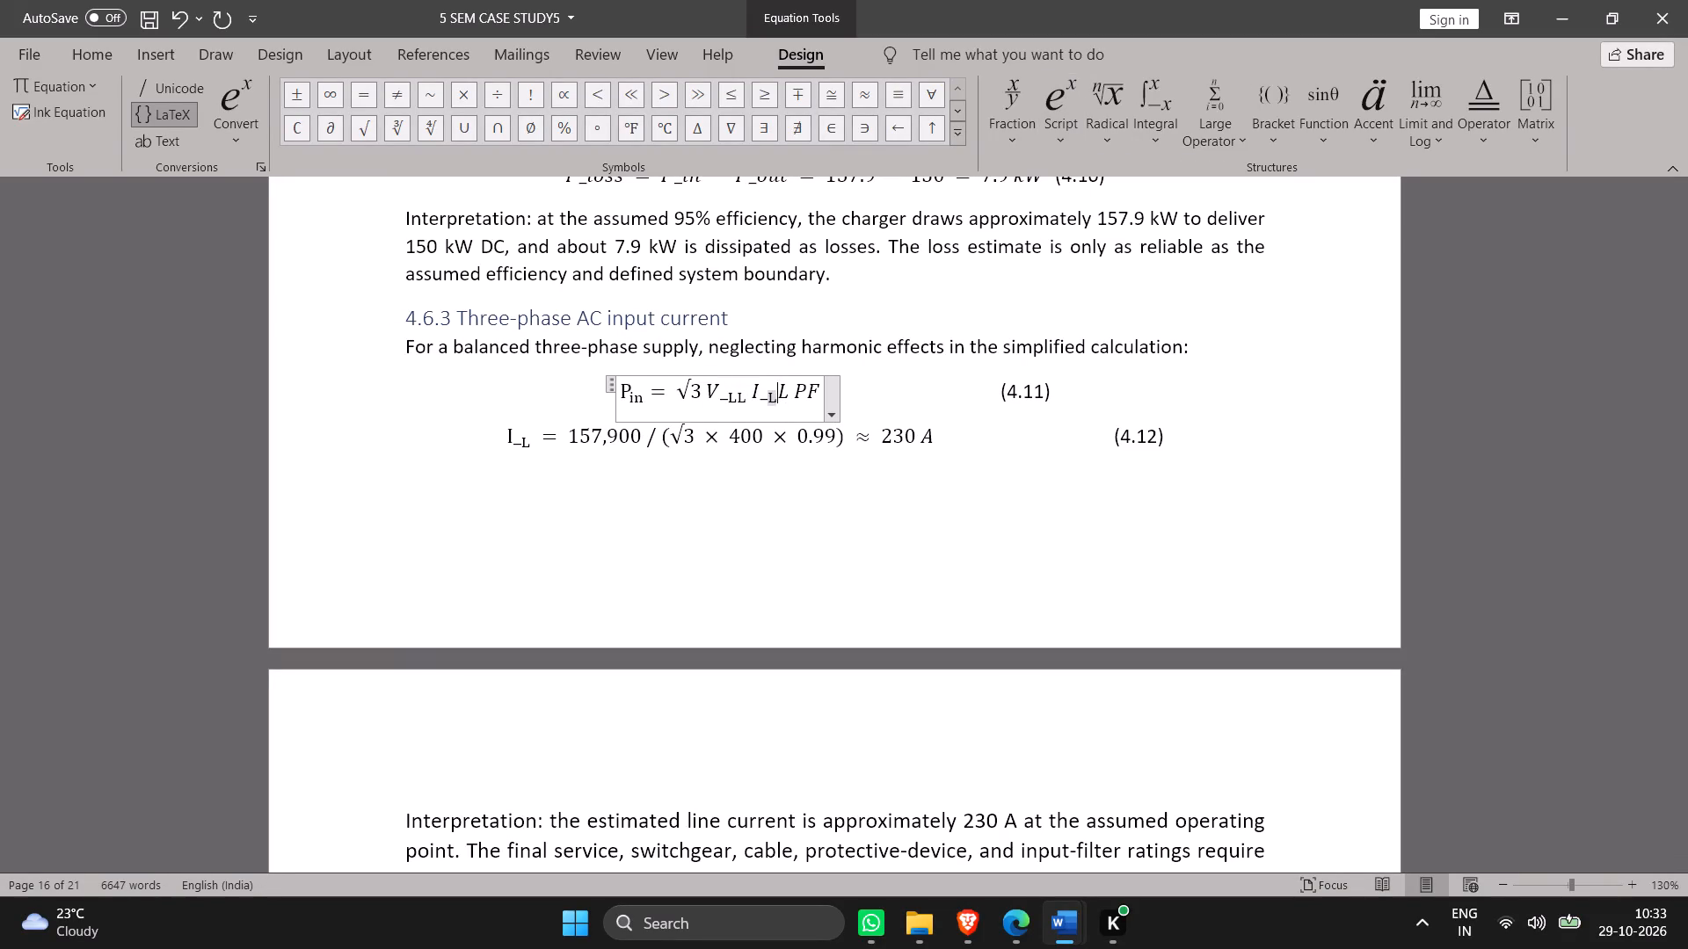
key(Right)
key(BackSpace)
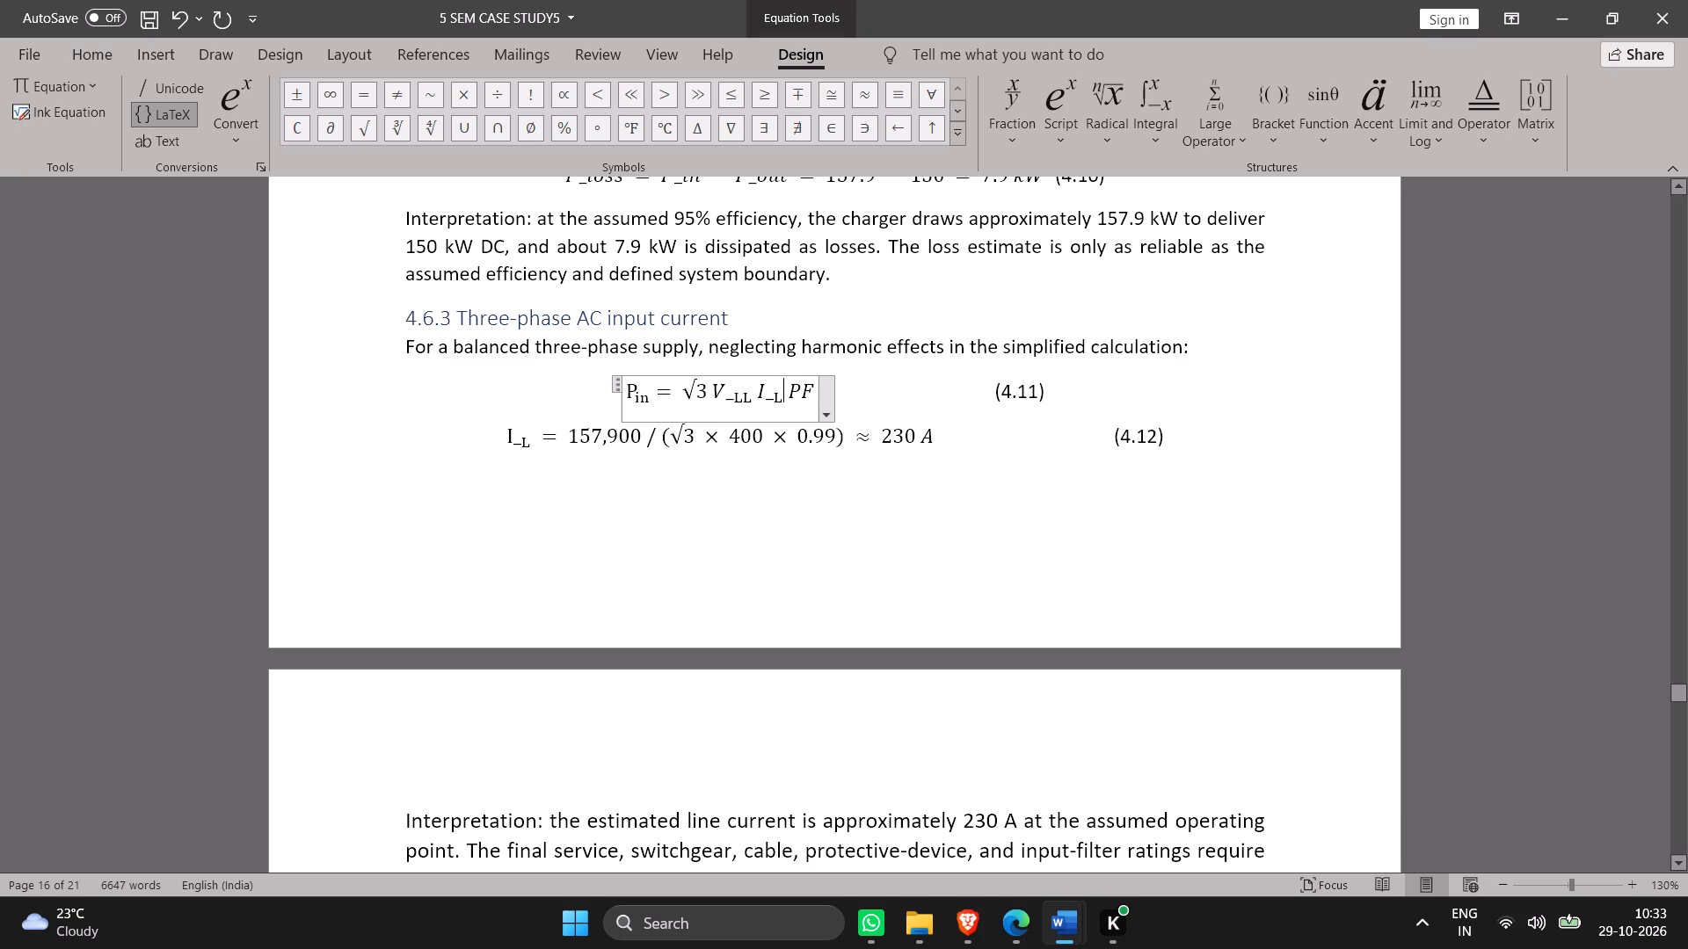
click(960, 491)
Go through the equations after (4.12) and select the c_ of the plain-text c_p in equation (4.18), section 4.6.6.
scroll(960, 491, down, 1)
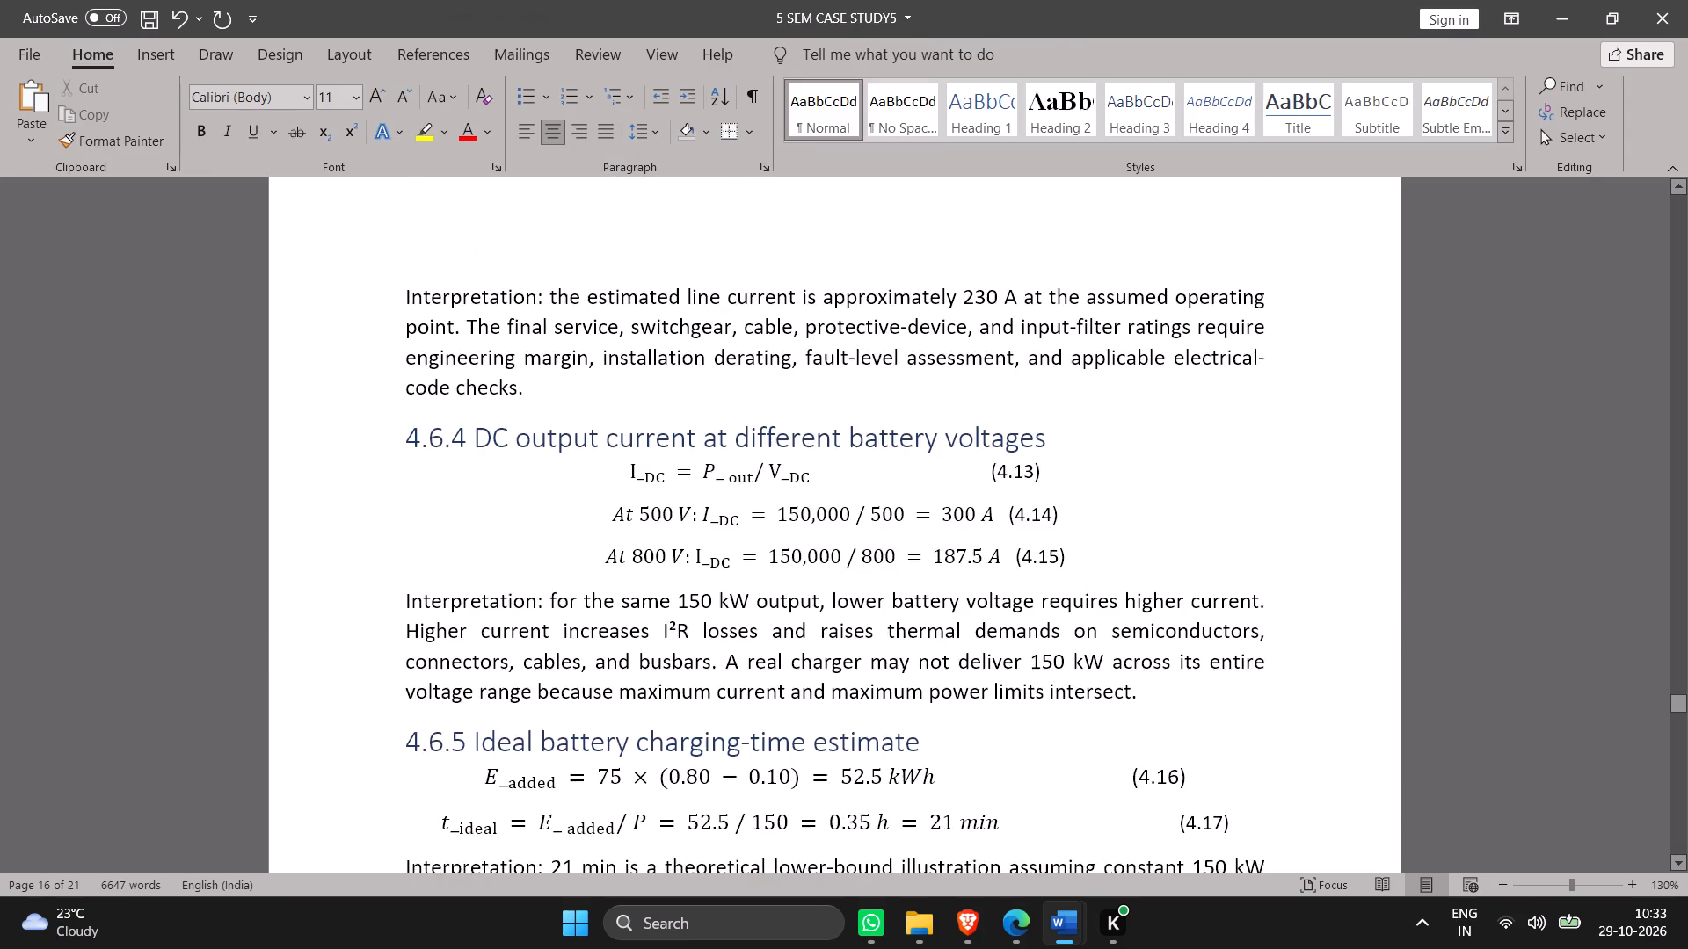
scroll(960, 491, down, 2)
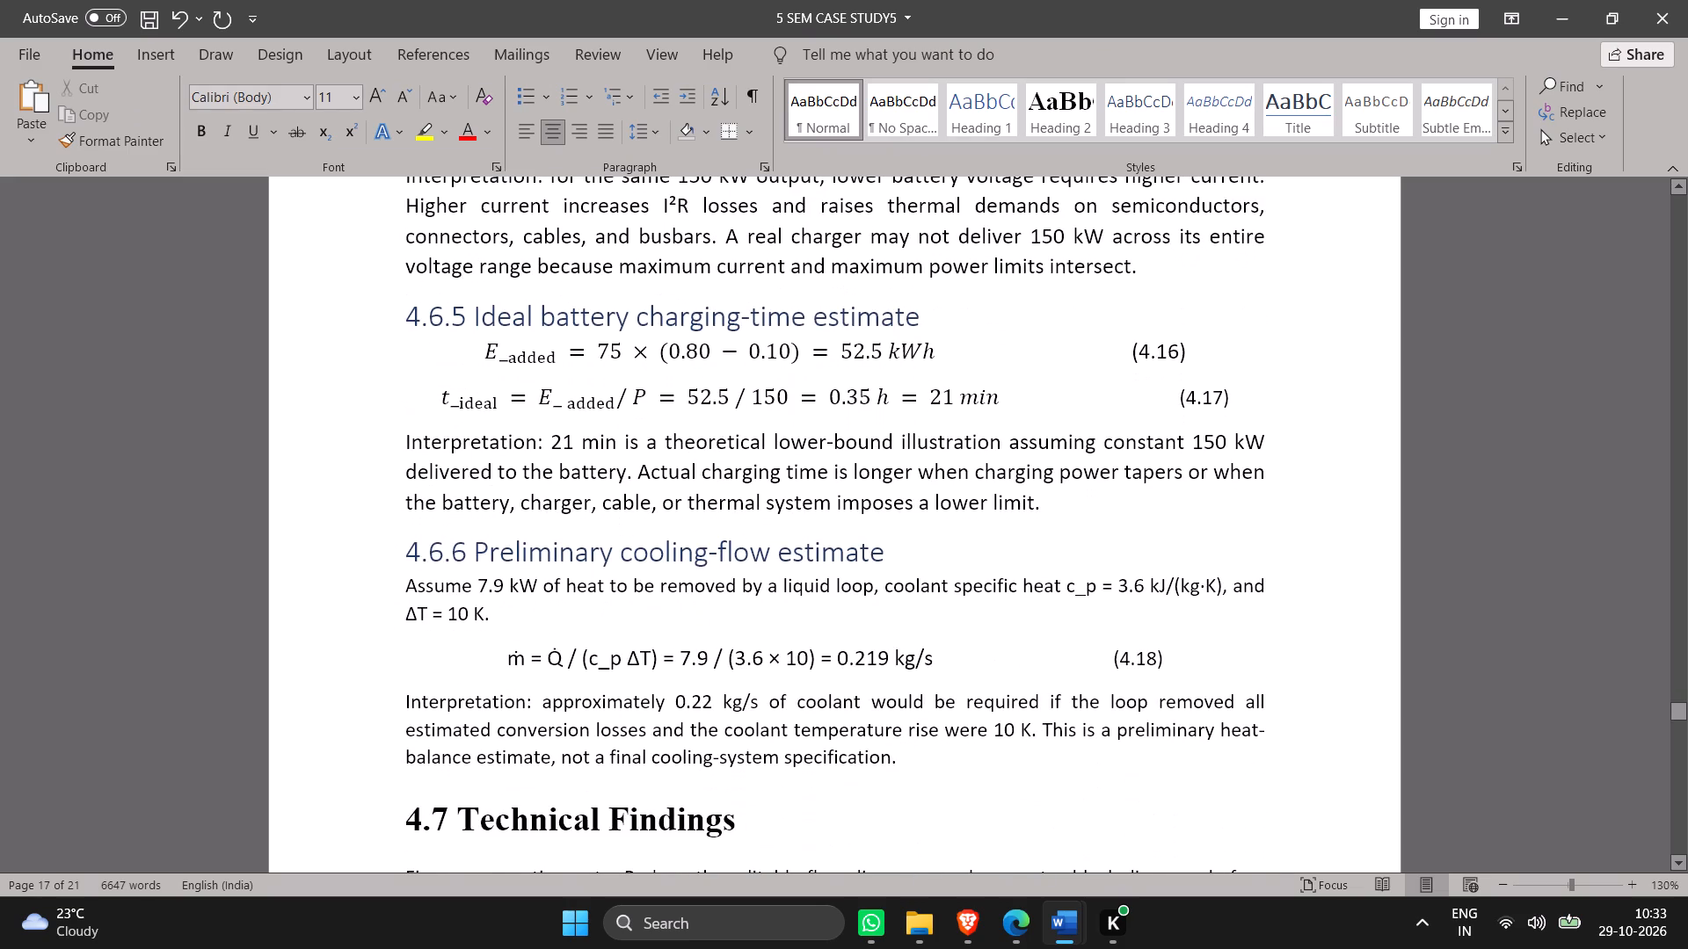
scroll(508, 532, down, 3)
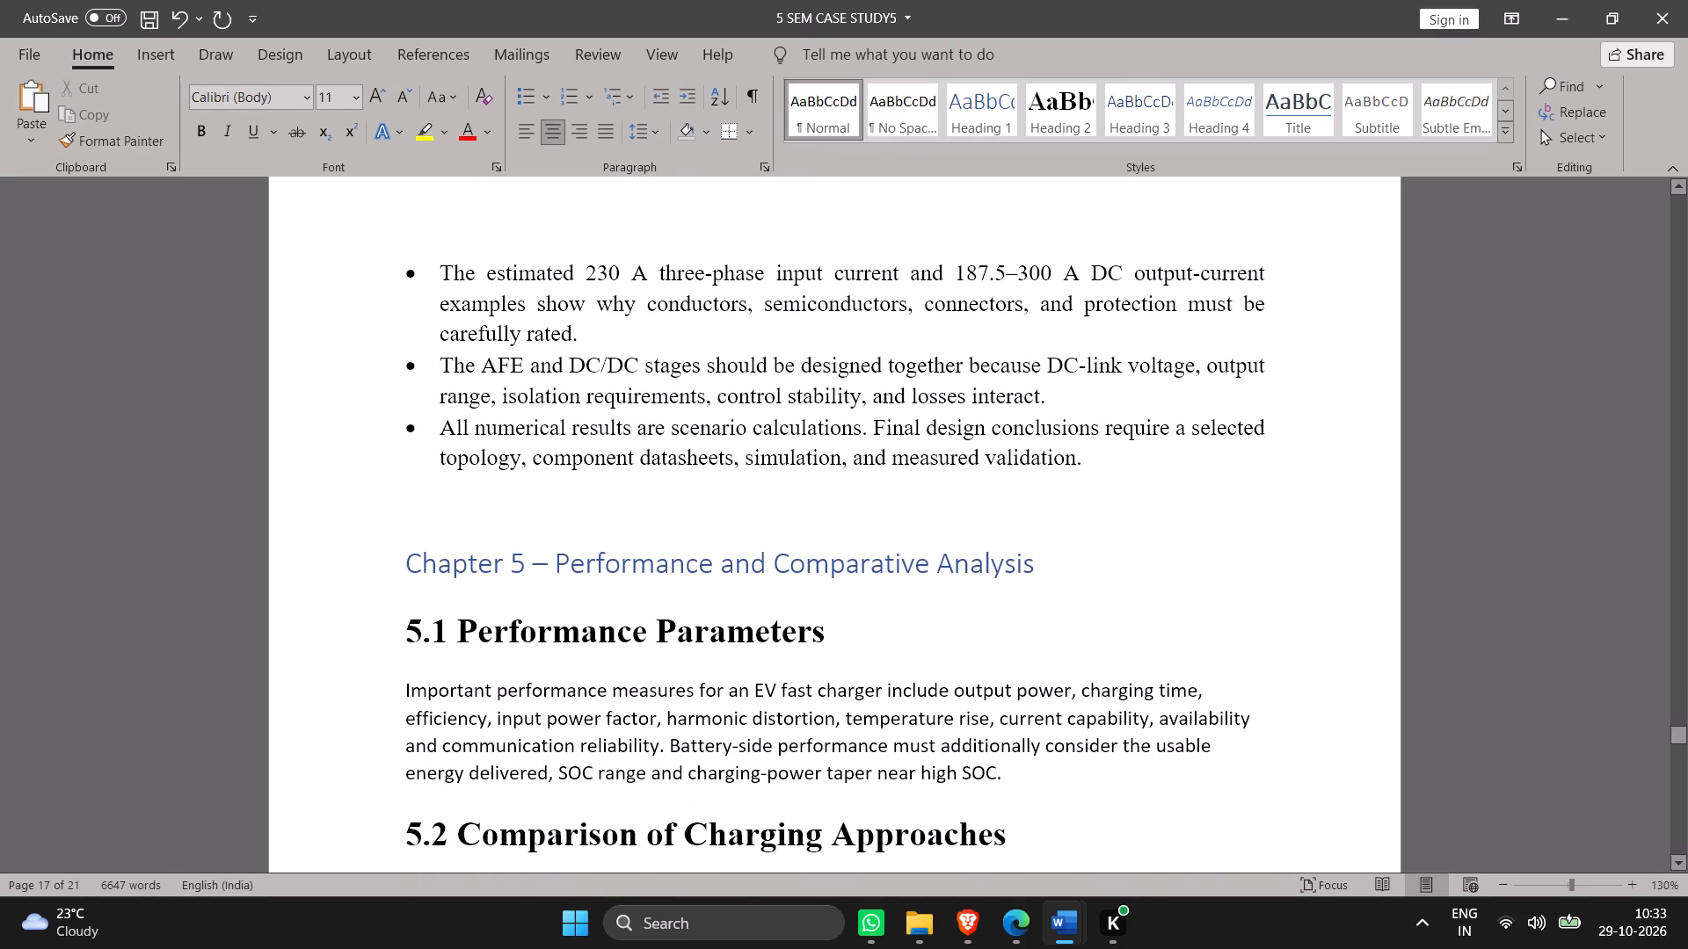
scroll(508, 532, down, 2)
scroll(508, 532, up, 2)
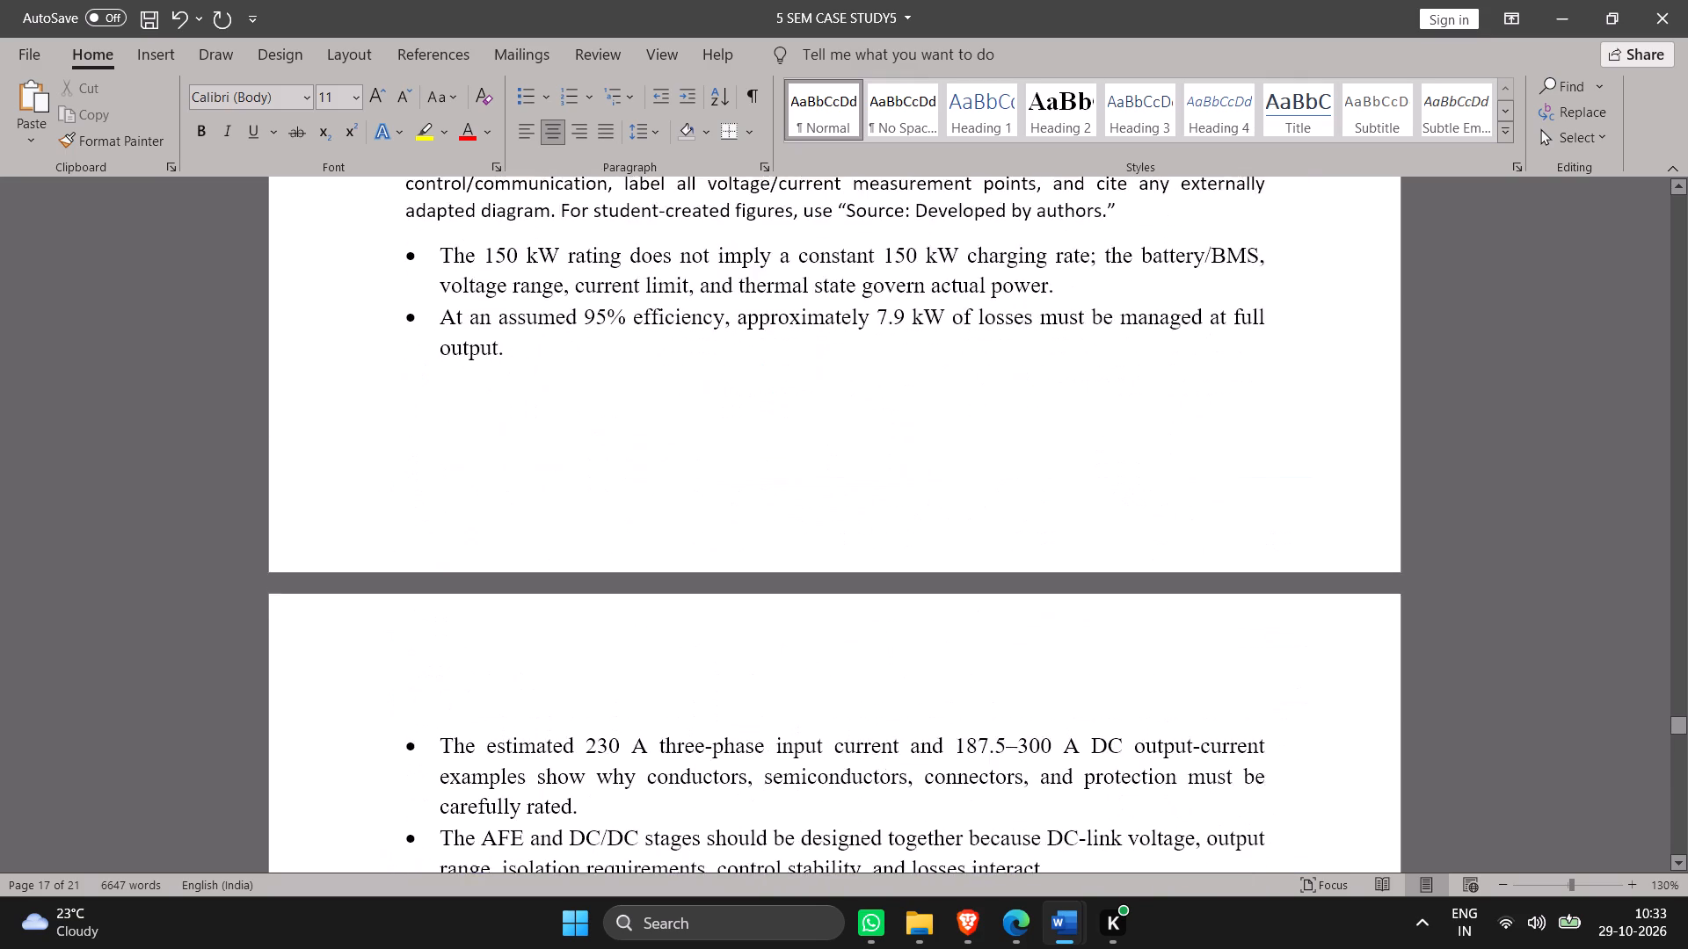
scroll(508, 532, up, 2)
click(945, 470)
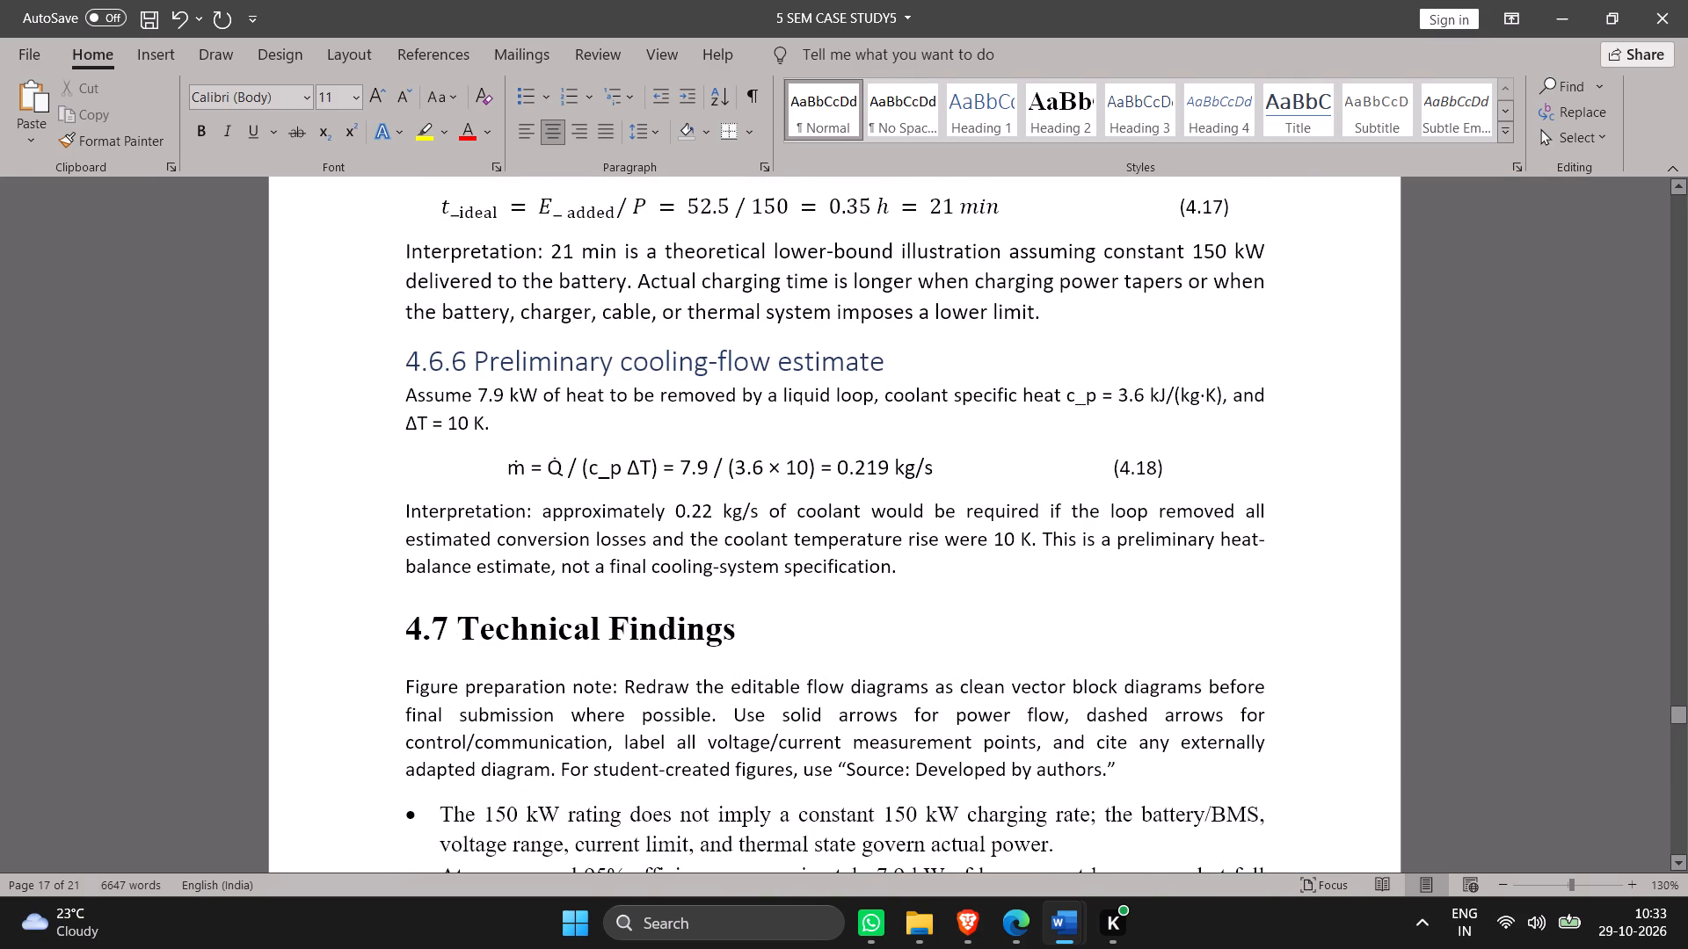
click(615, 469)
drag(605, 466, 590, 467)
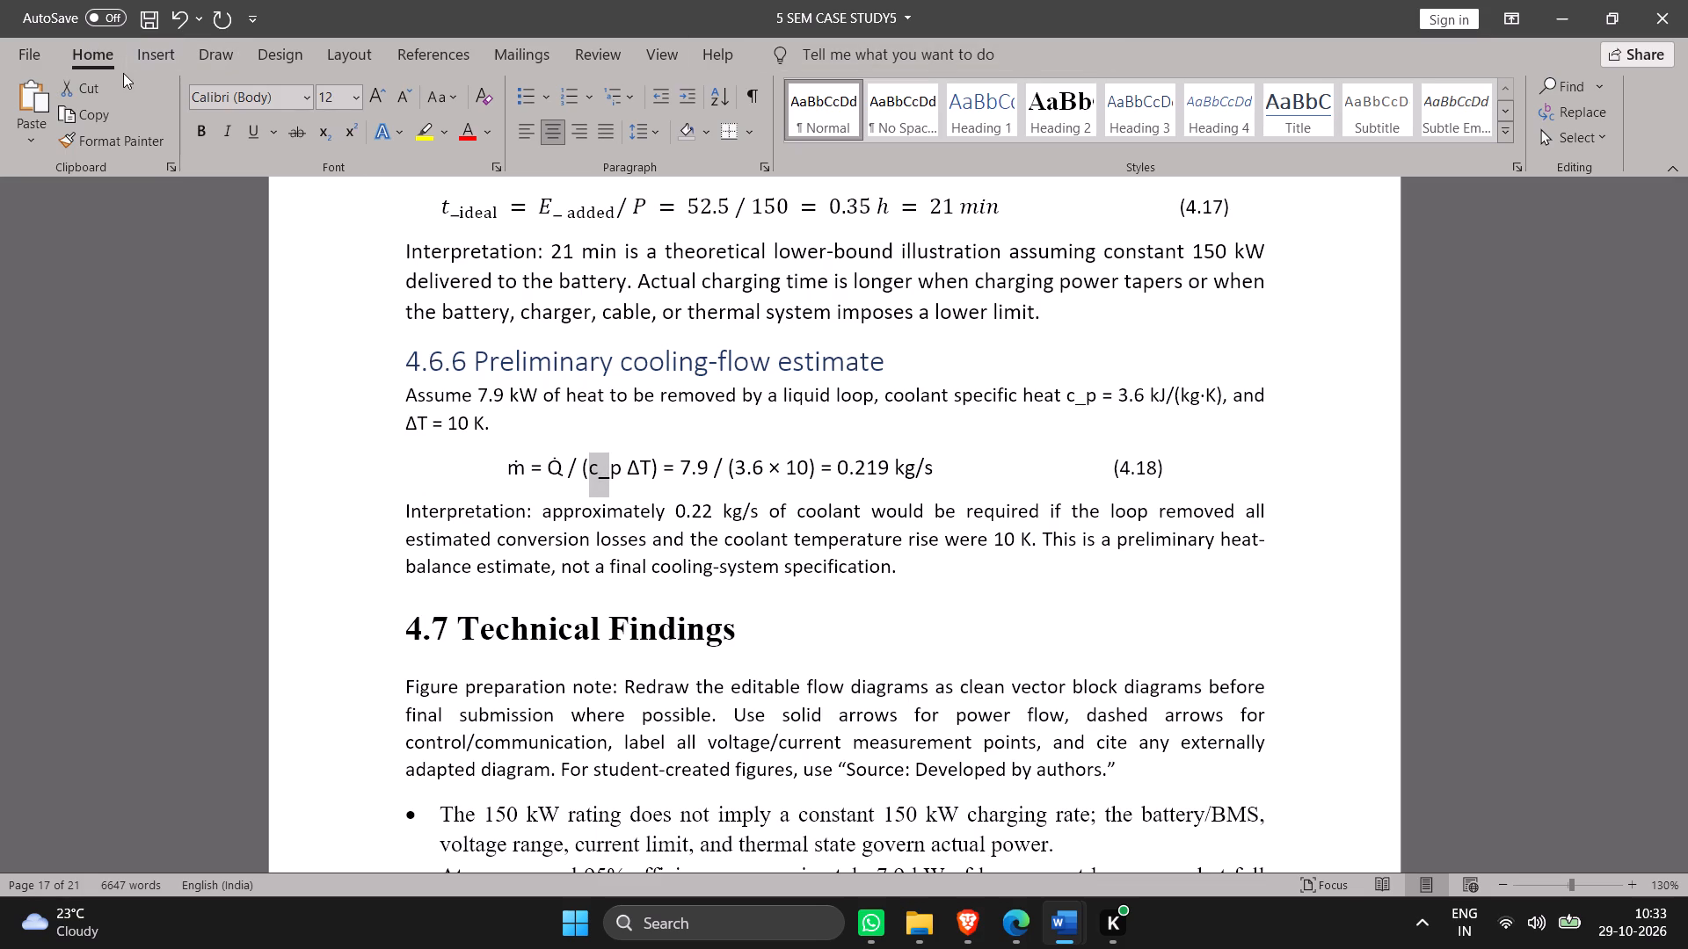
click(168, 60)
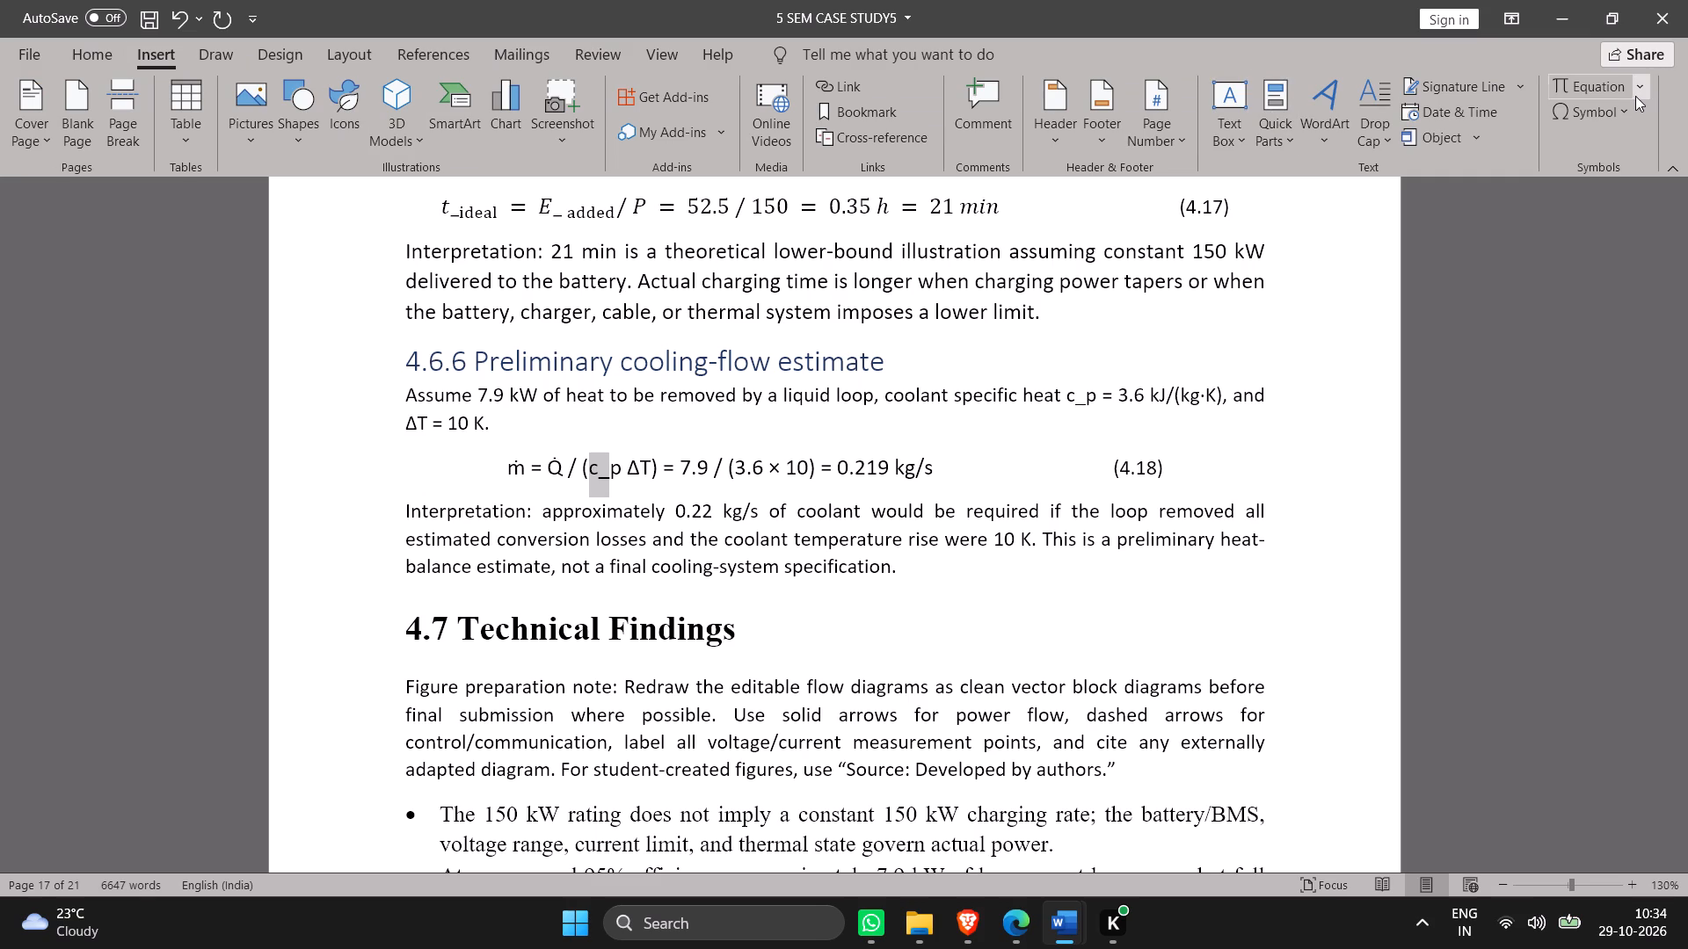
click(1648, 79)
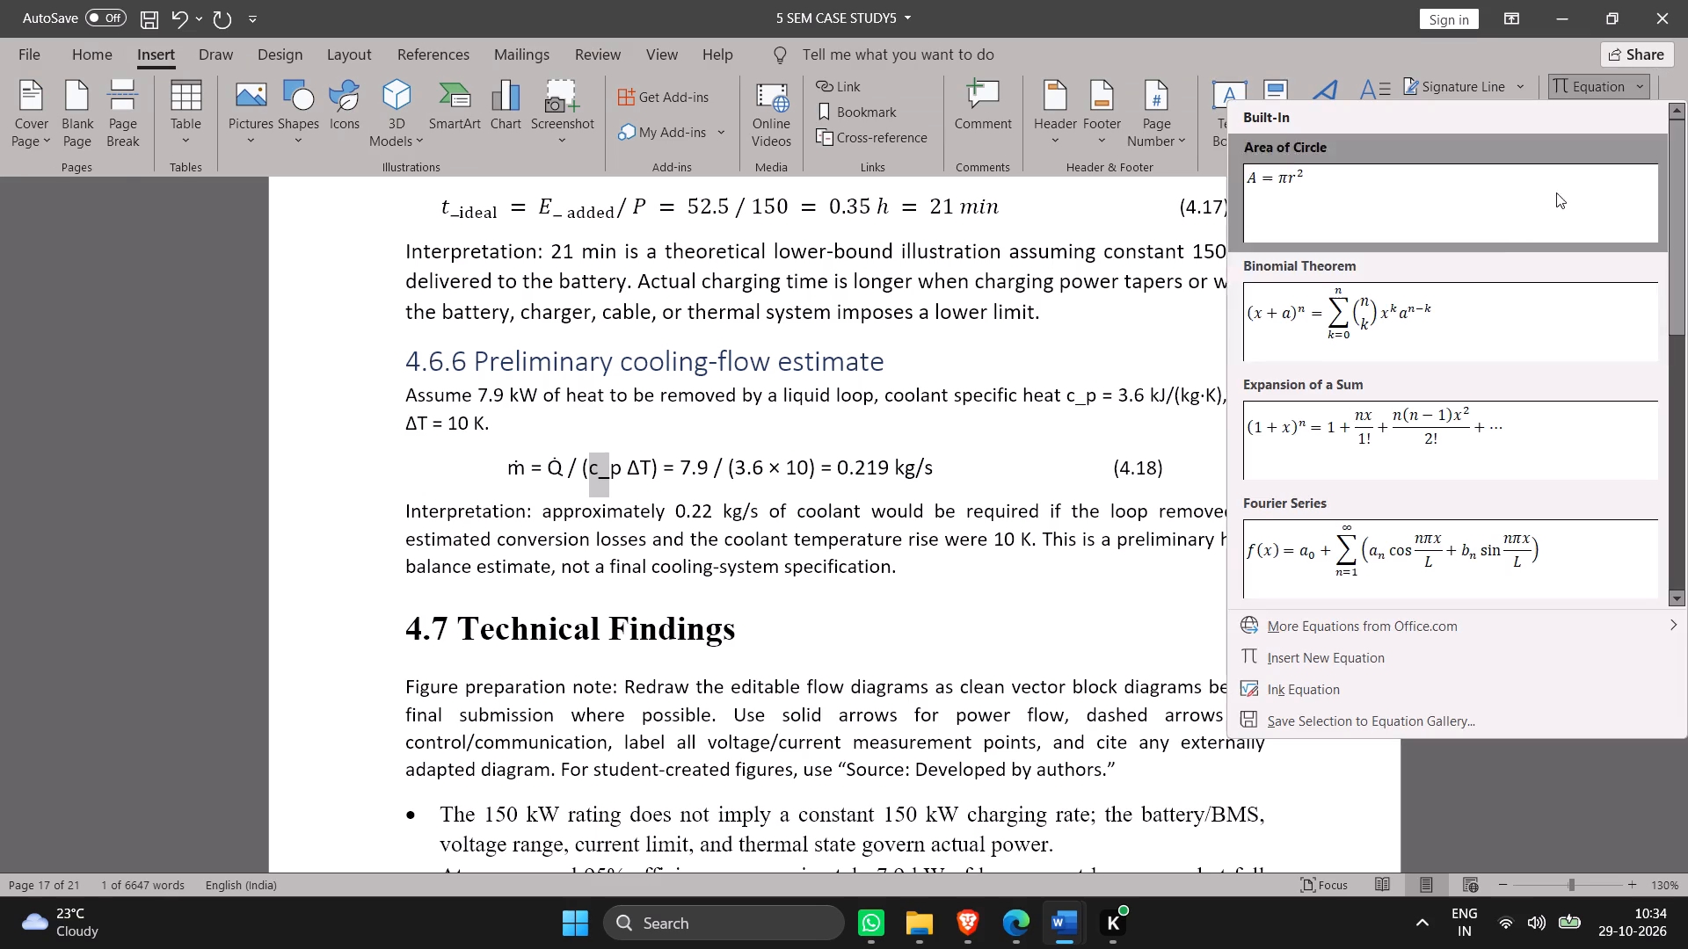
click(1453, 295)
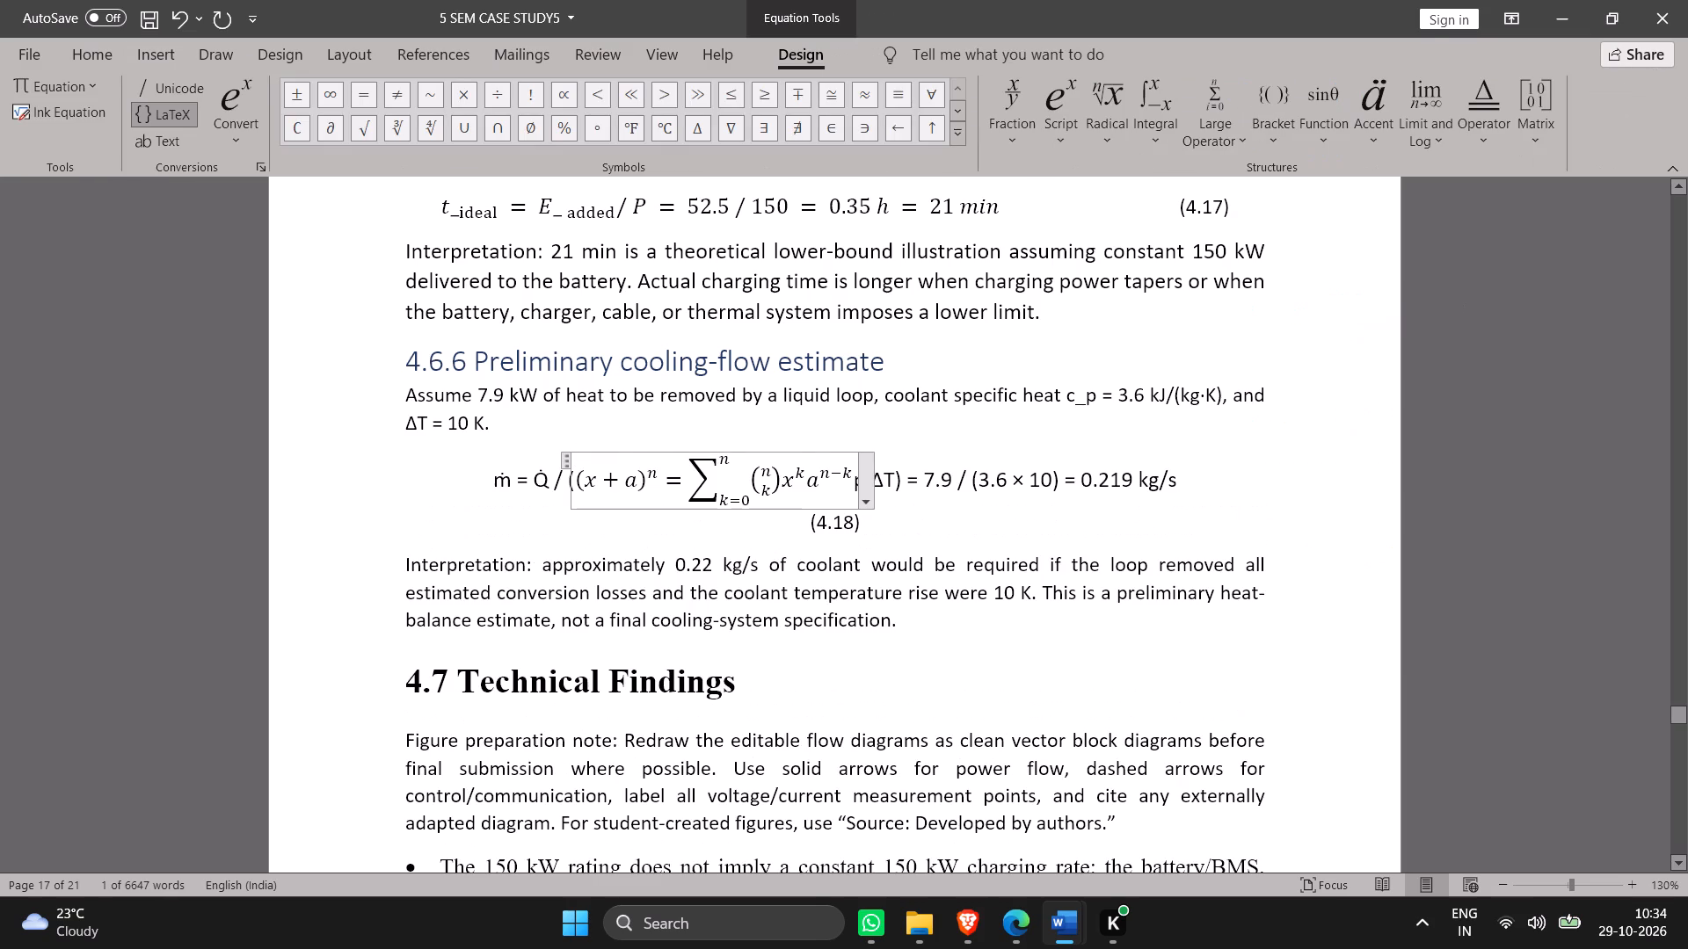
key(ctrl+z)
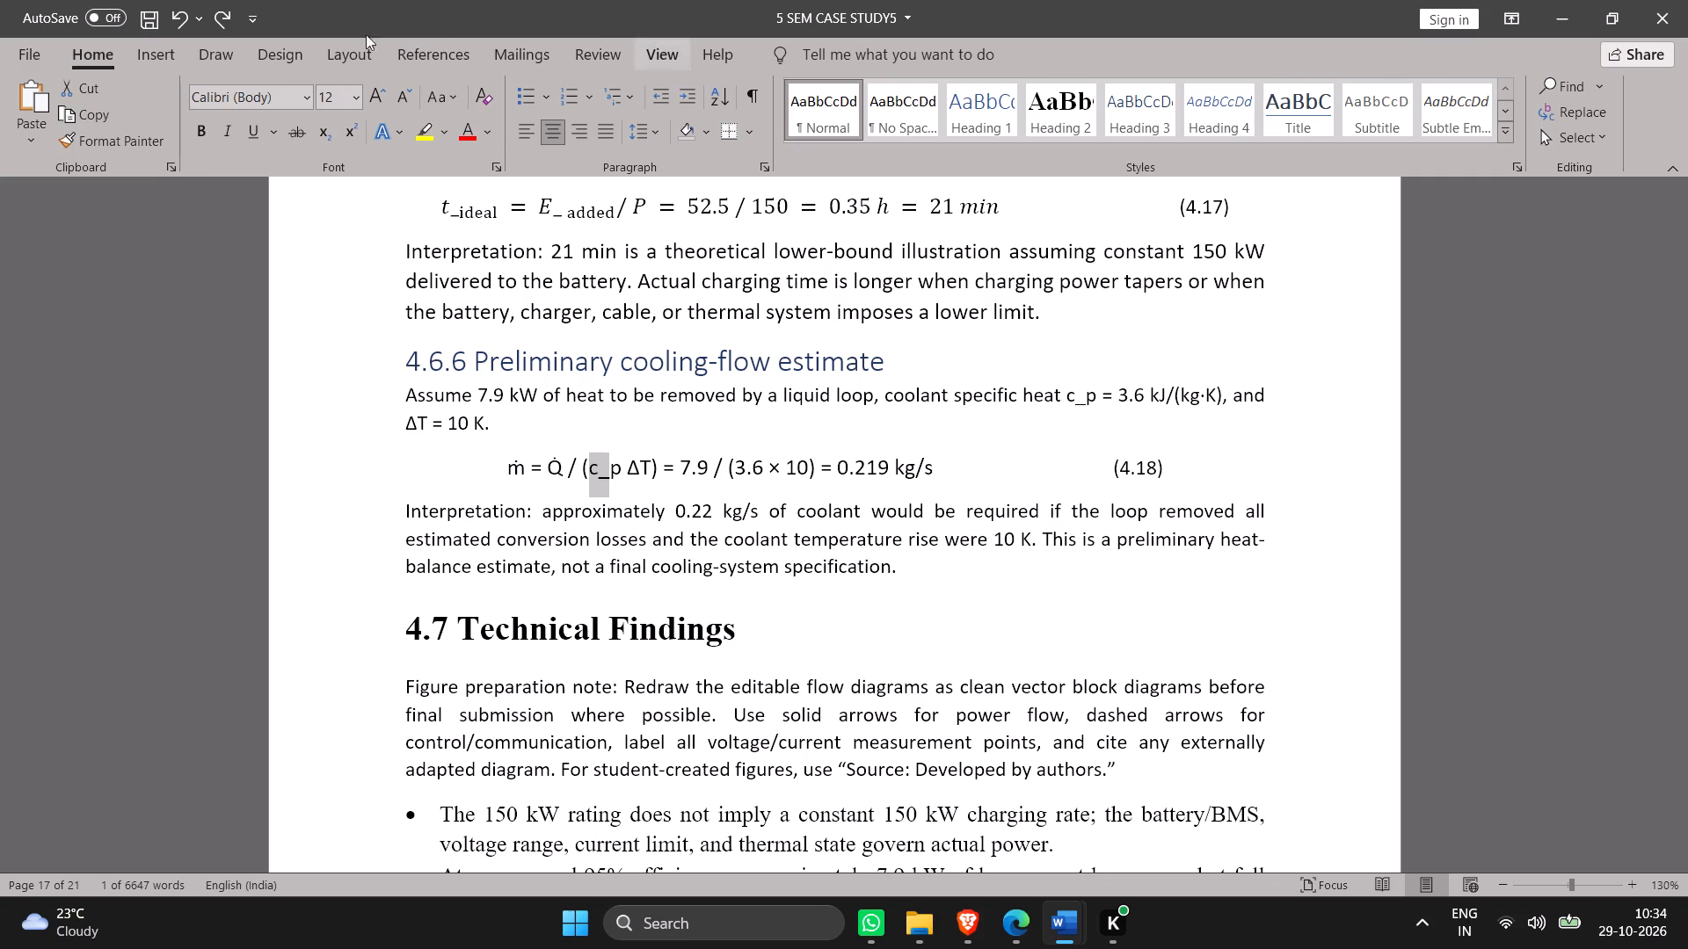
Turn the selected c_ in equation (4.18) into an equation with p as its subscript, and delete the leftover plain-size p.
click(149, 61)
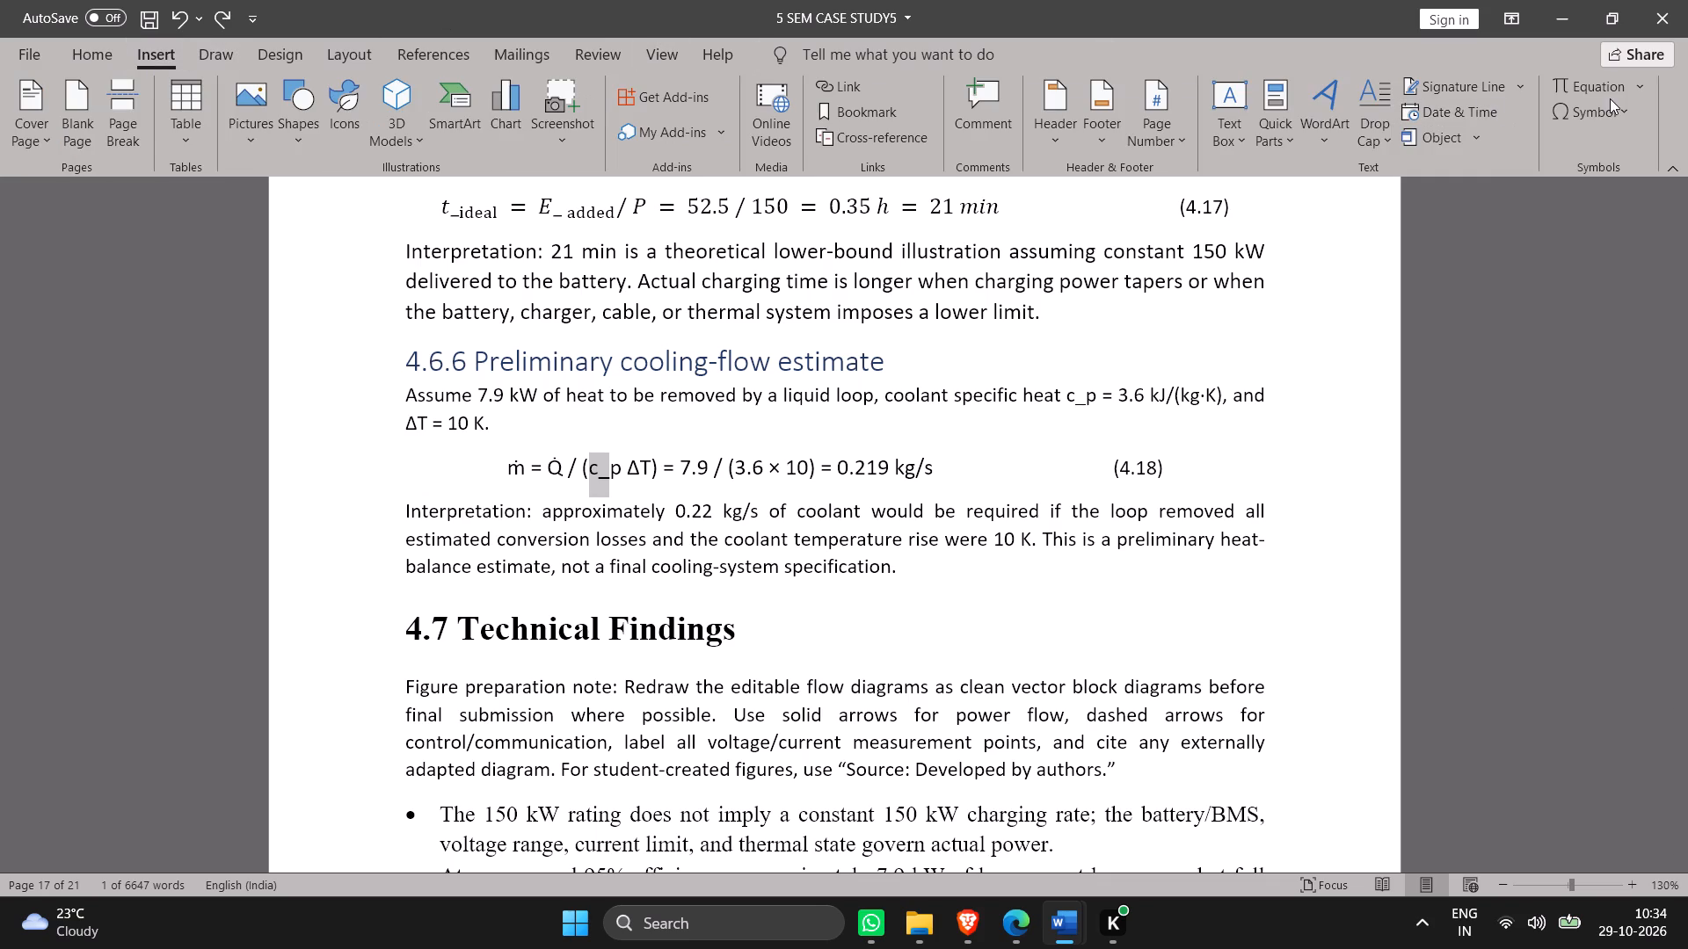
click(1619, 86)
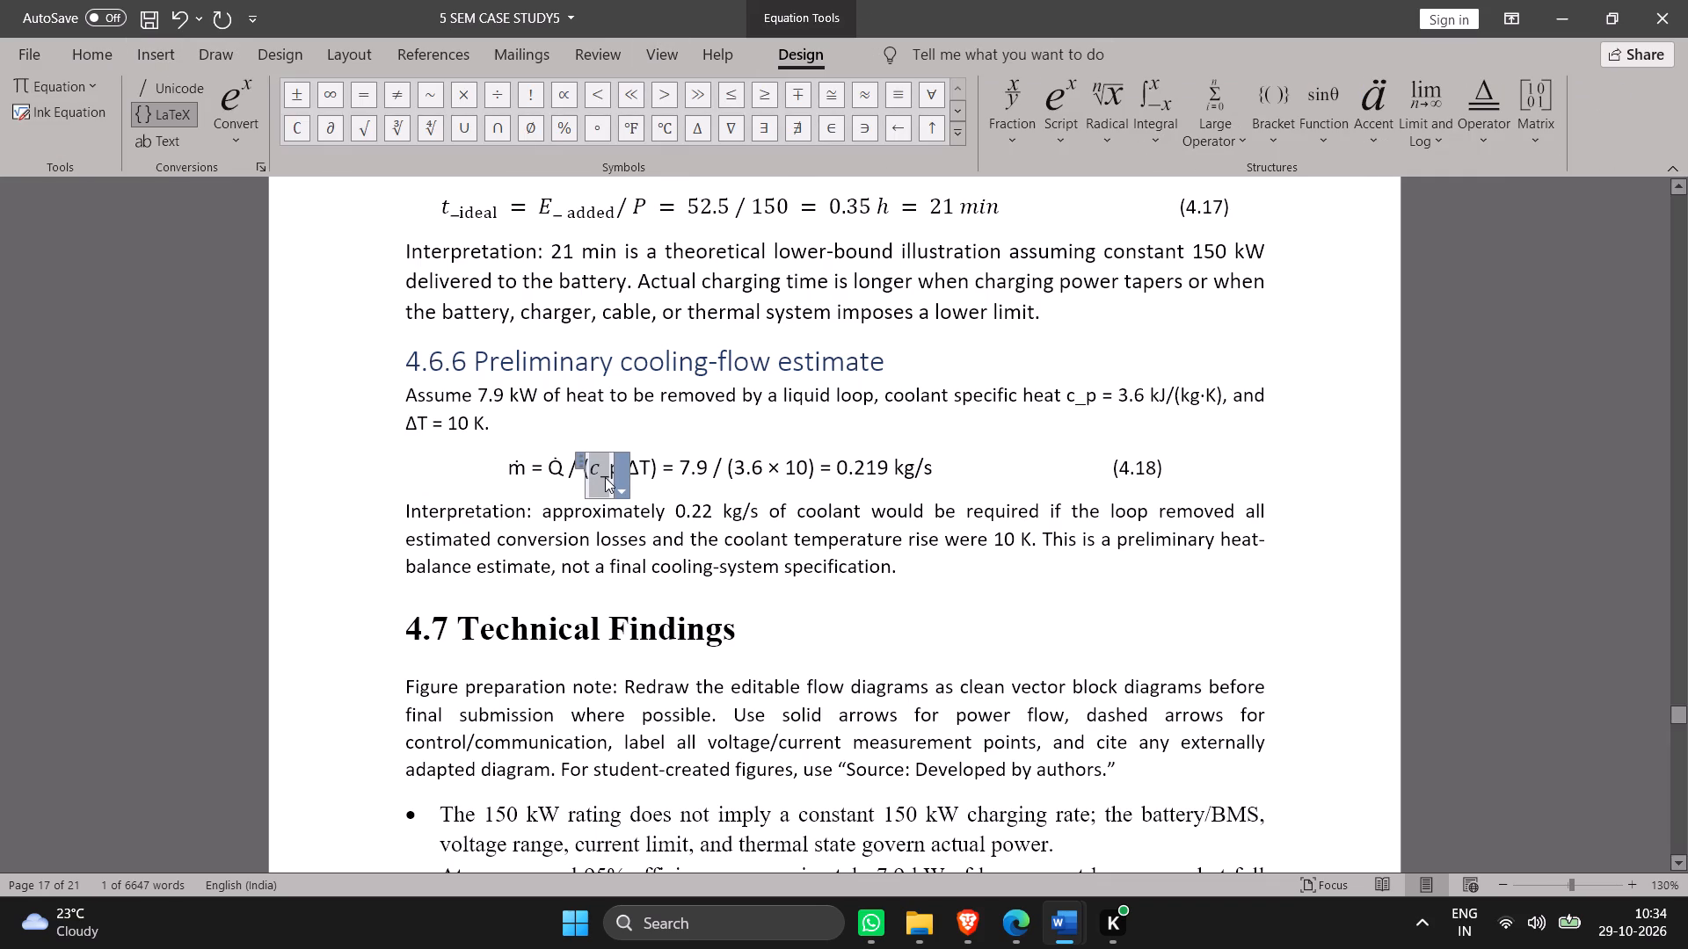
click(1061, 135)
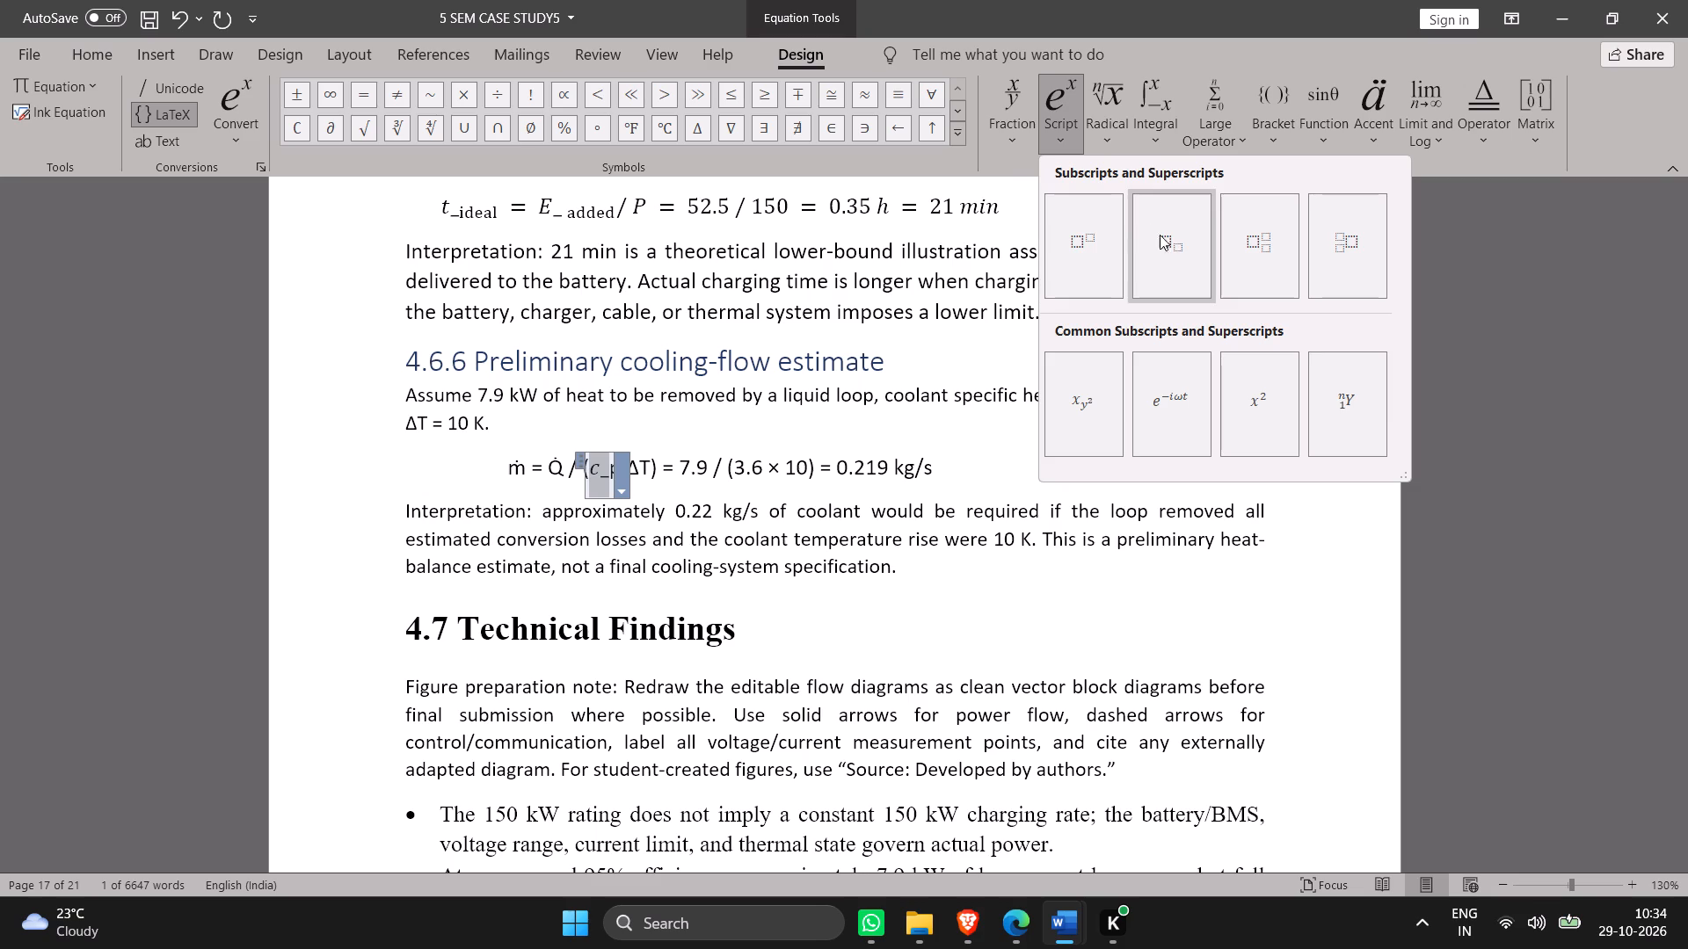
click(1165, 242)
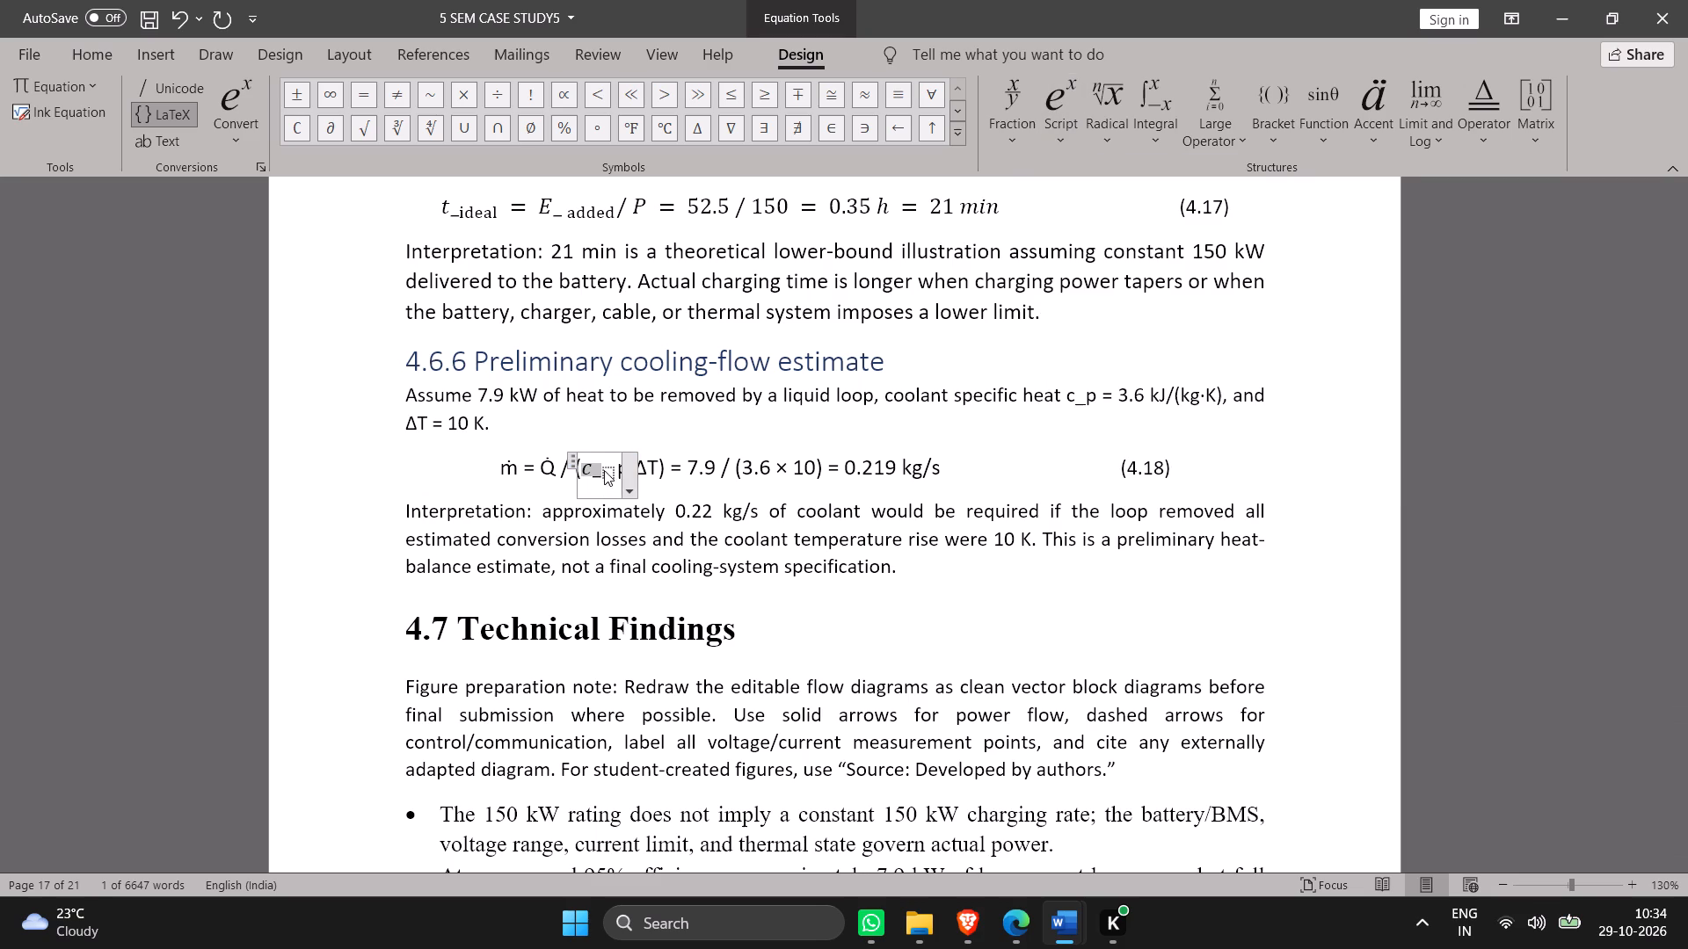
click(607, 468)
key(p)
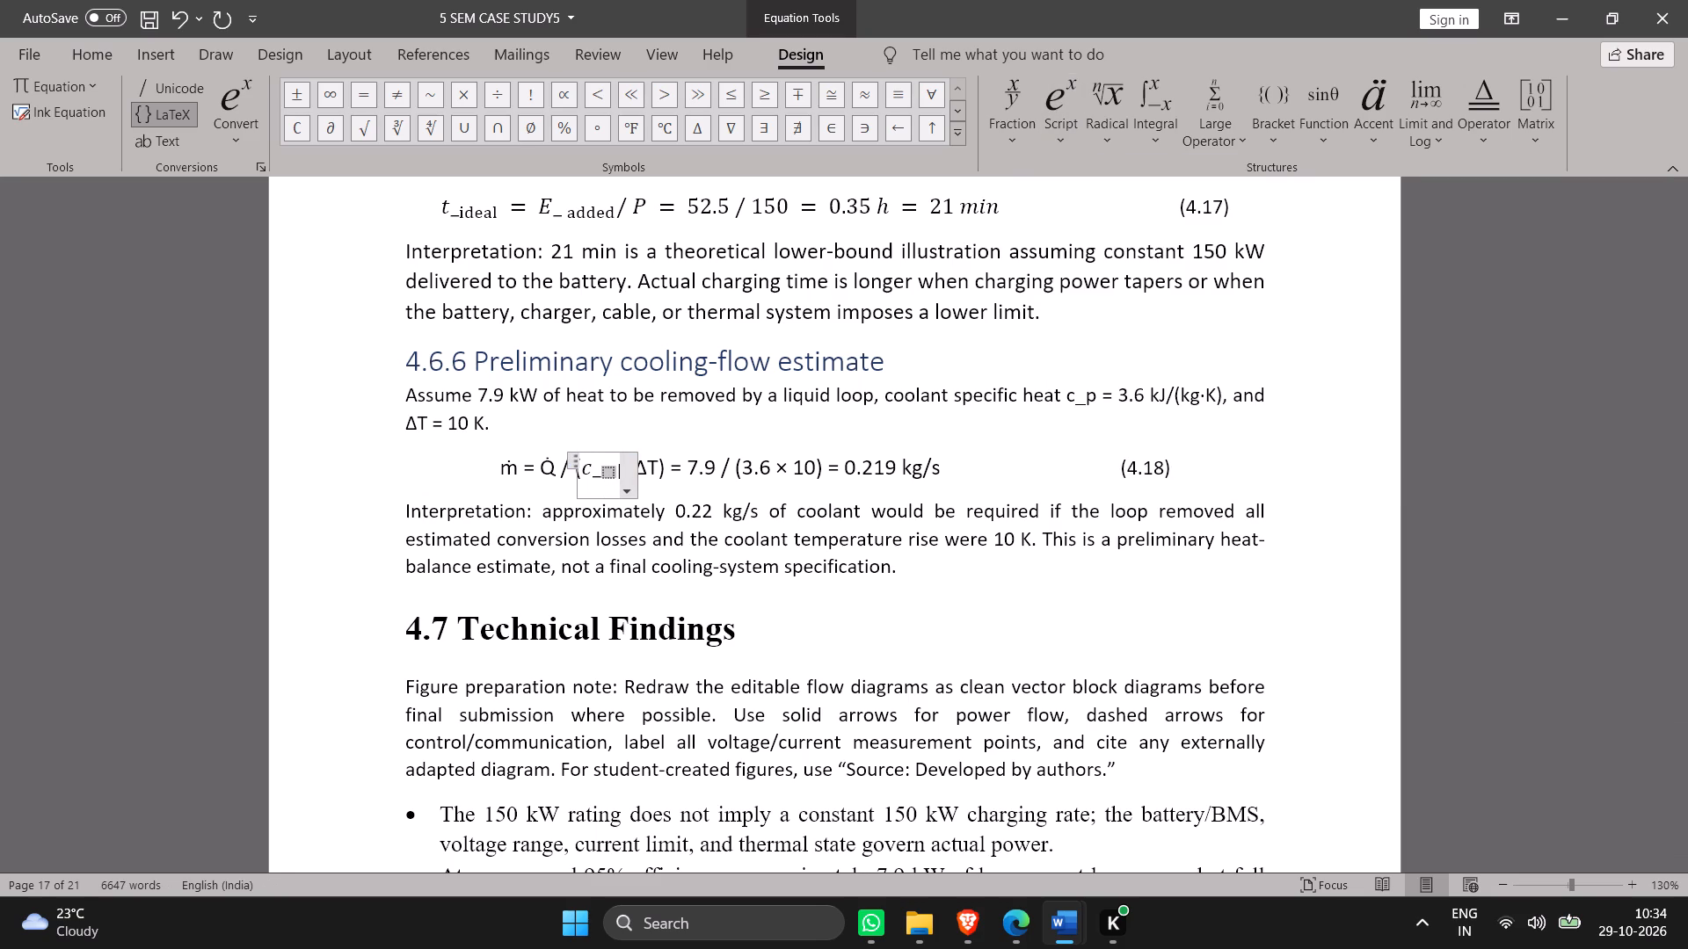
click(663, 483)
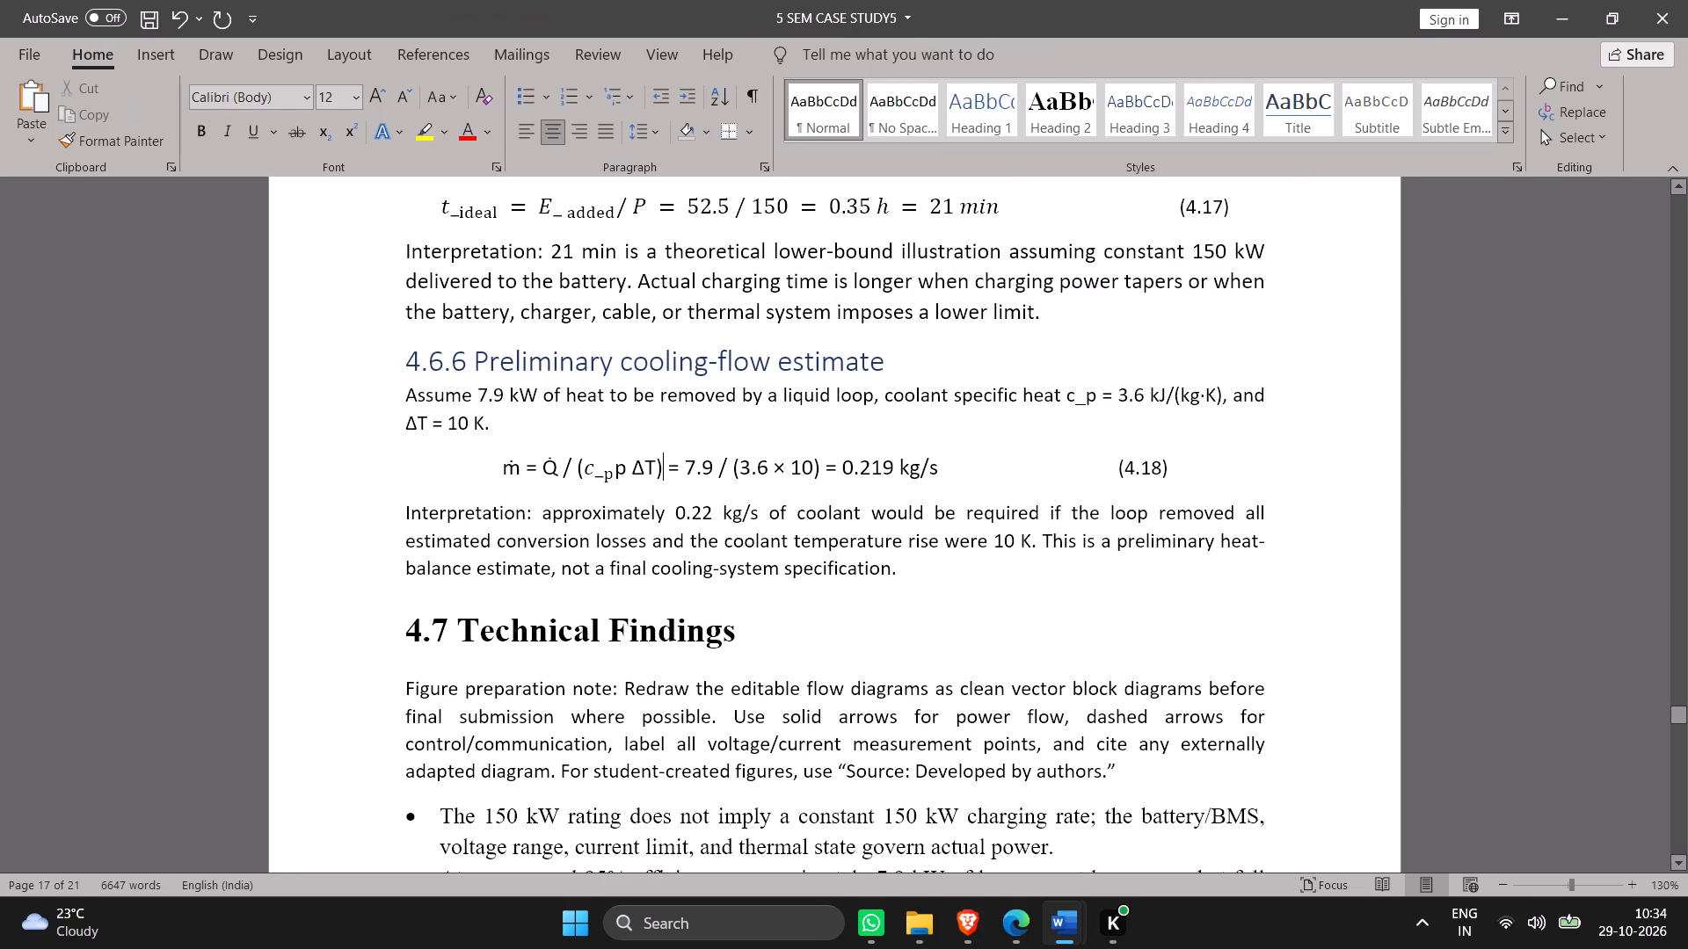
click(624, 467)
key(BackSpace)
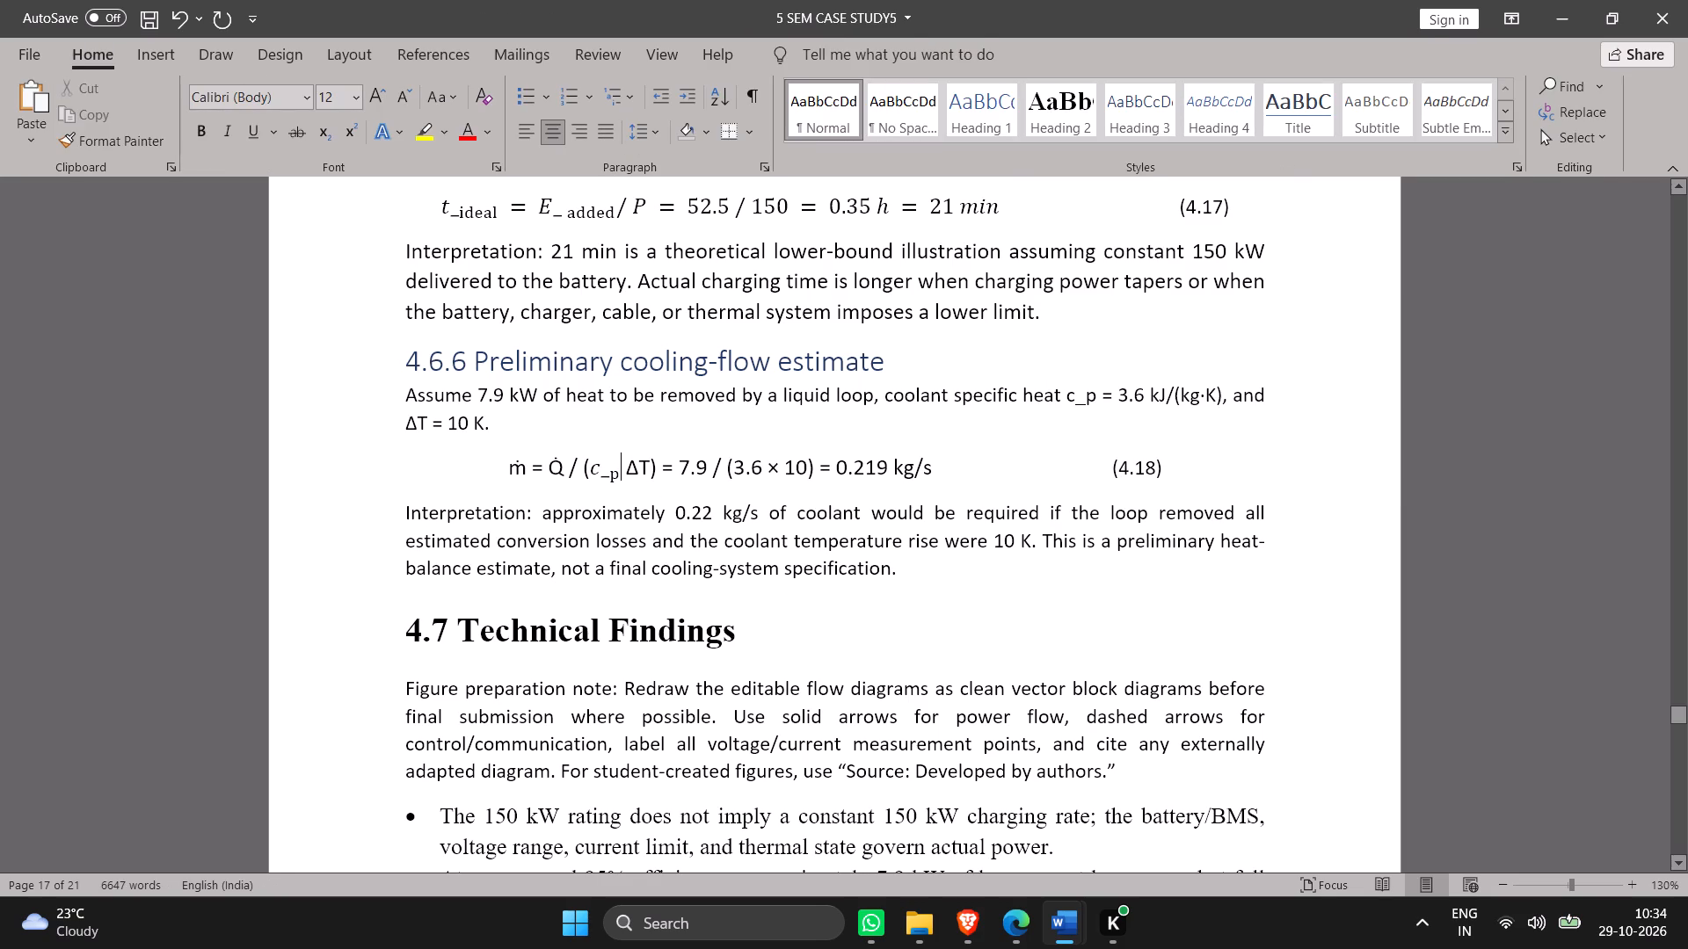
Look through the report from chapter 5 to section 7.2, and back through chapters 4 and 3, checking equations and layout.
scroll(542, 561, down, 3)
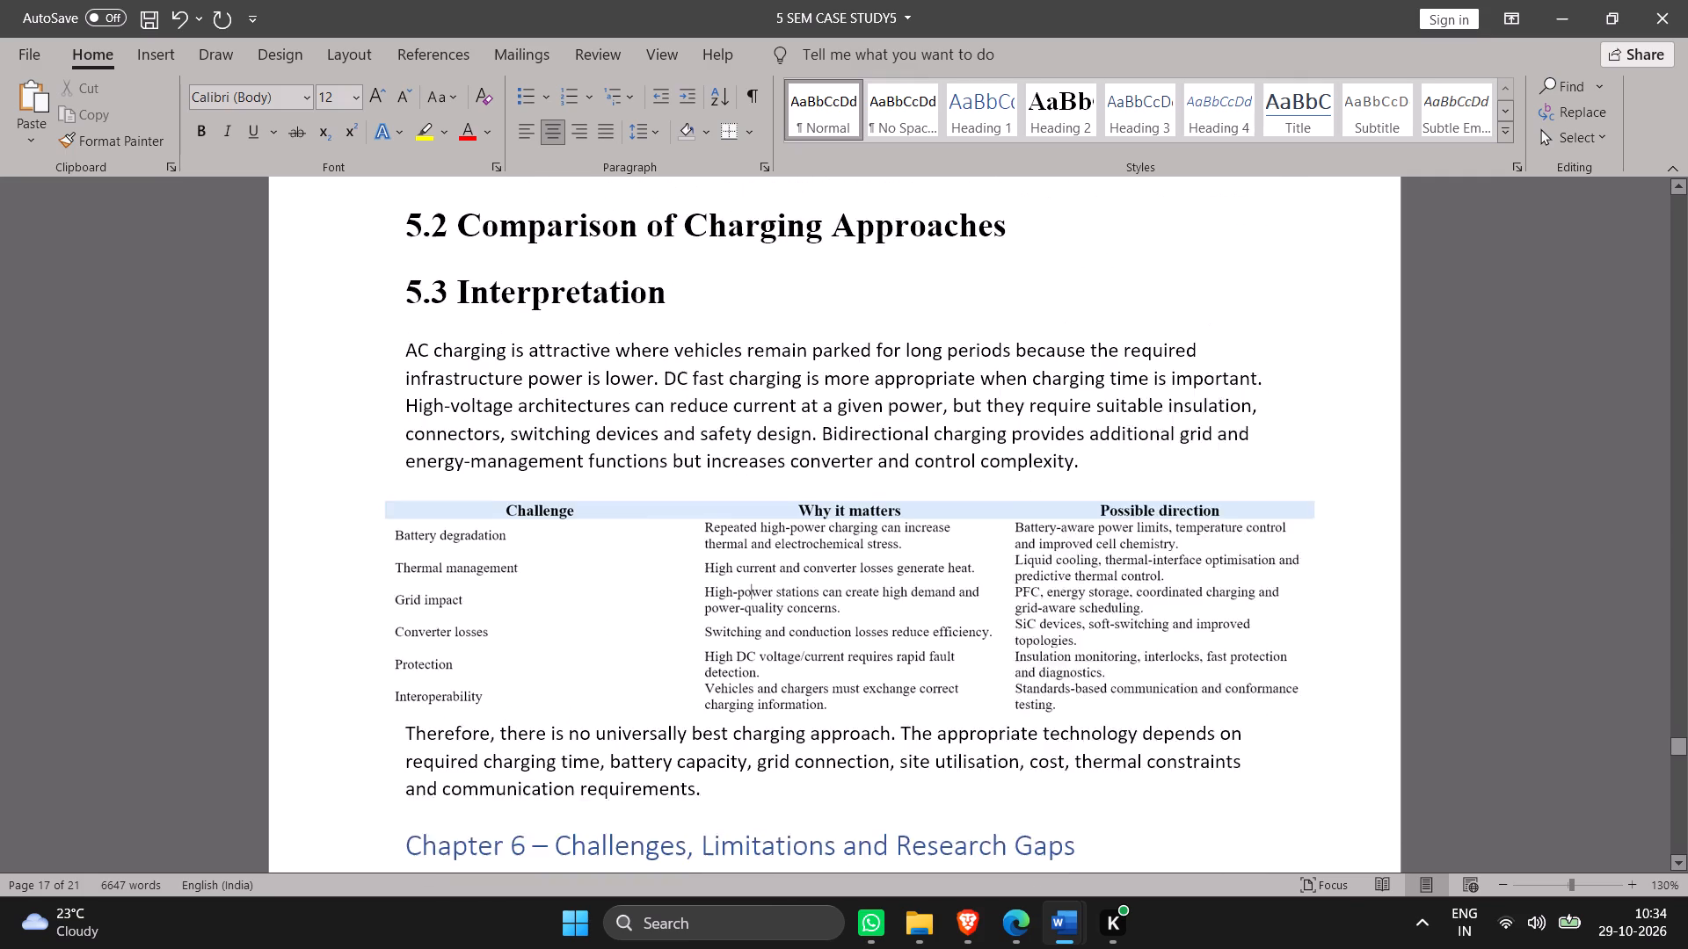
scroll(542, 561, down, 10)
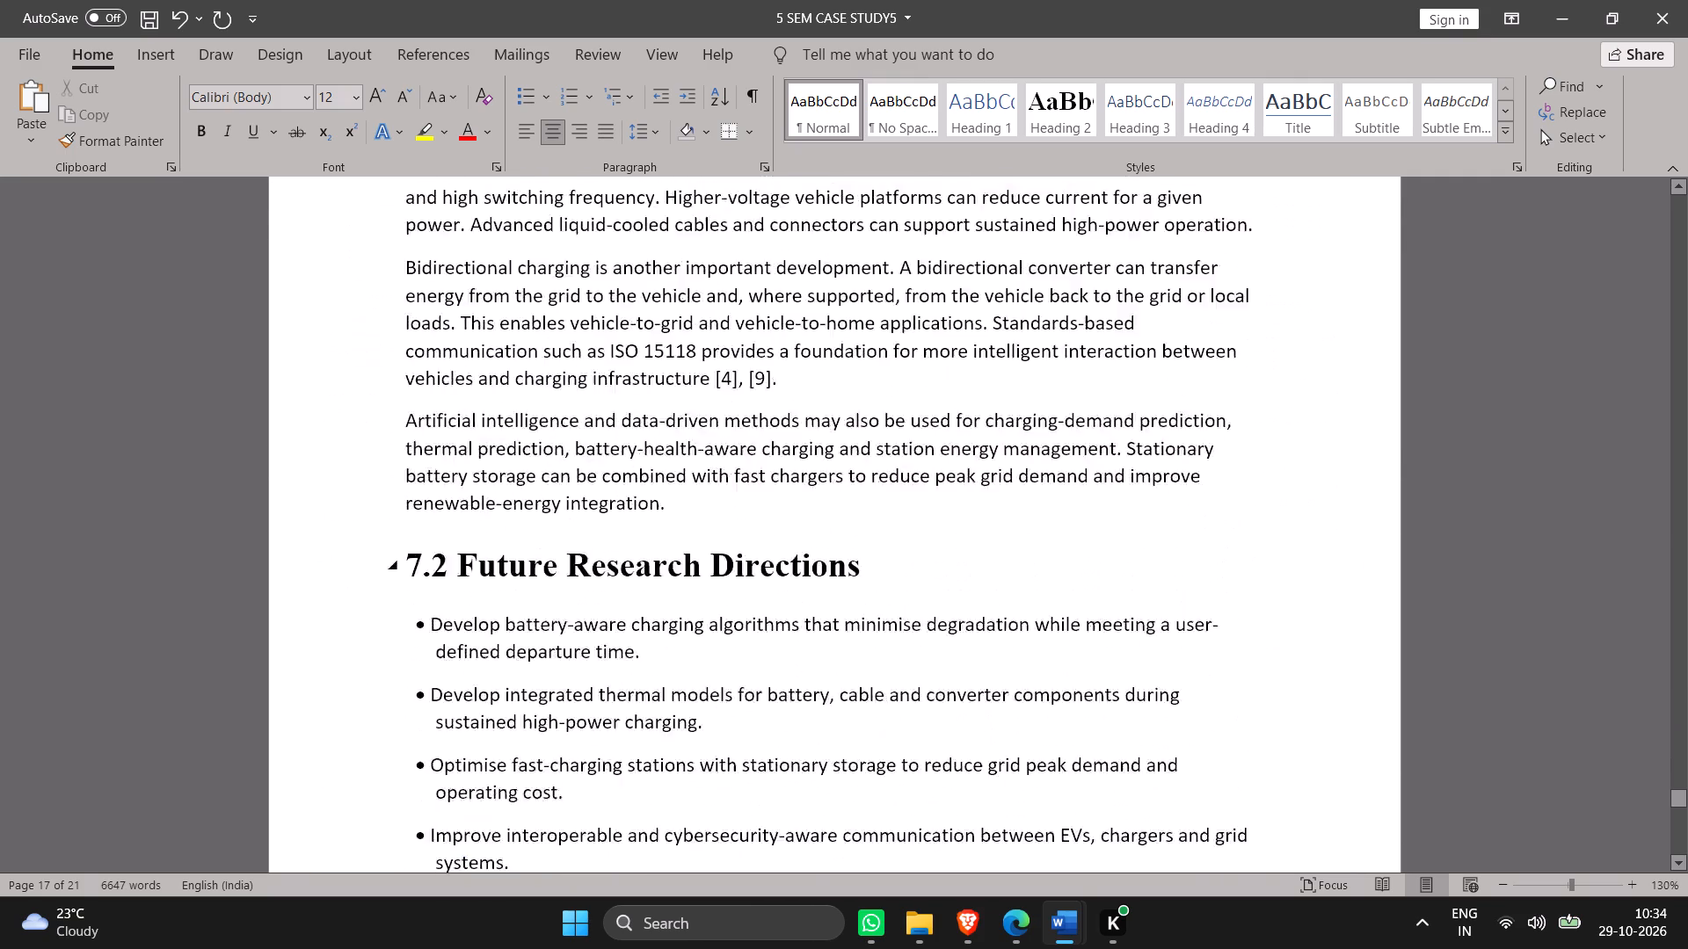
scroll(542, 561, up, 7)
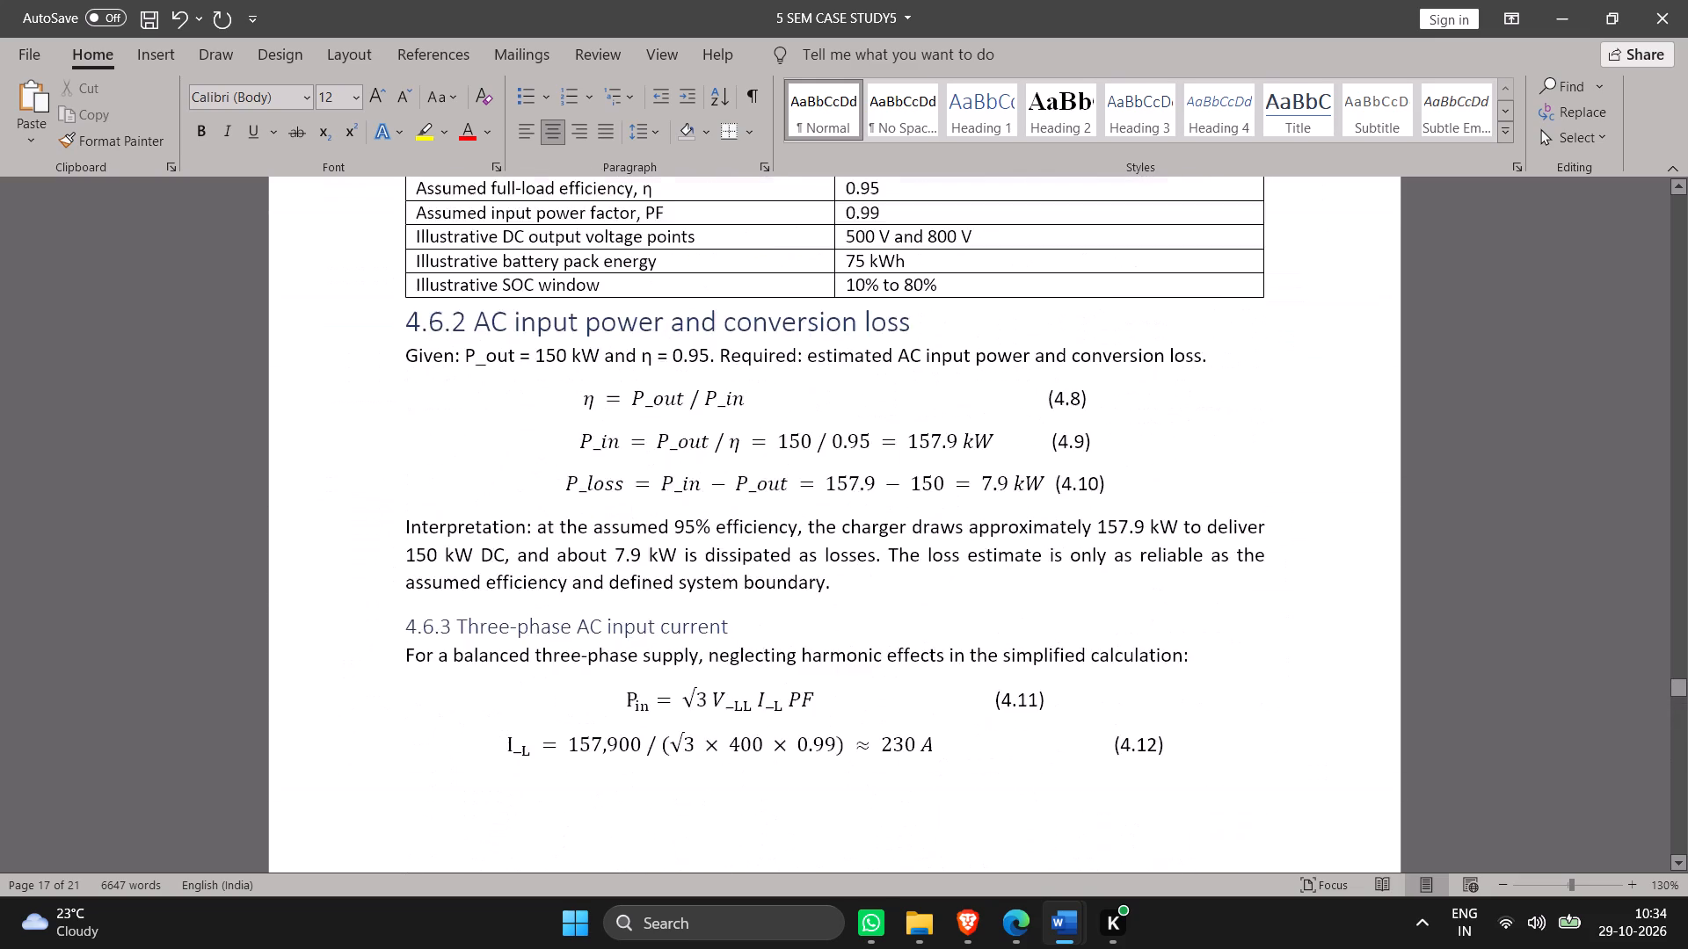
scroll(542, 561, up, 7)
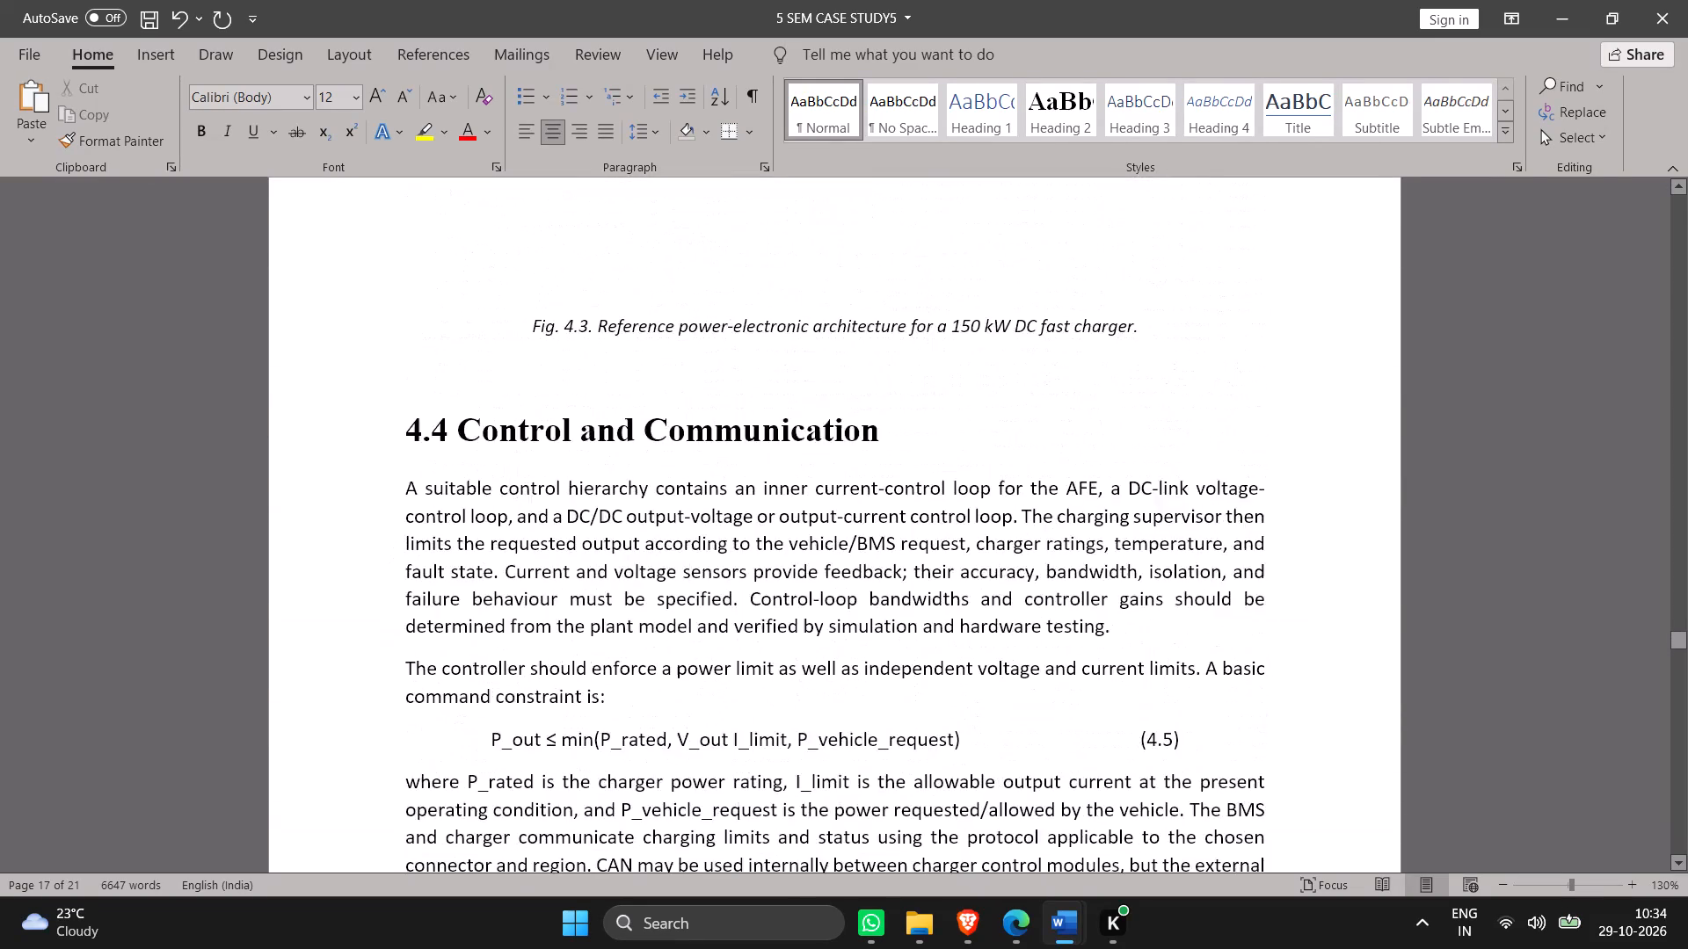
scroll(542, 561, up, 5)
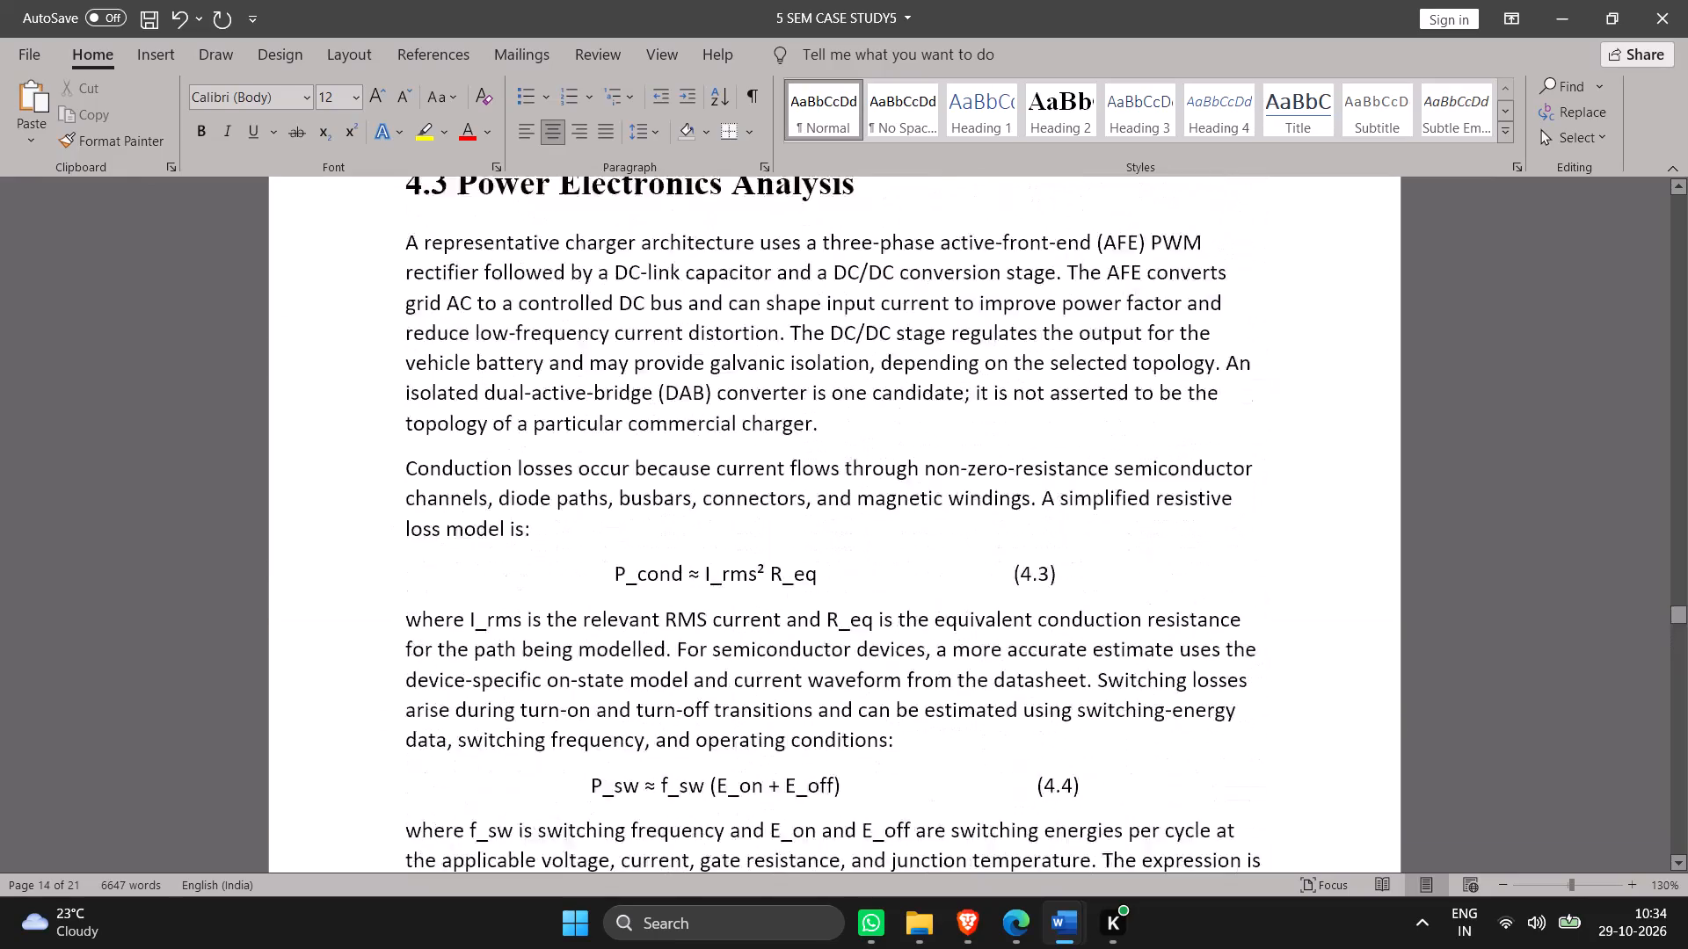
scroll(542, 561, up, 3)
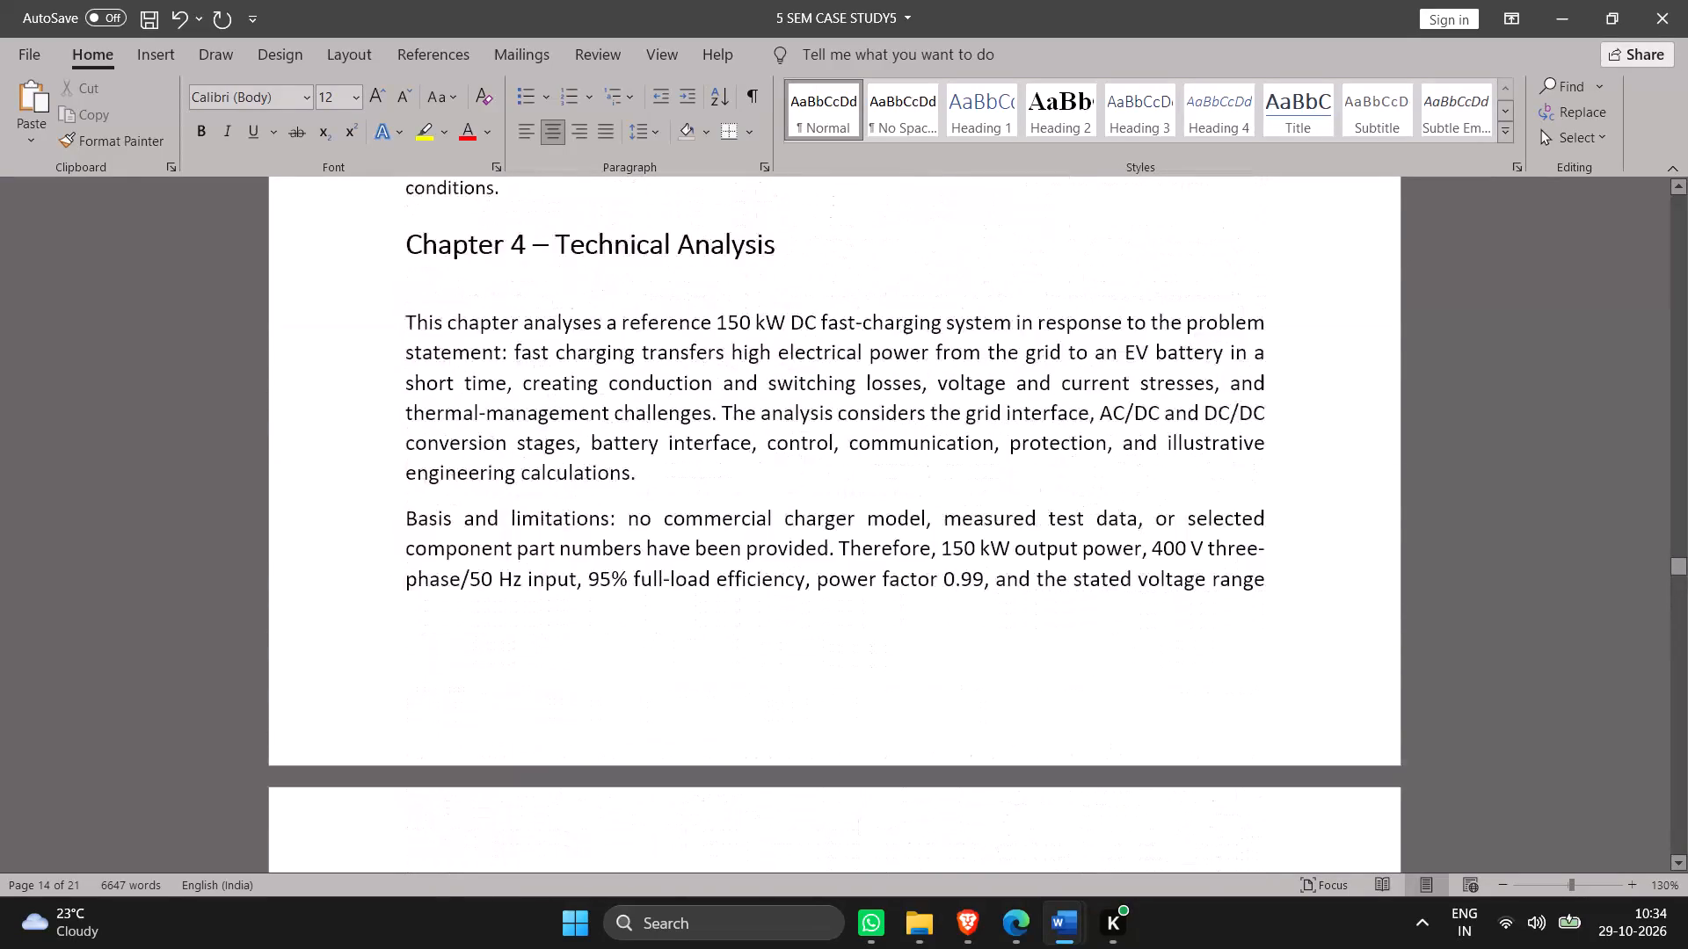
scroll(542, 561, up, 3)
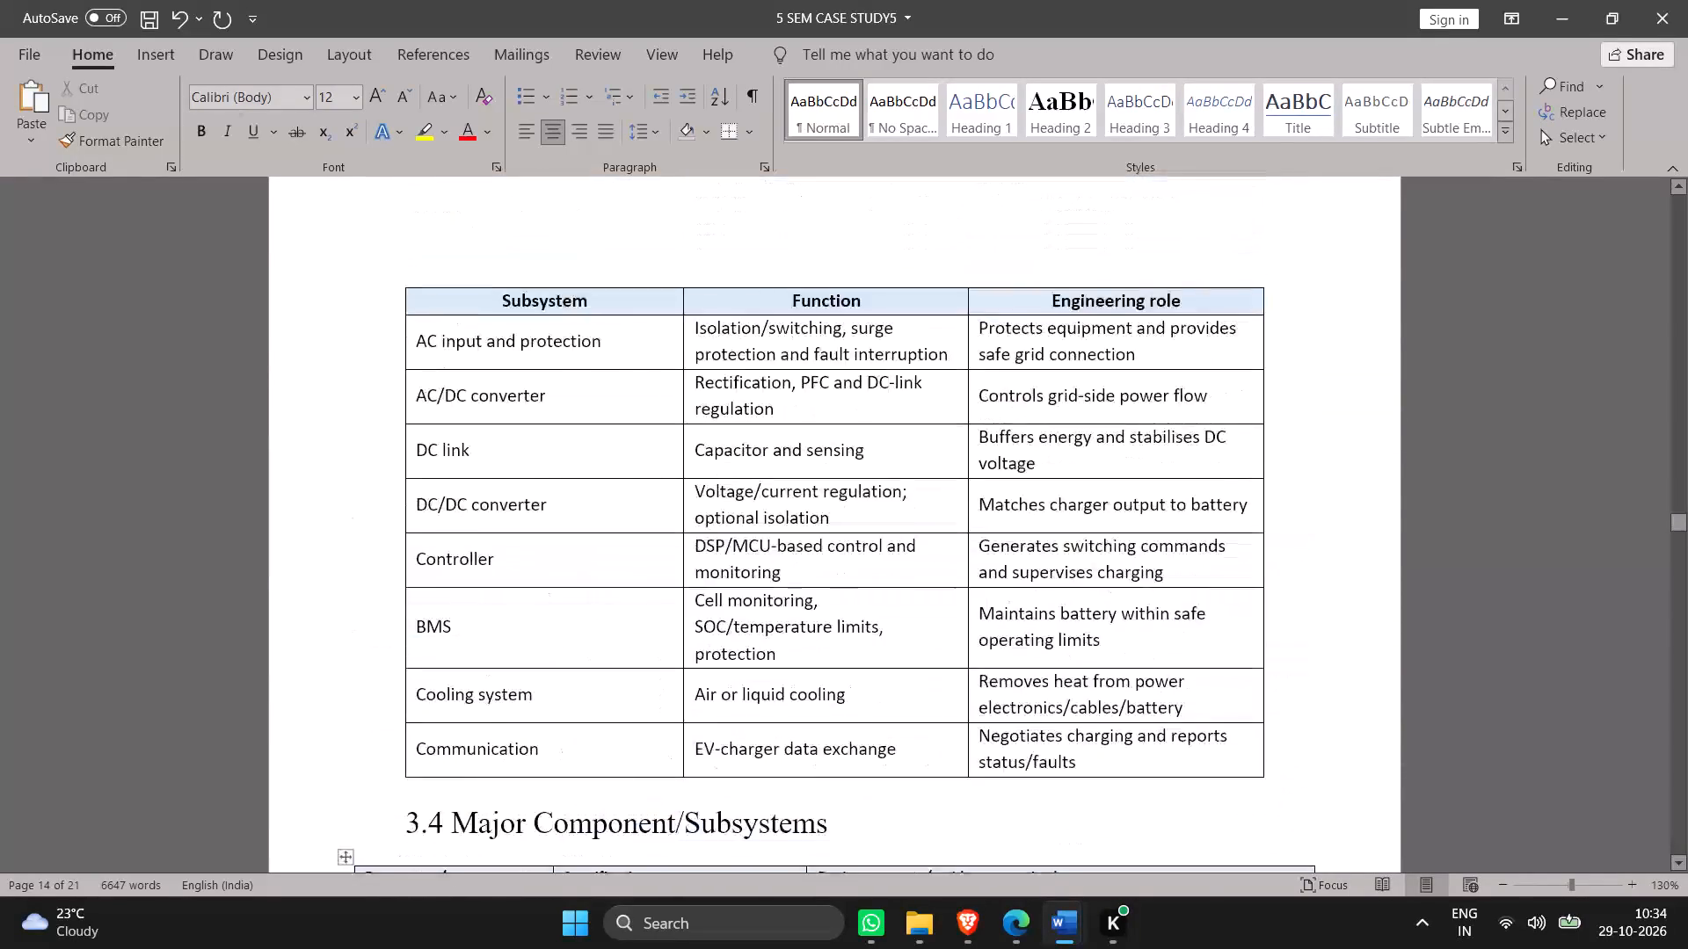
scroll(542, 561, up, 3)
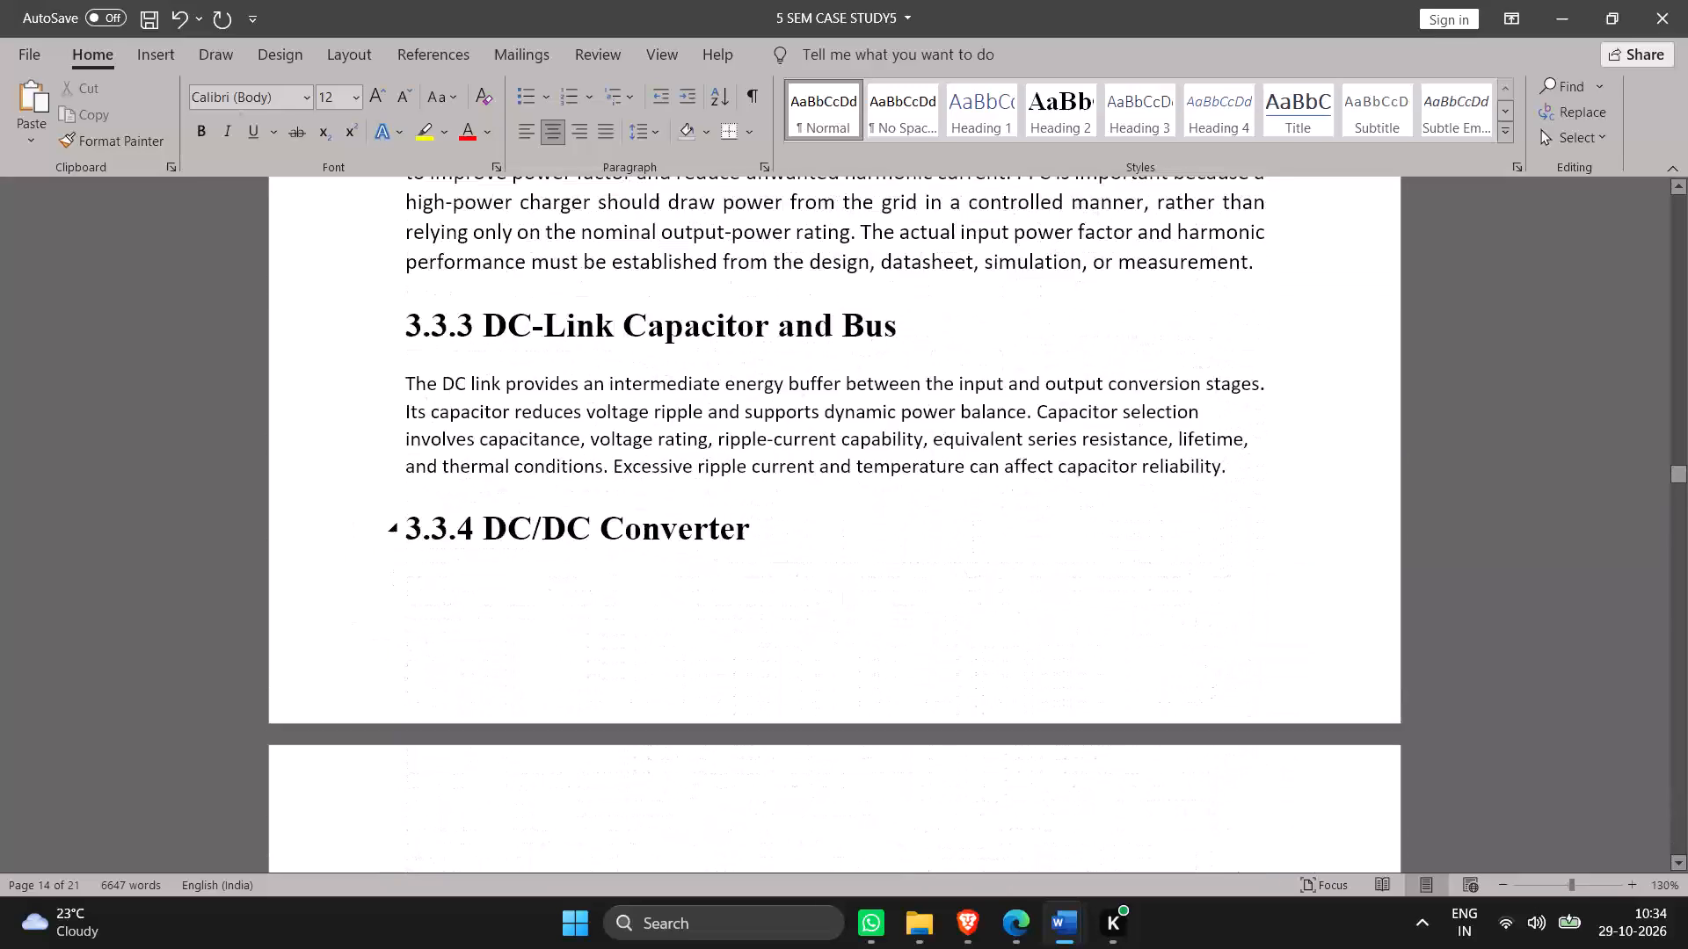
Copy the section 3.2 block diagram text, from THREE-PHASE AC GRID through EV battery pack + battery-management system (BMS).
scroll(542, 561, up, 2)
scroll(542, 561, down, 2)
scroll(542, 561, up, 1)
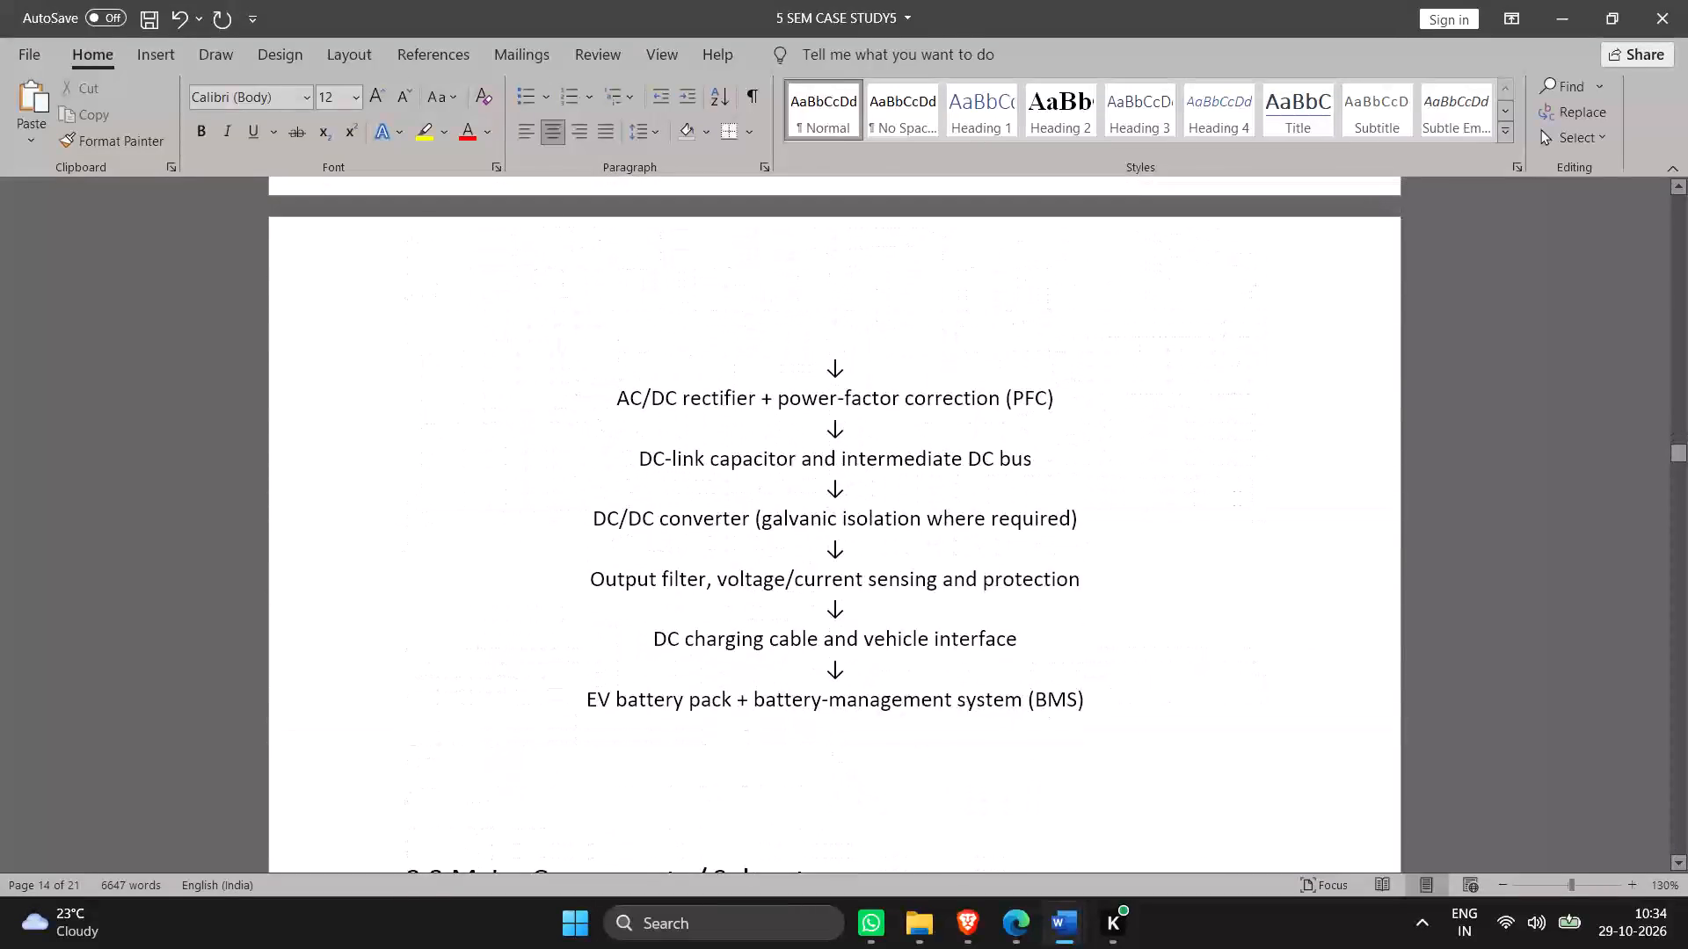
scroll(542, 561, up, 2)
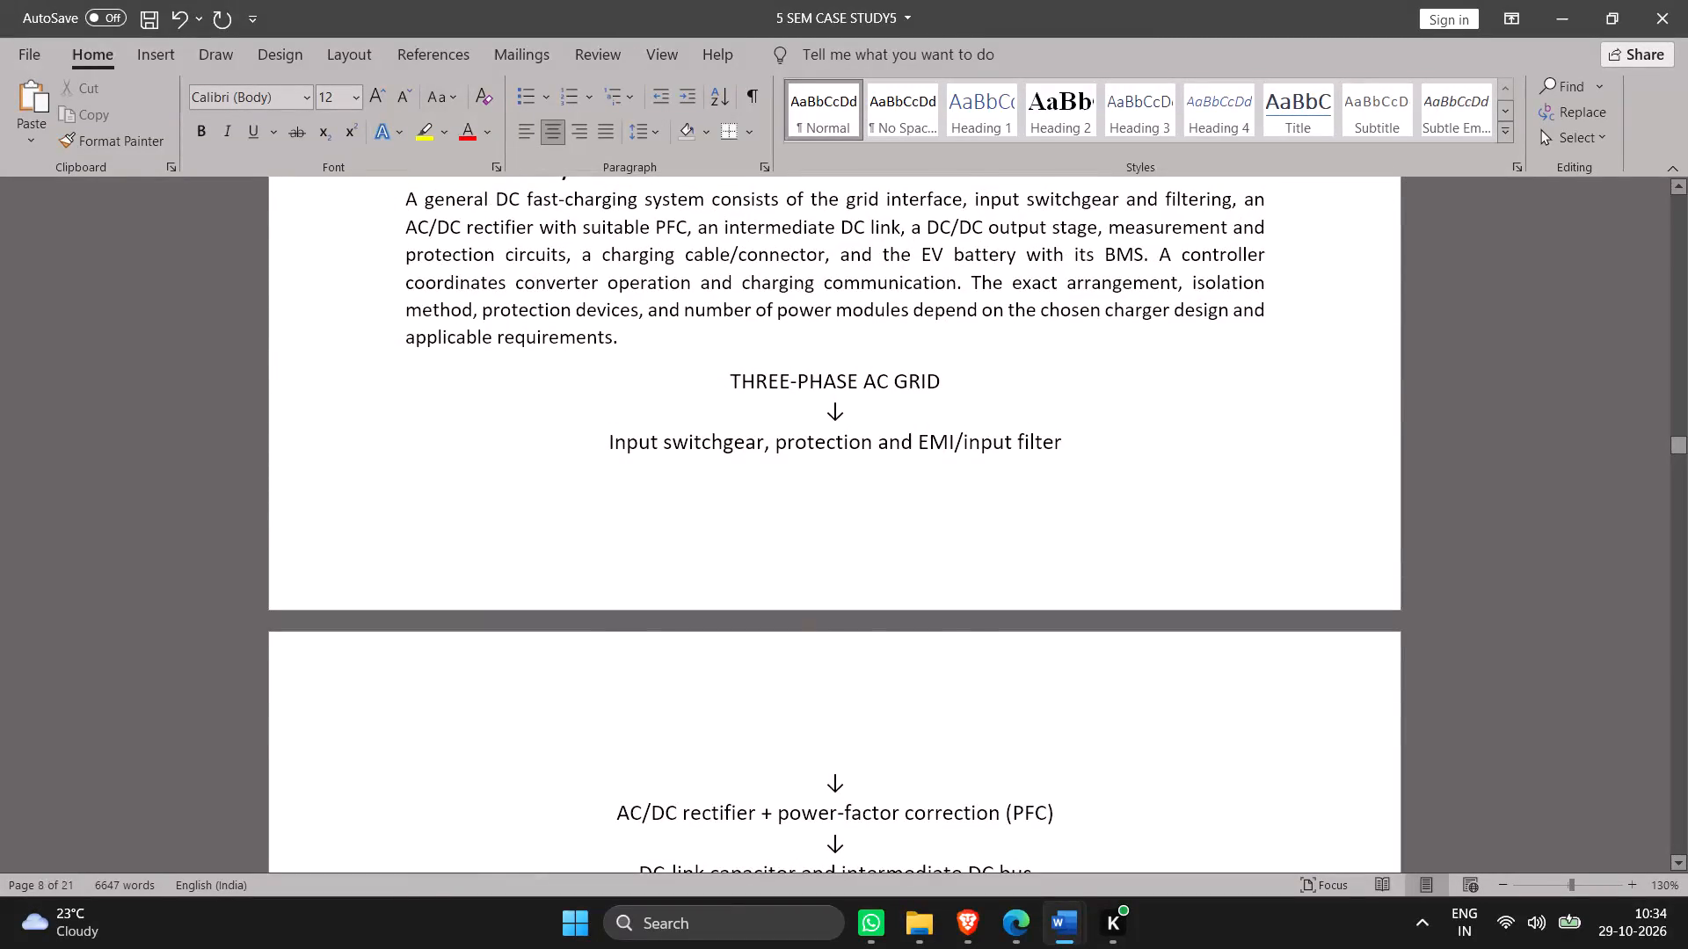
drag(703, 375, 953, 863)
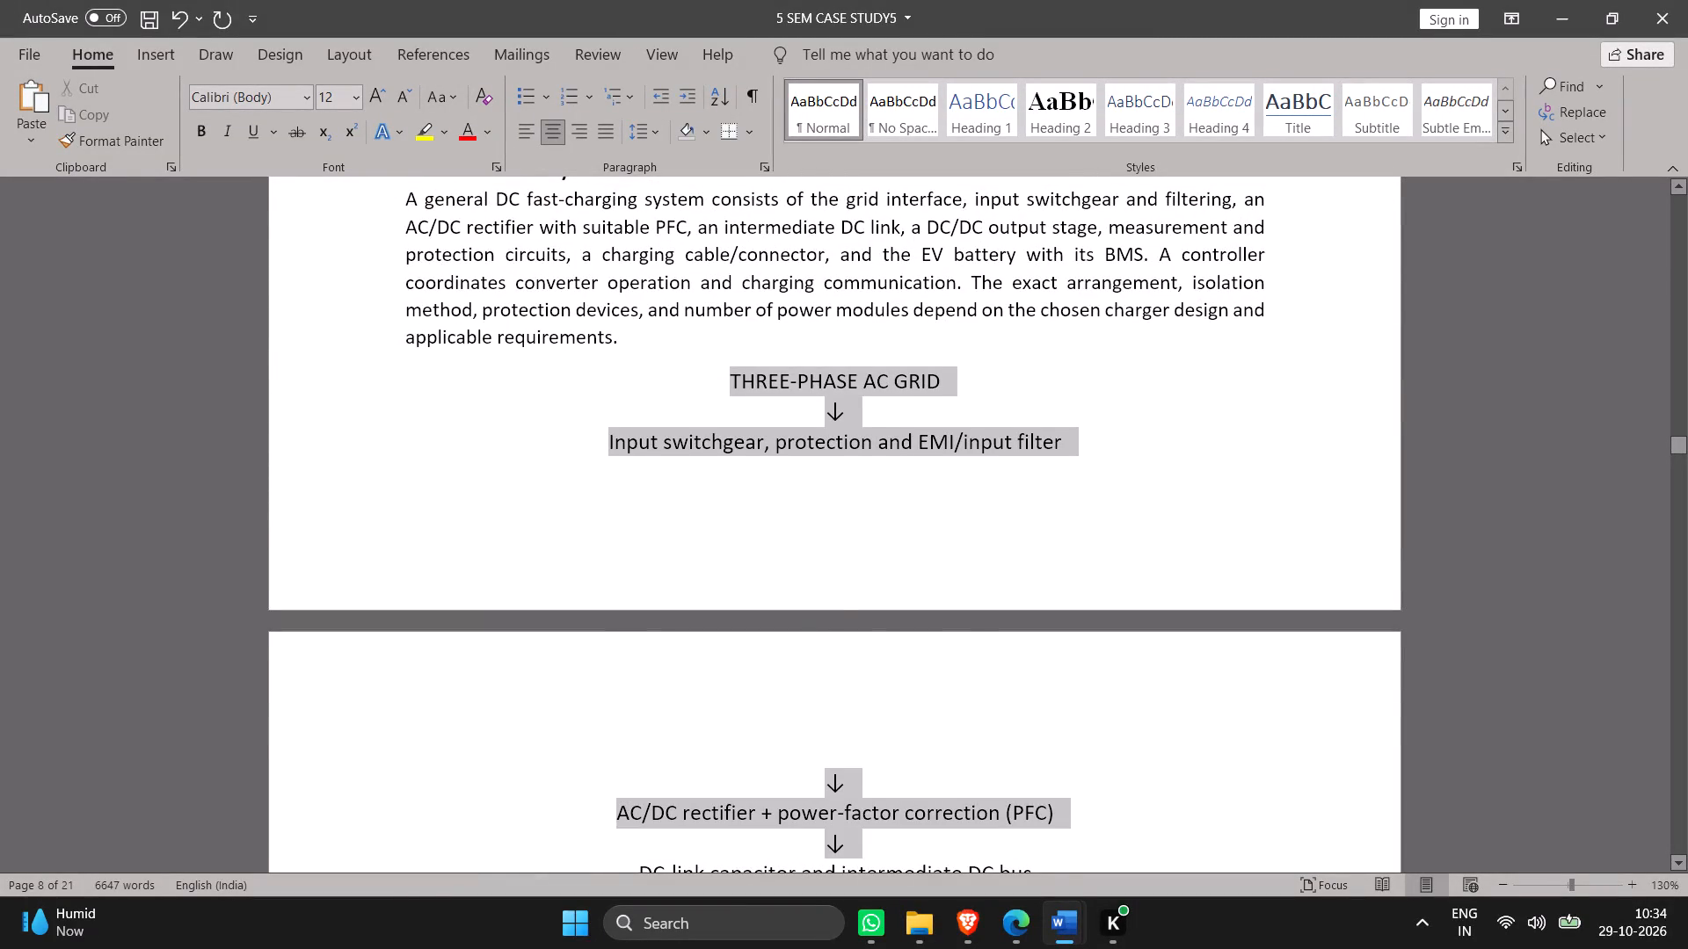
drag(953, 863, 1073, 813)
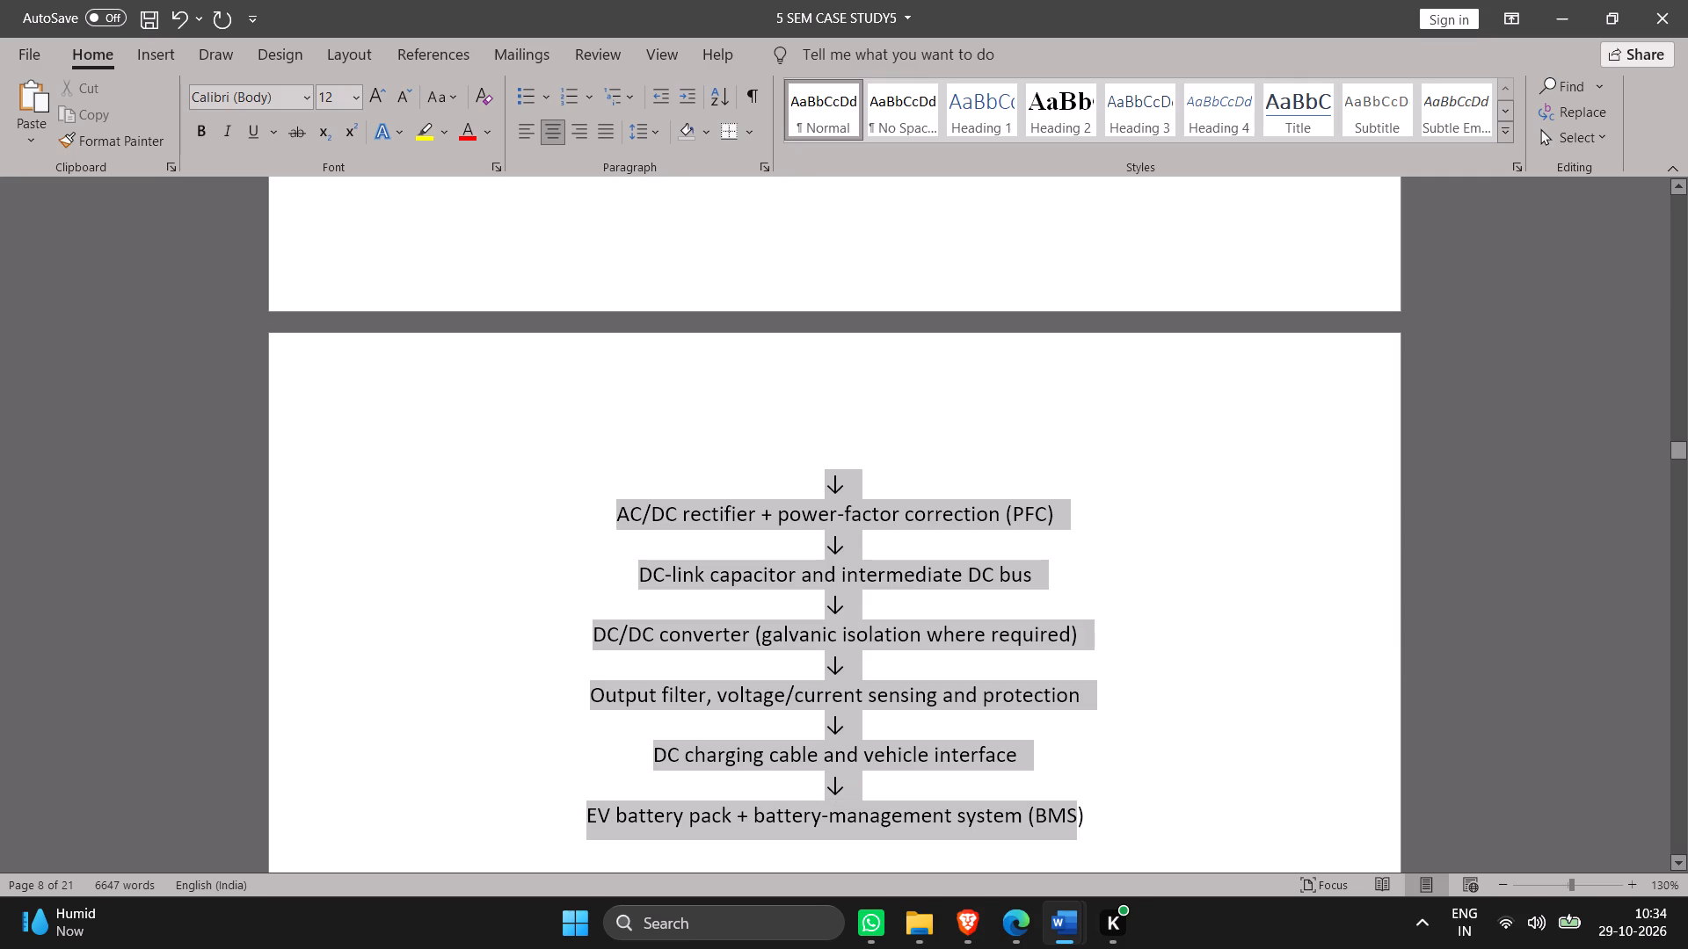
drag(1073, 813, 1082, 826)
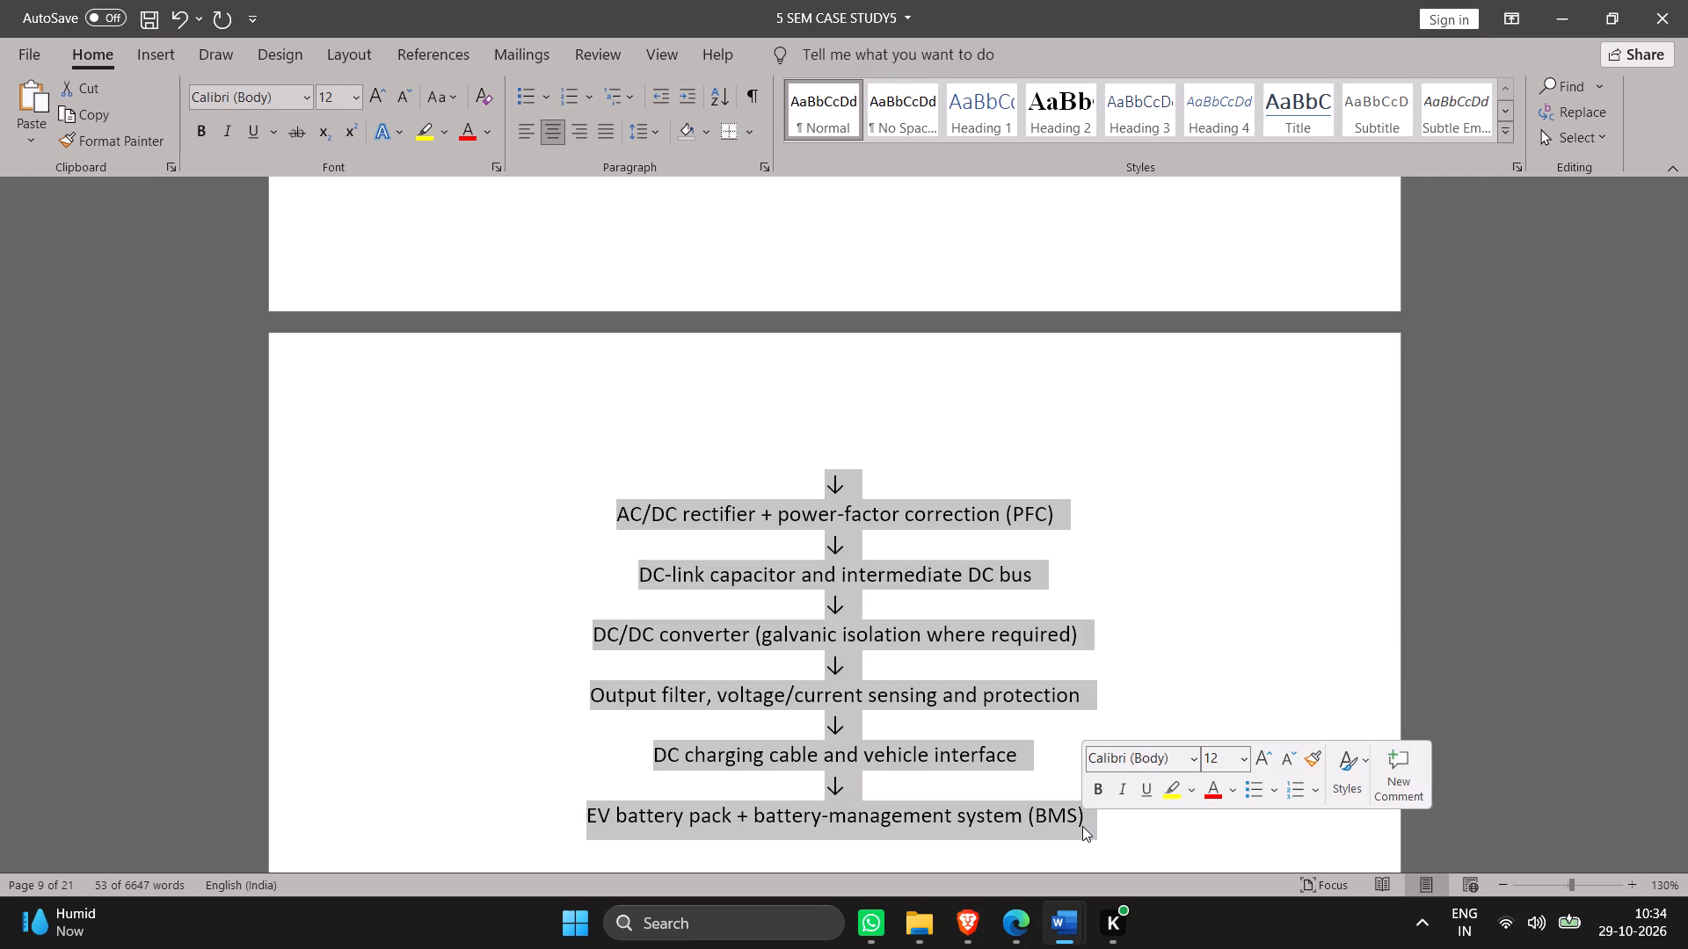
scroll(960, 593, up, 1)
scroll(960, 593, down, 1)
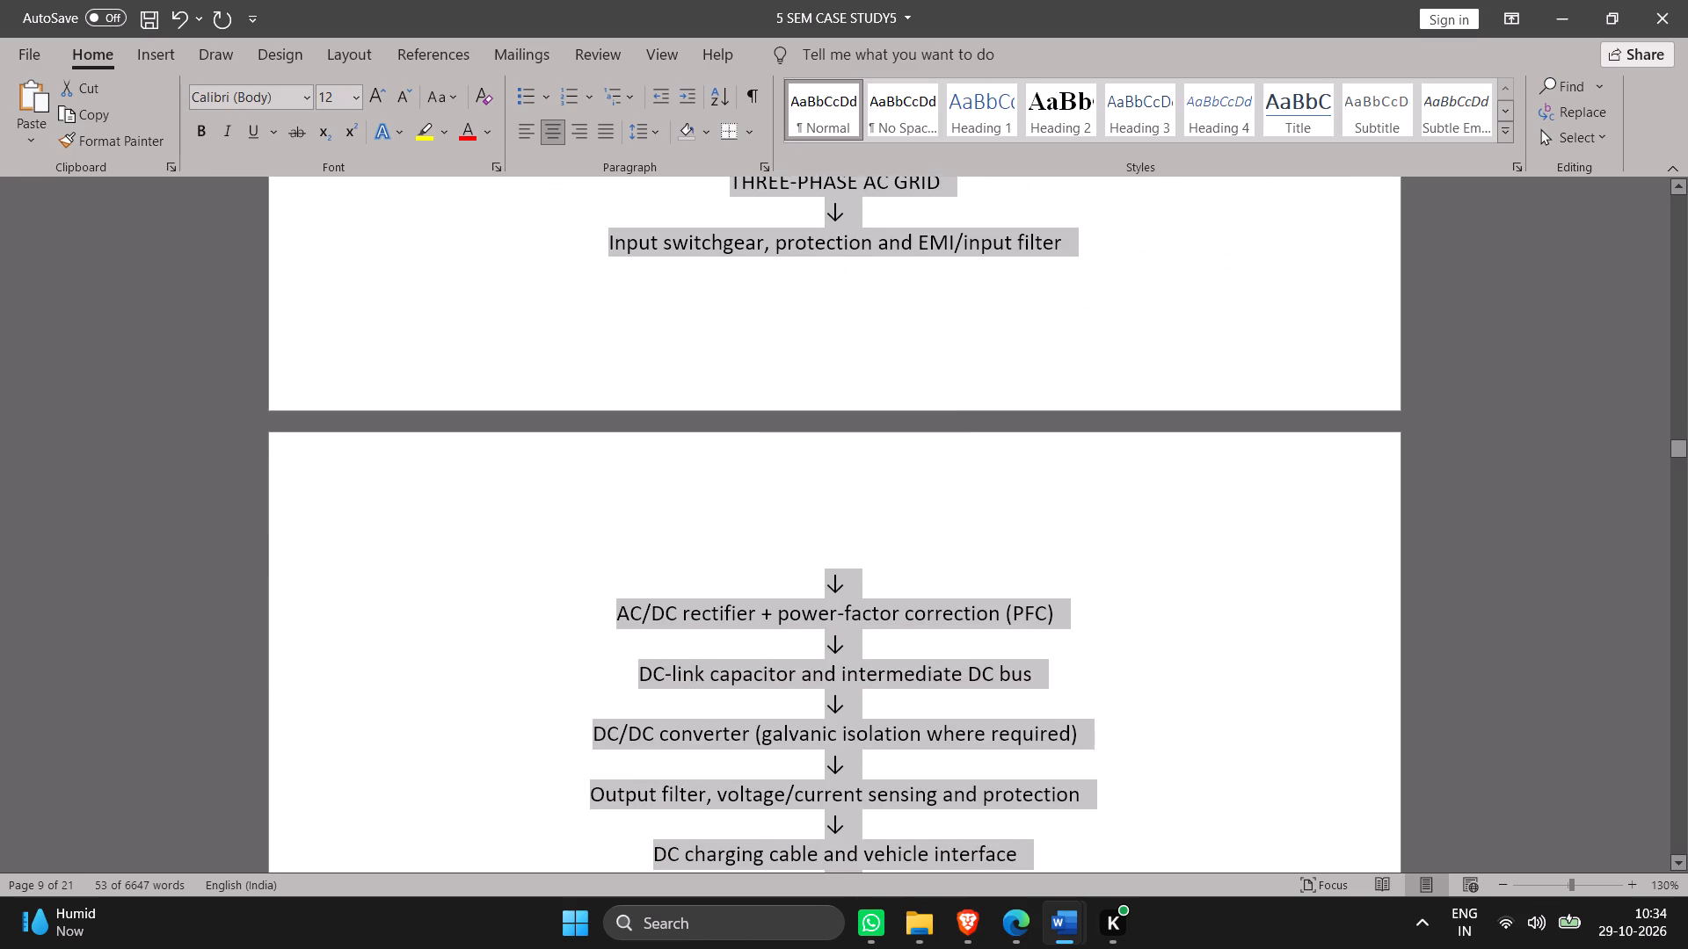
scroll(960, 593, down, 1)
key(ctrl+c)
Capture a screen snip of the whole charging-system block diagram, from THREE-PHASE AC GRID to the EV battery pack line, across both pages.
scroll(960, 593, down, 1)
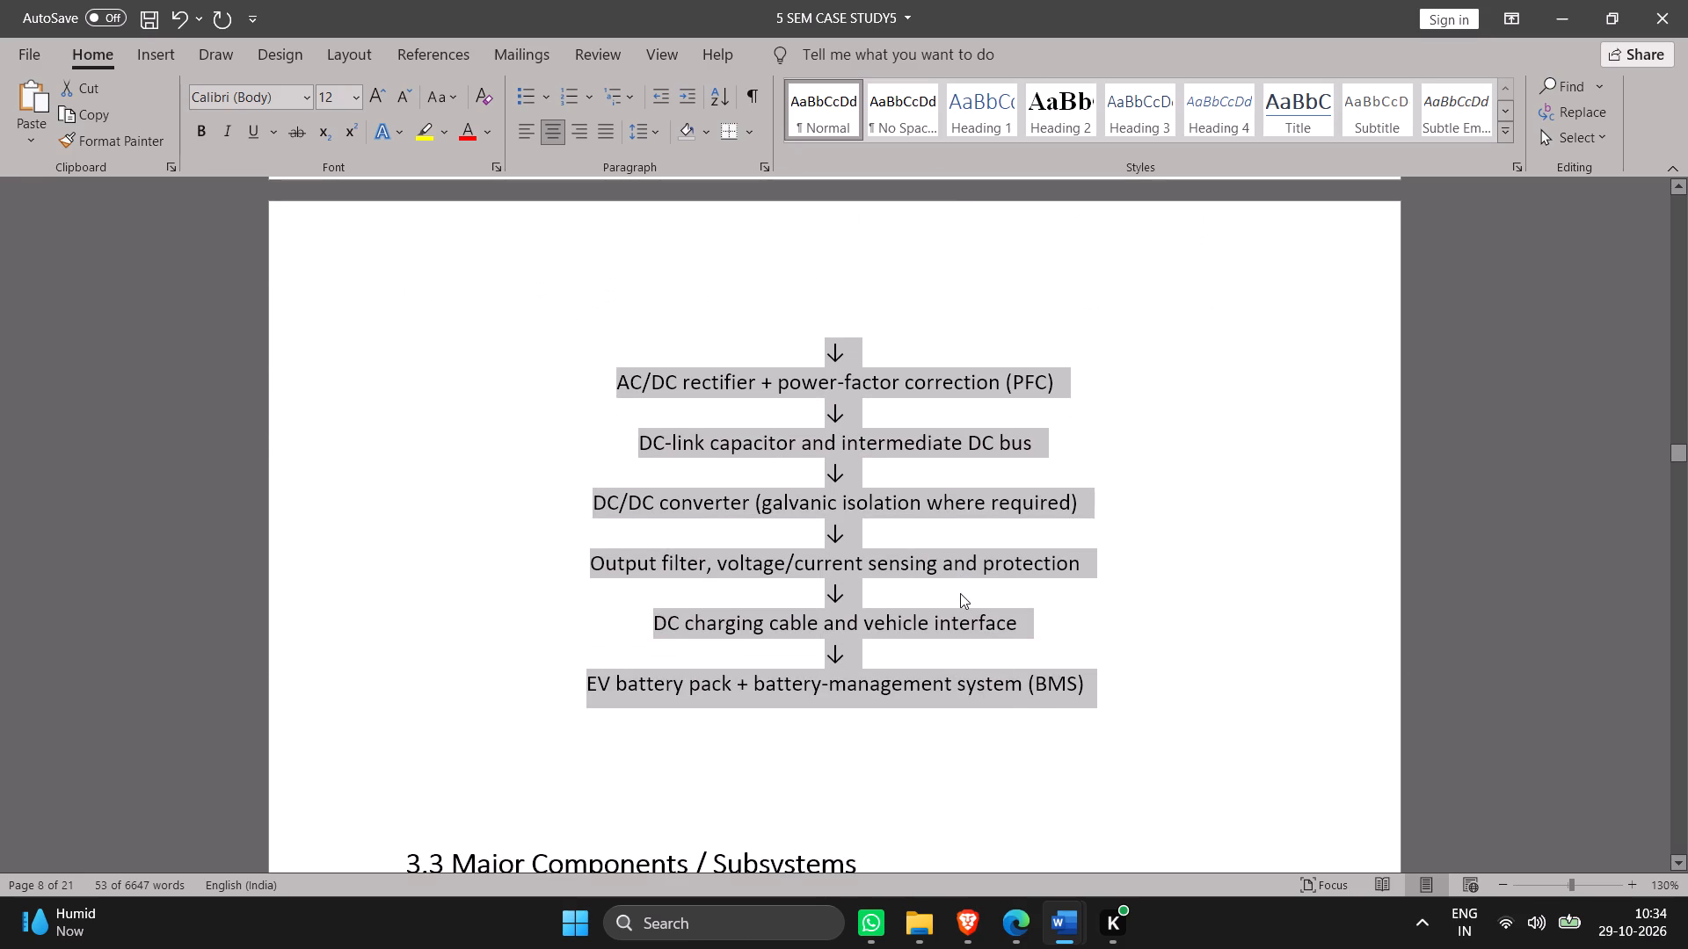
scroll(683, 659, up, 1)
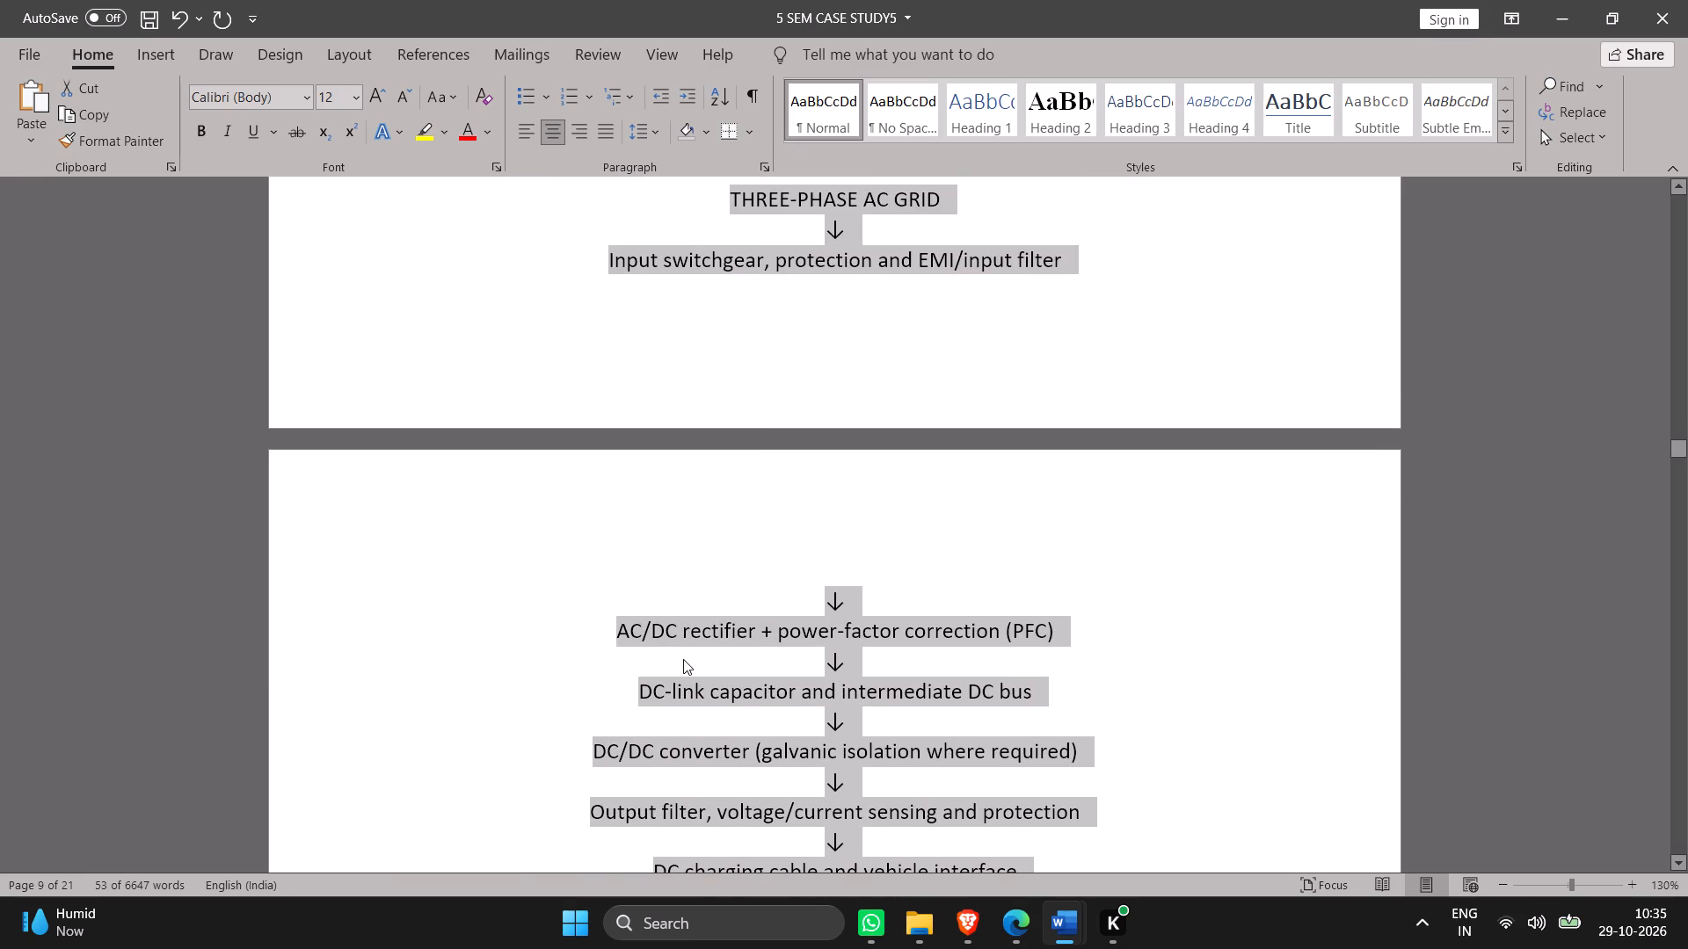
ctrl+scroll(674, 493, down, 1)
scroll(674, 493, down, 1)
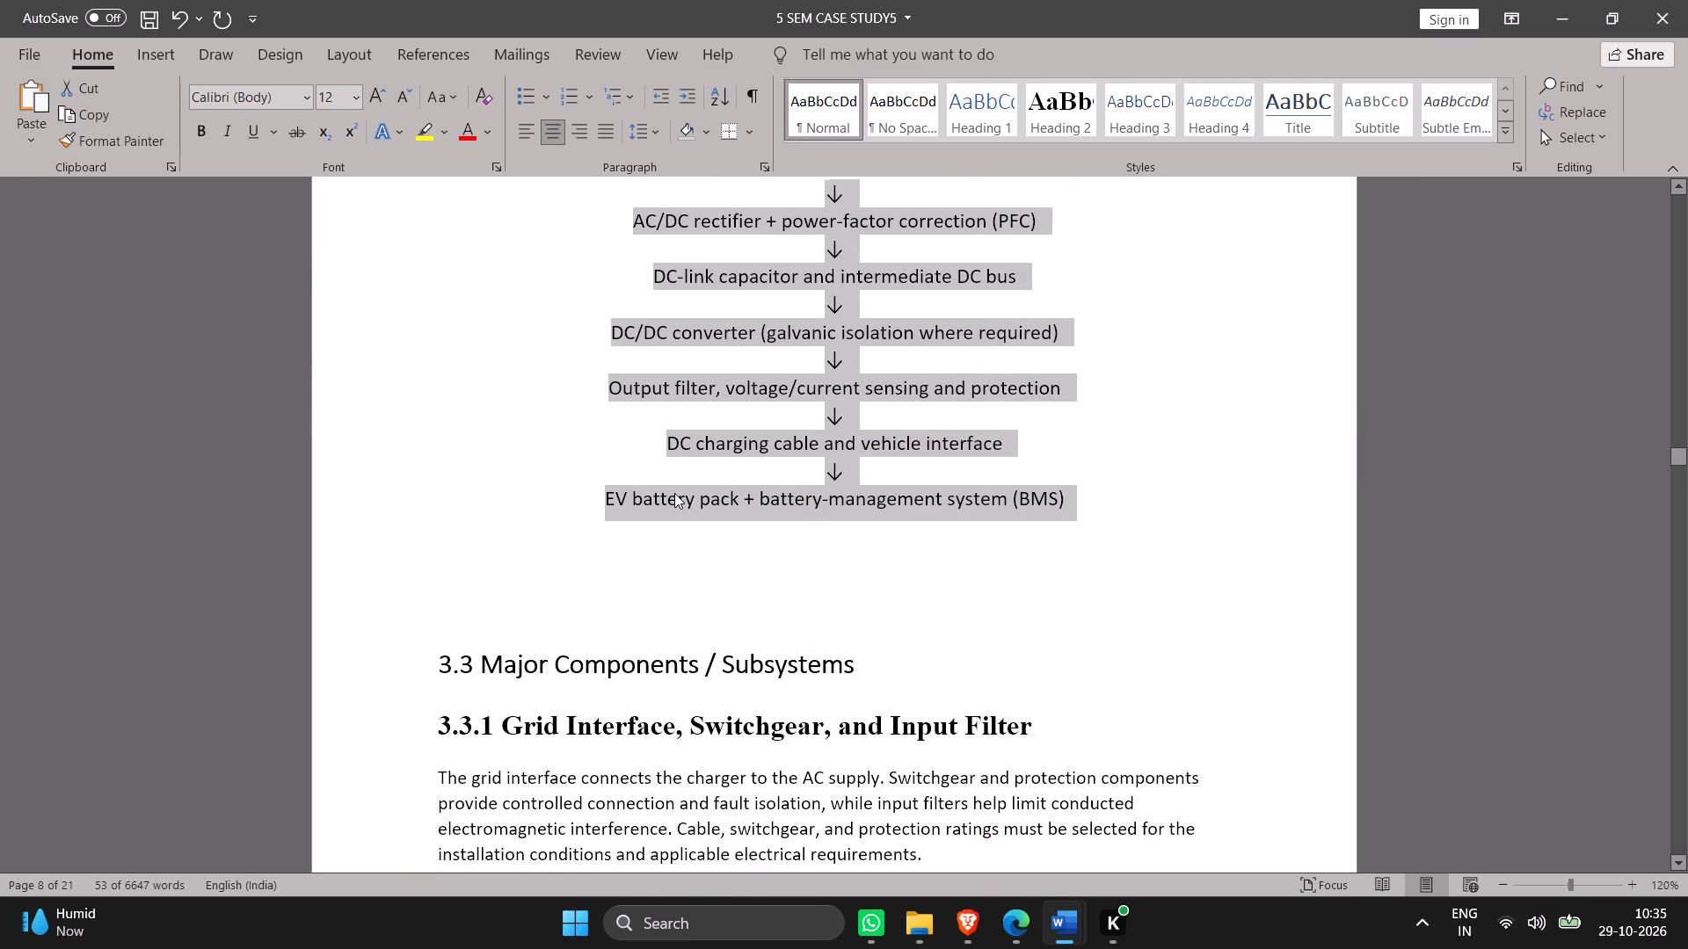
scroll(674, 493, down, 1)
ctrl+scroll(674, 493, down, 2)
scroll(674, 493, up, 2)
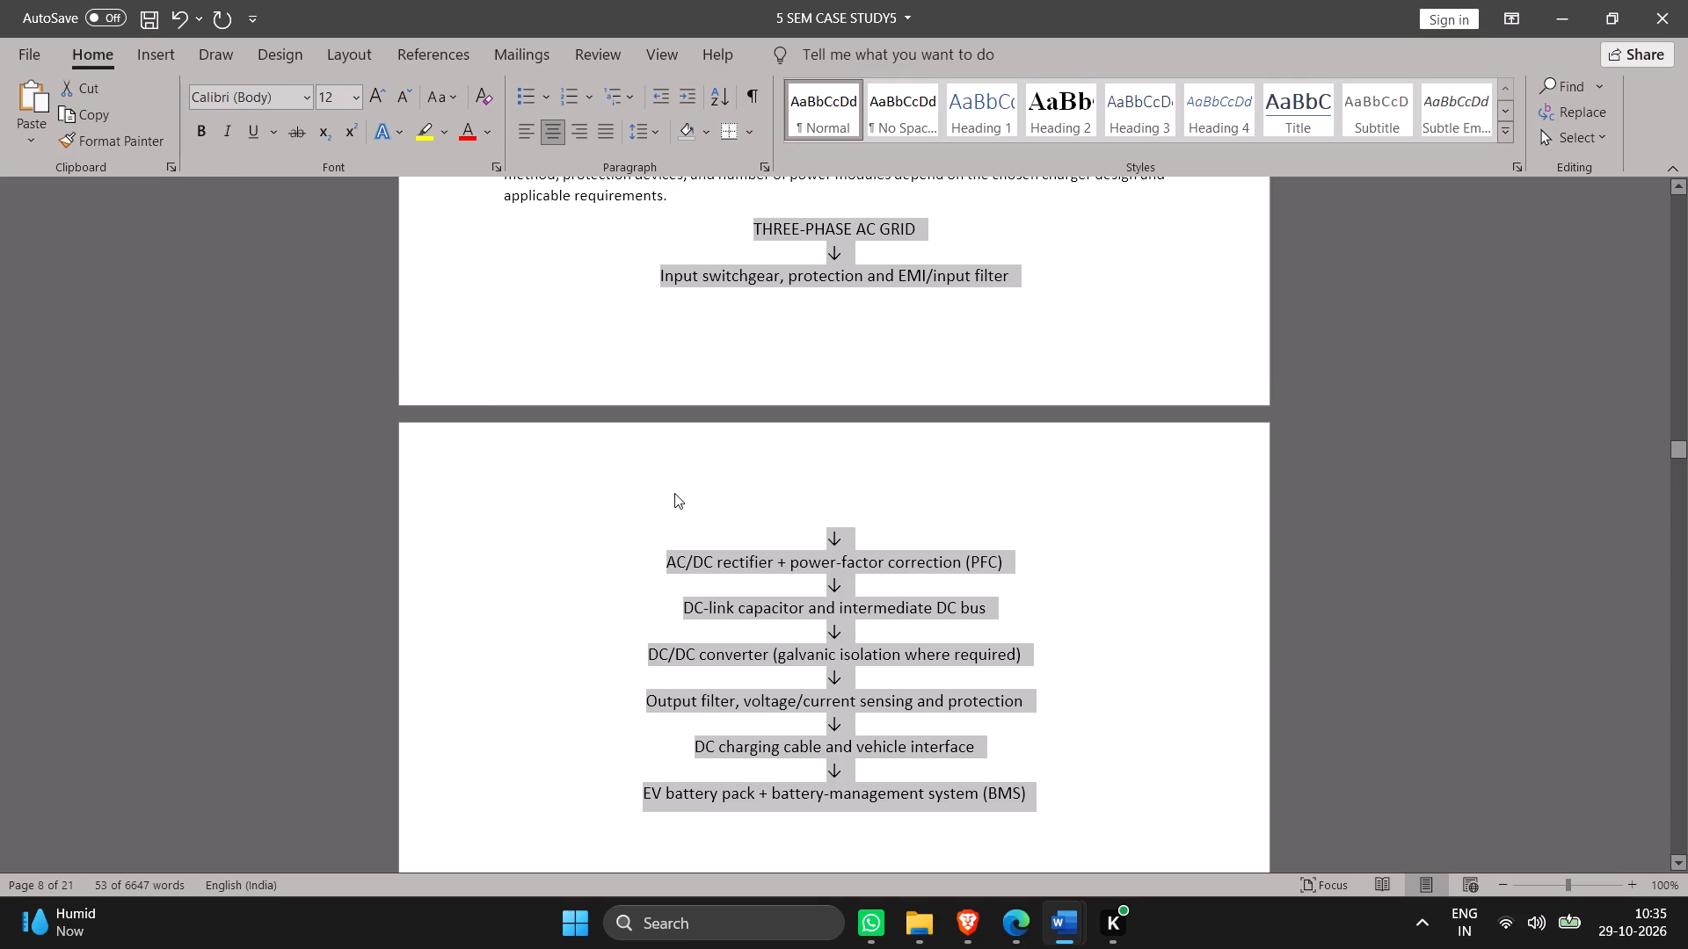
key(Print)
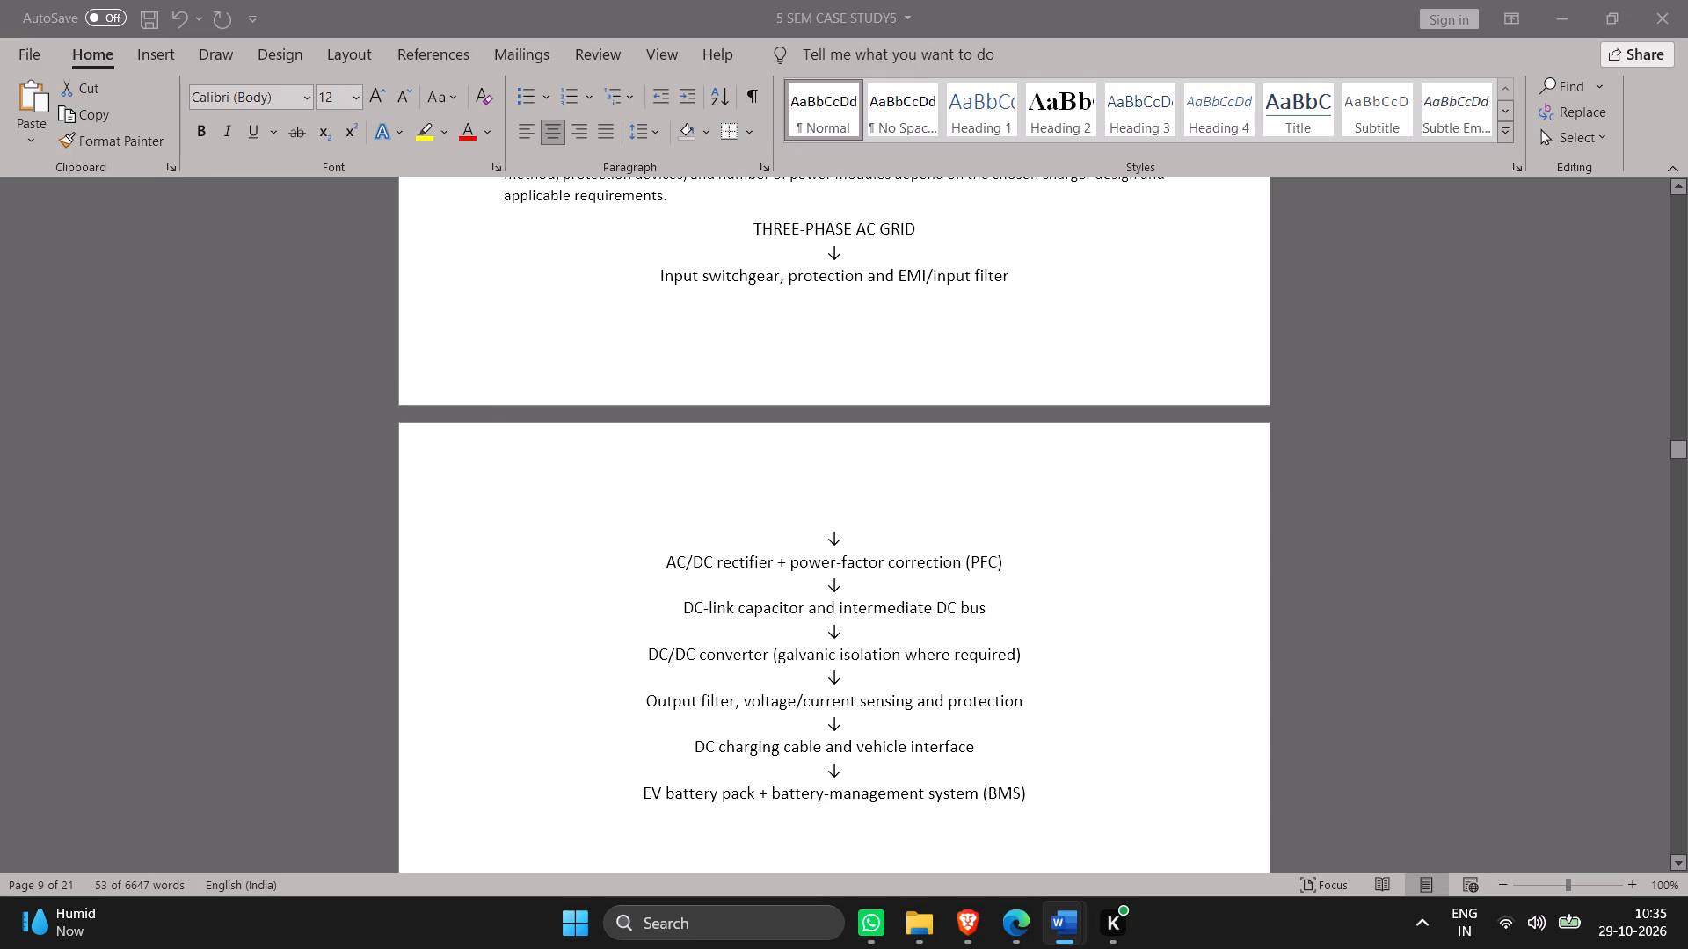
drag(511, 214, 1192, 838)
Switch to the ChatGPT conversation in Edge about the EV Fast Charging System Word file.
click(1019, 928)
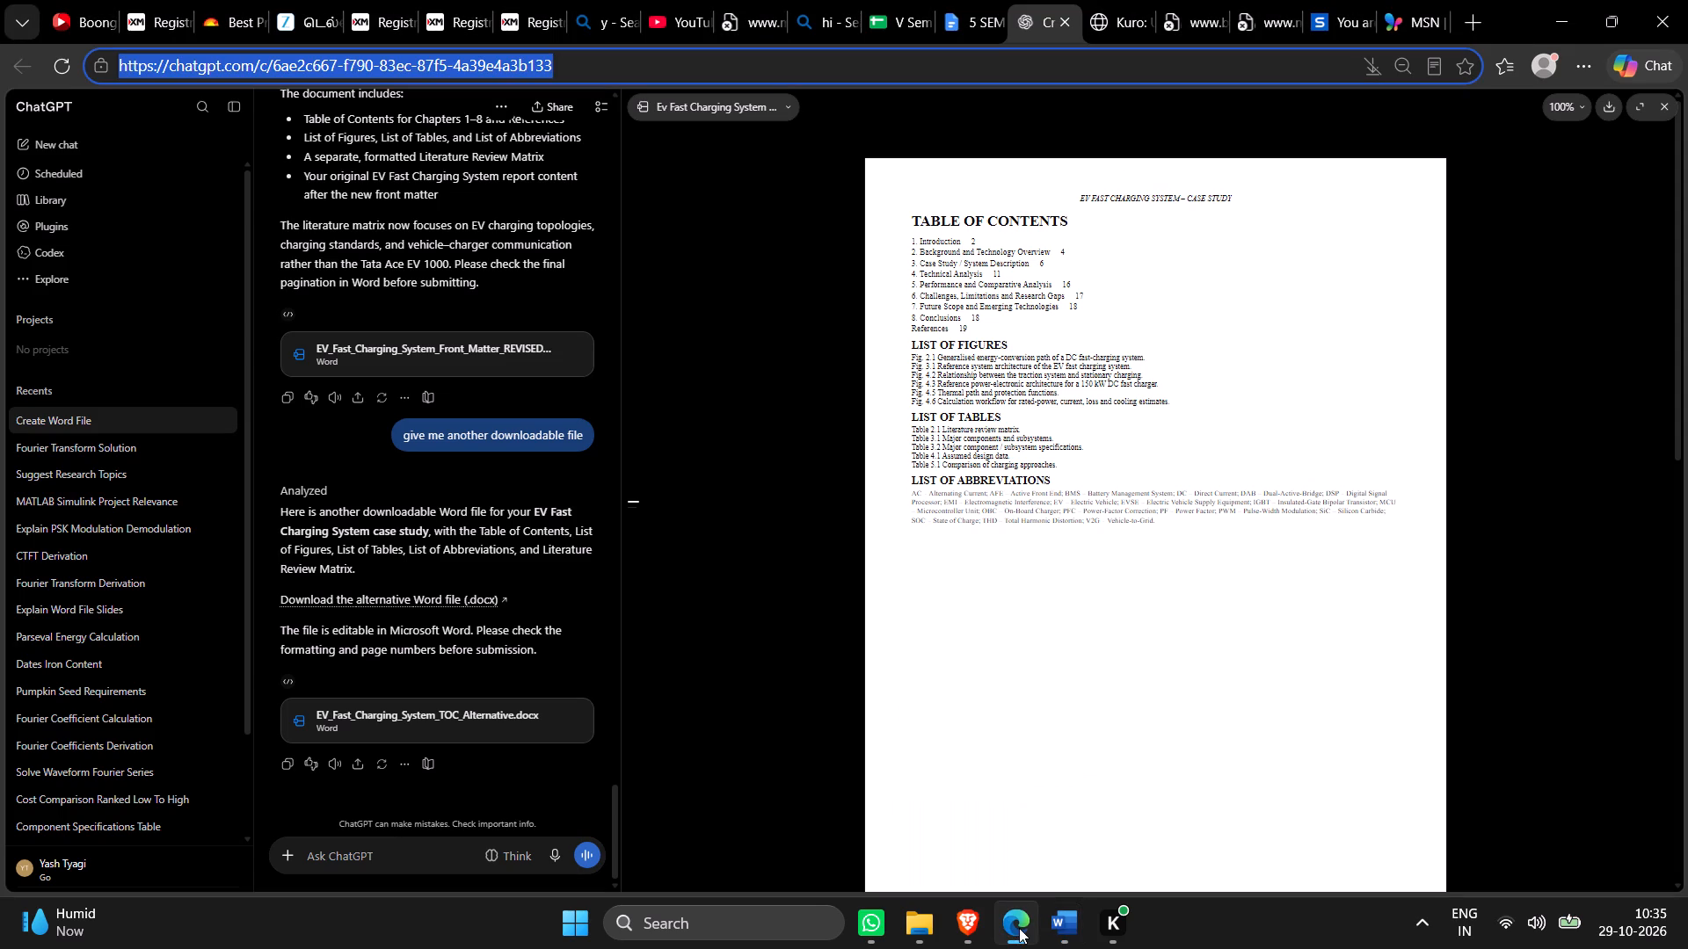